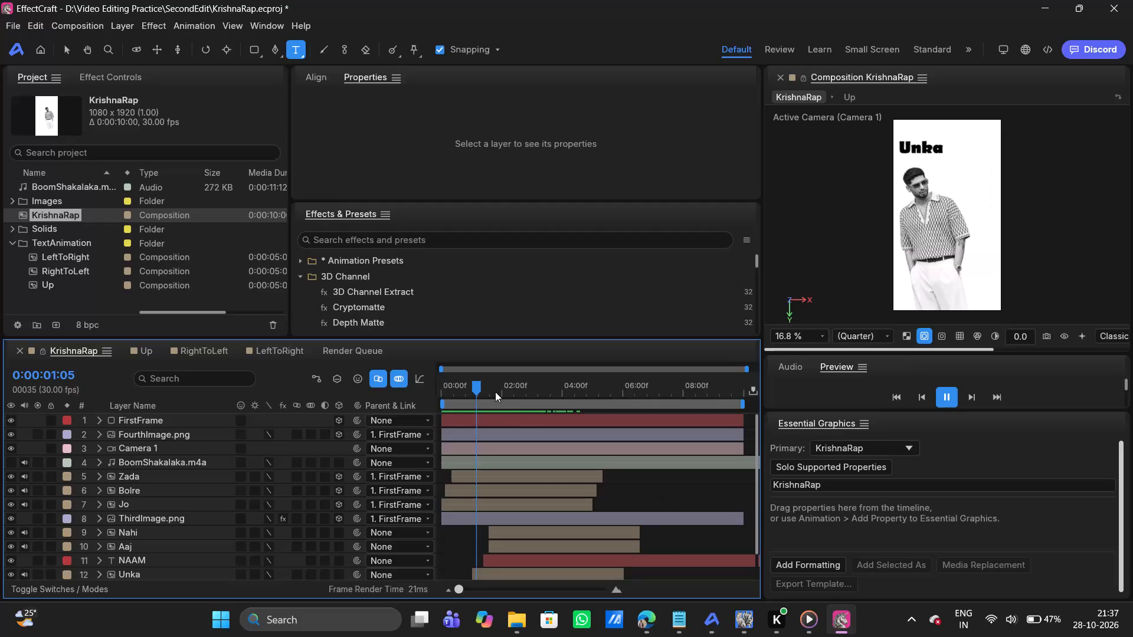
Play the KrishnaRap composition from the beginning several times to review the text and image animation through about three seconds.
drag(500, 389, 438, 389)
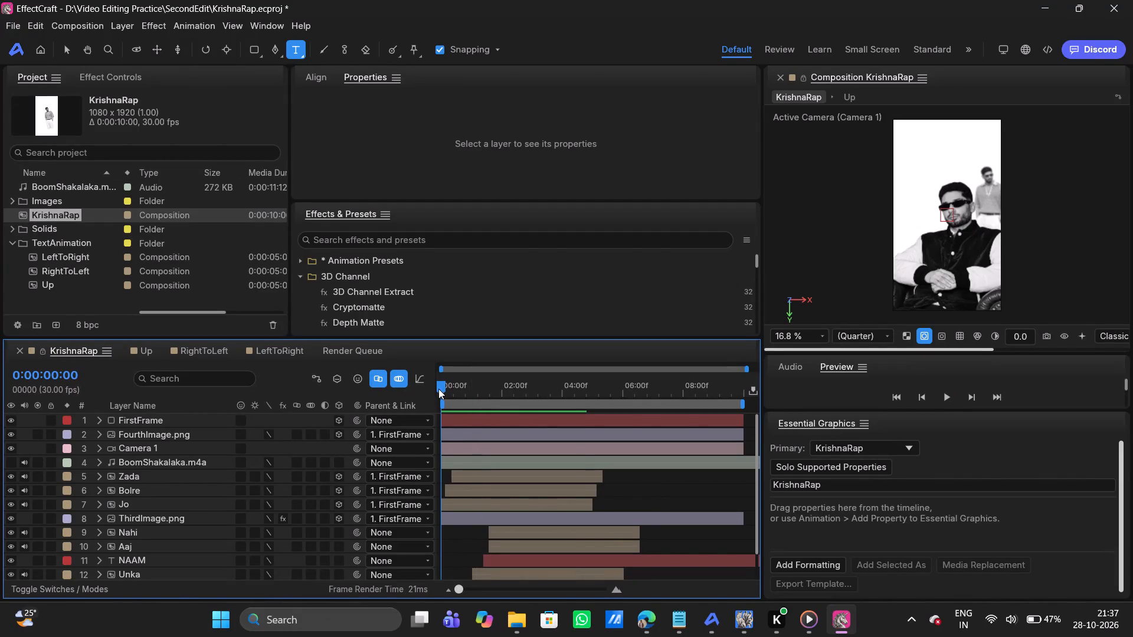
key(space)
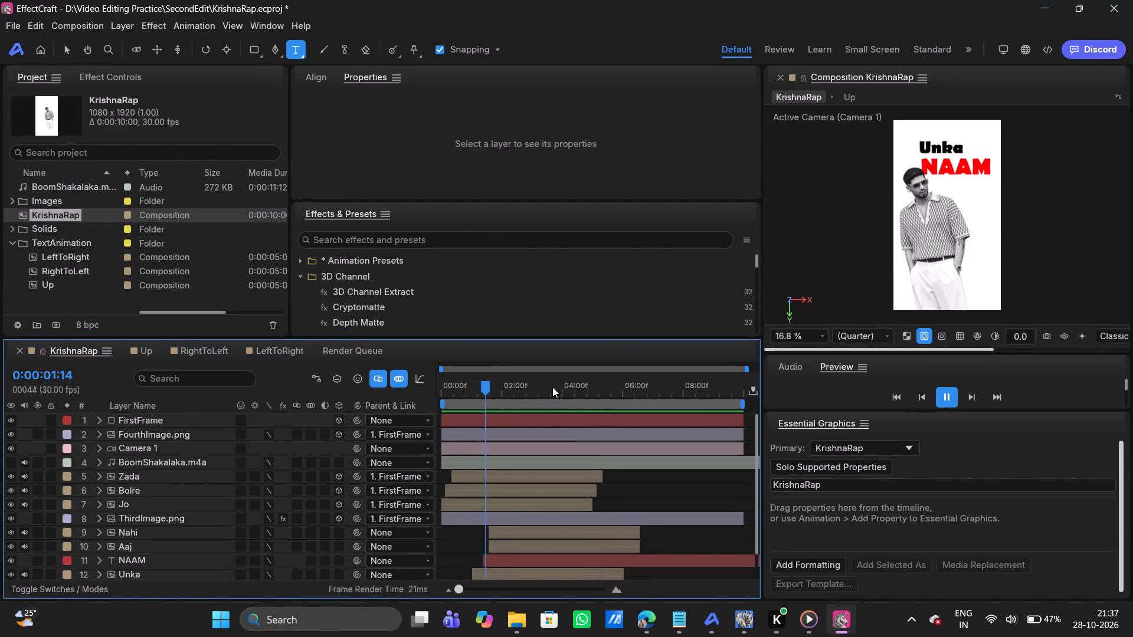
key(space)
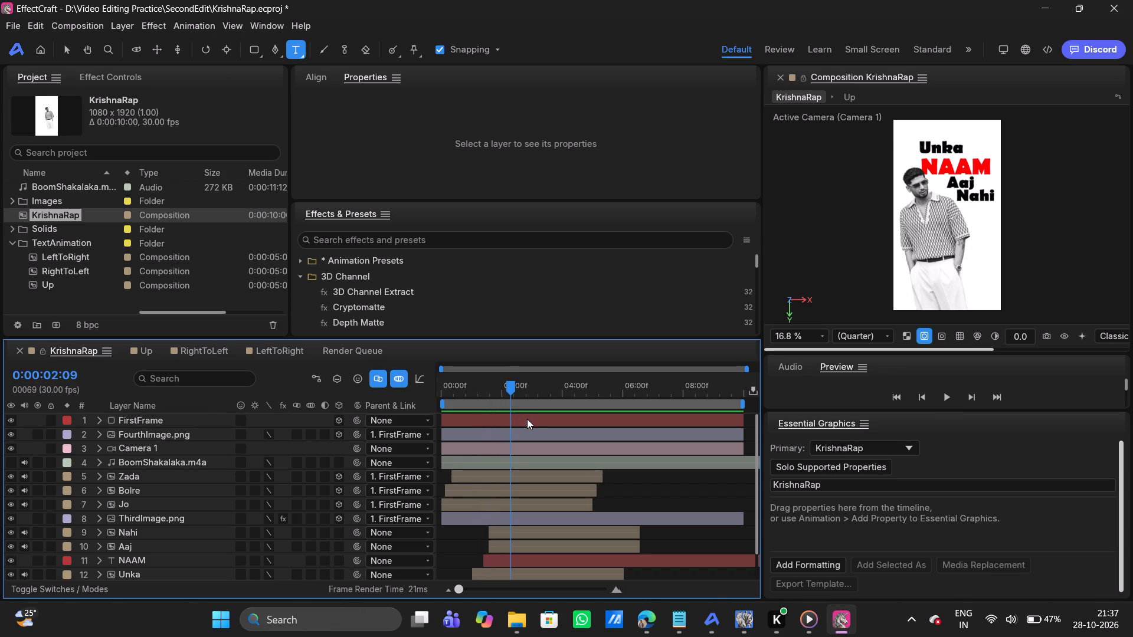
click(527, 419)
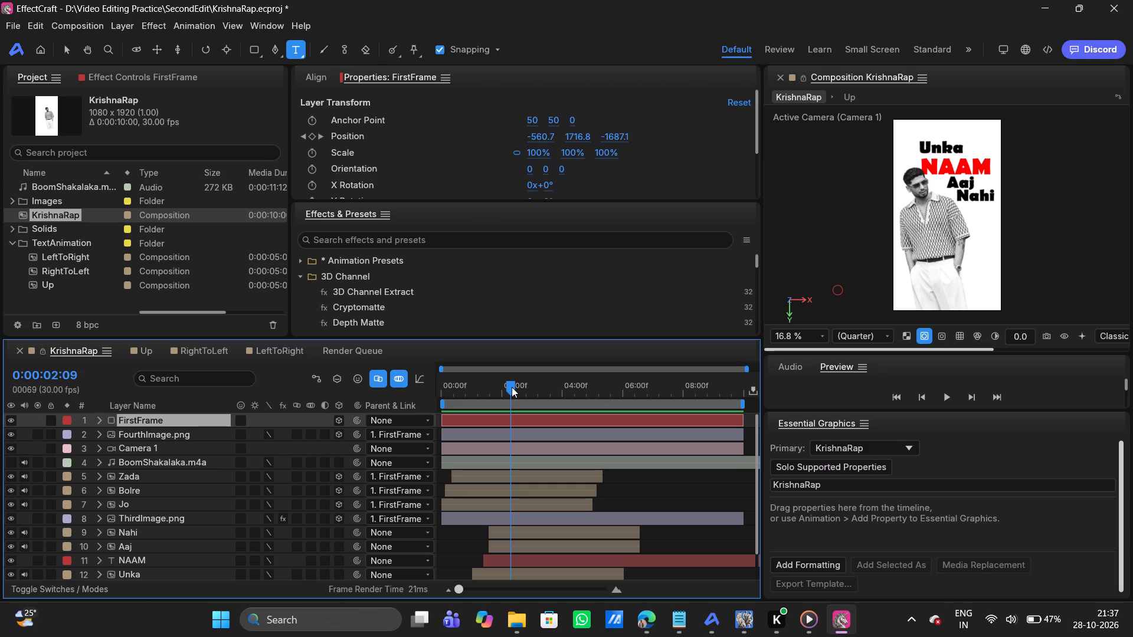
drag(512, 387, 362, 398)
key(space)
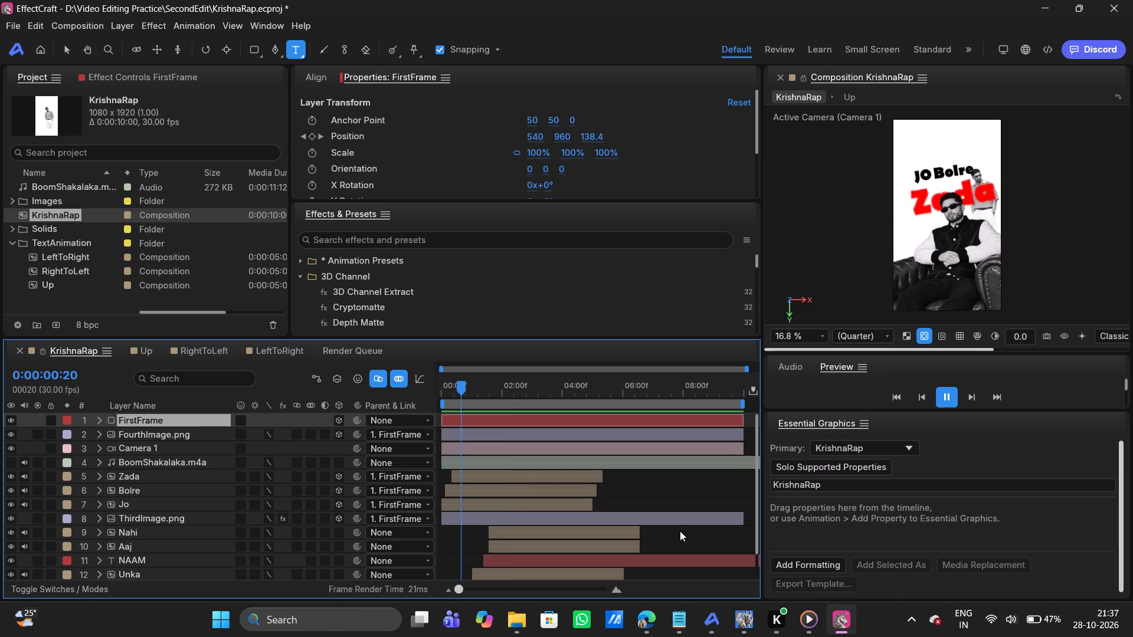
key(space)
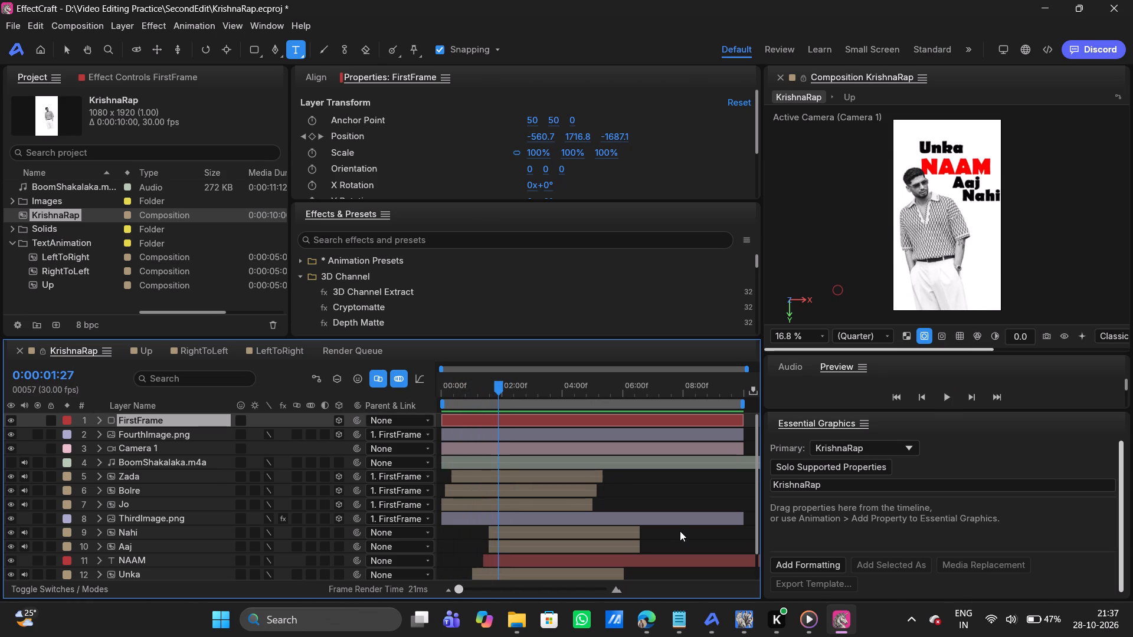
key(space)
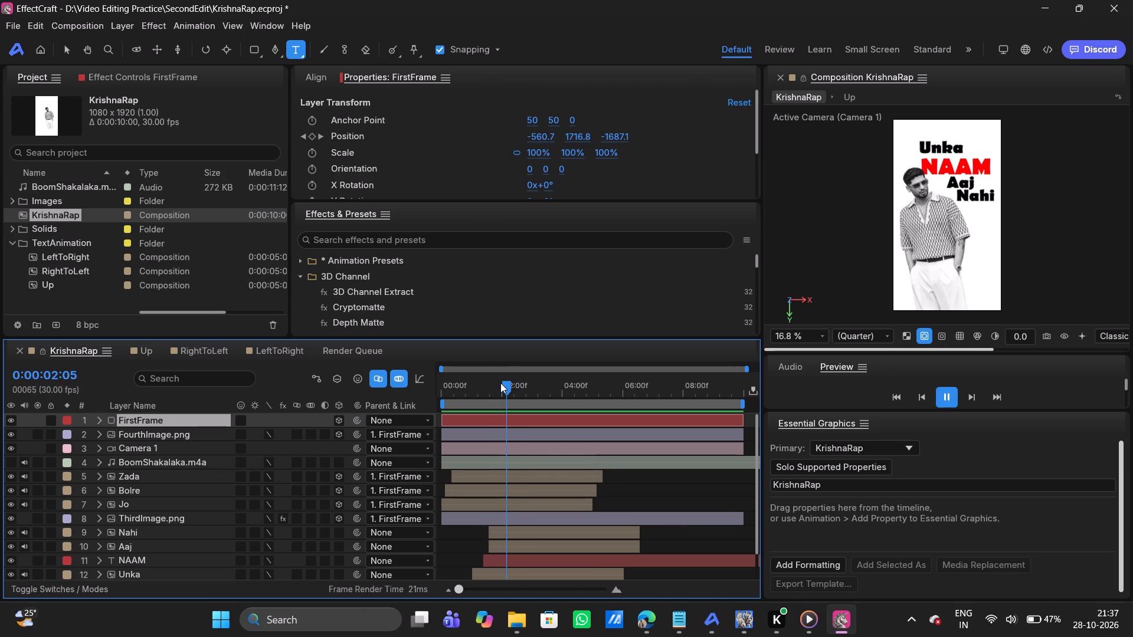
key(space)
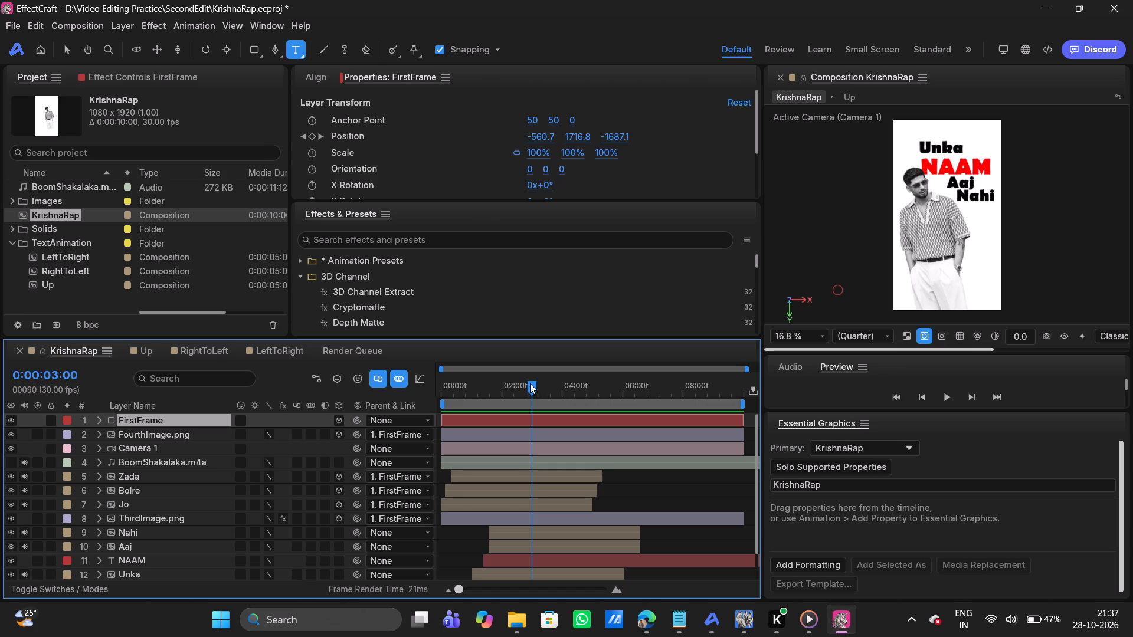
drag(530, 383, 337, 398)
key(space)
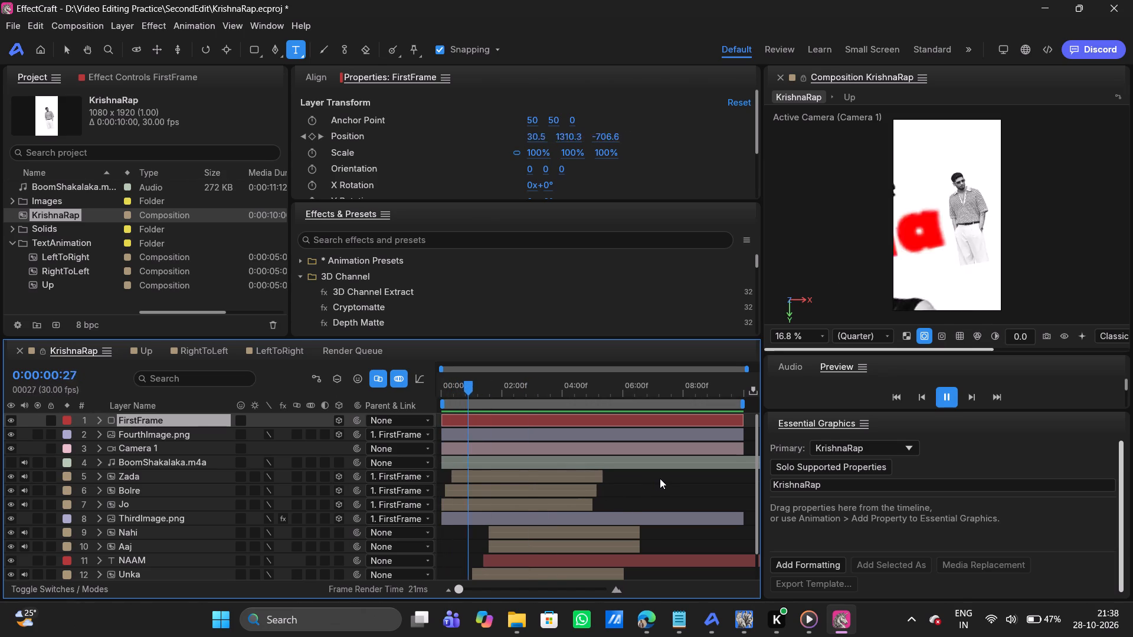
key(space)
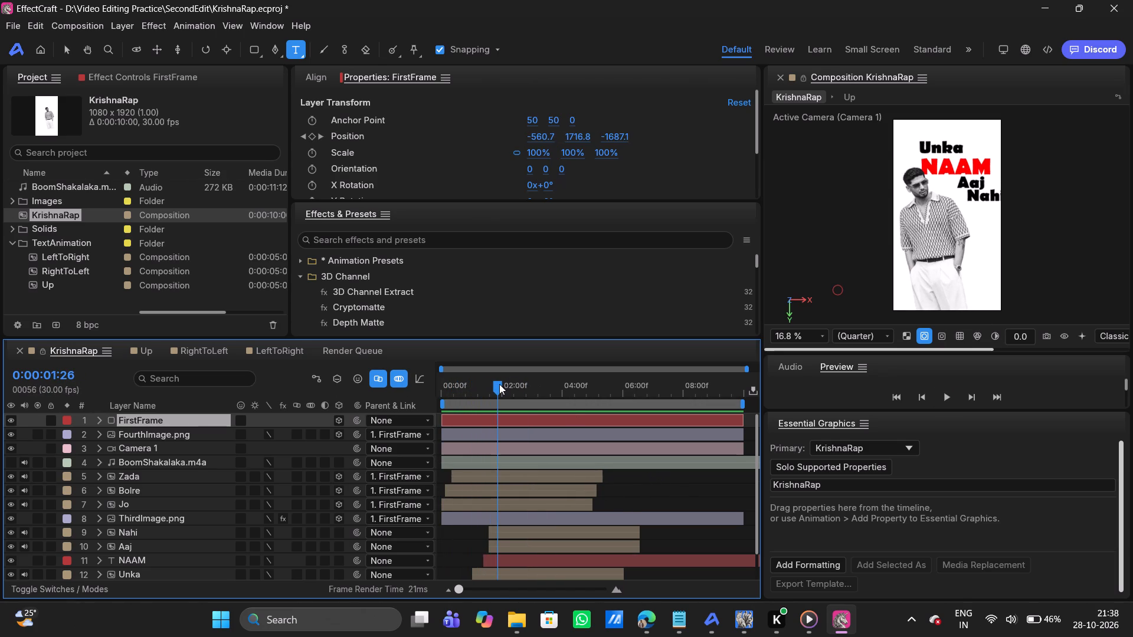
Reveal the FirstFrame layer's animated properties and scrub through the transition to the "Unka" text to examine its keyframe timing.
drag(499, 384, 481, 383)
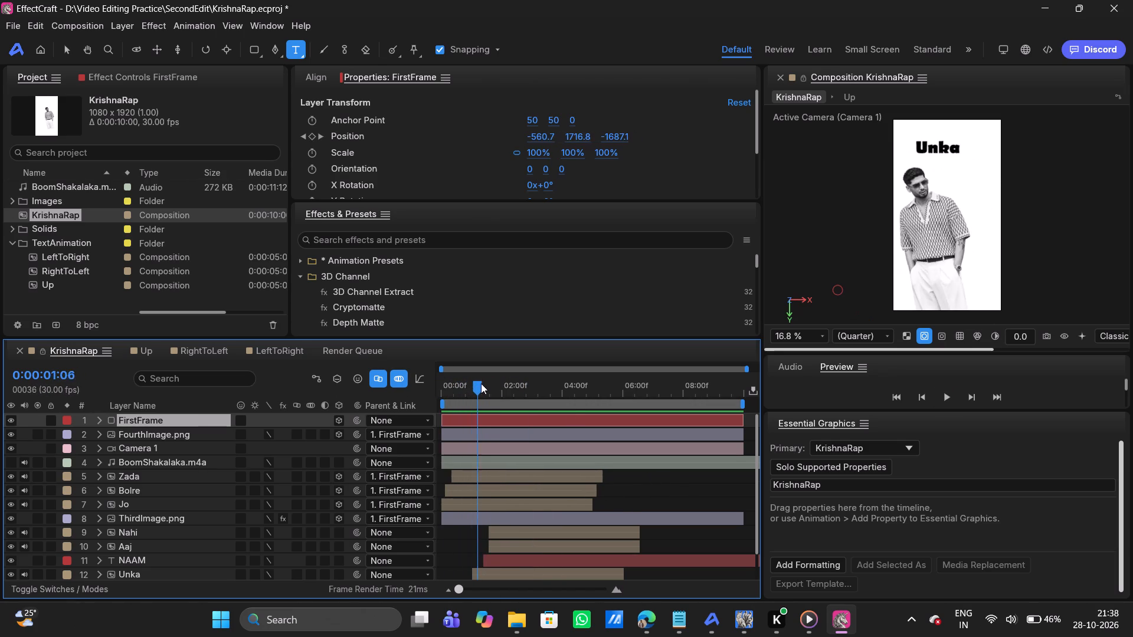
drag(481, 383, 464, 382)
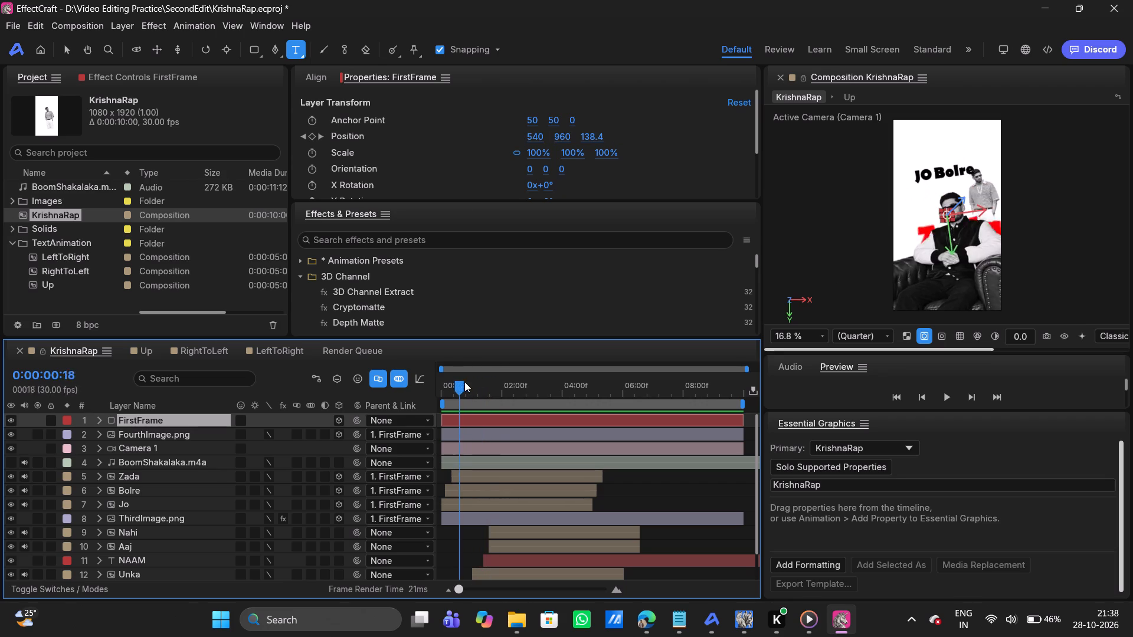
drag(464, 382, 477, 379)
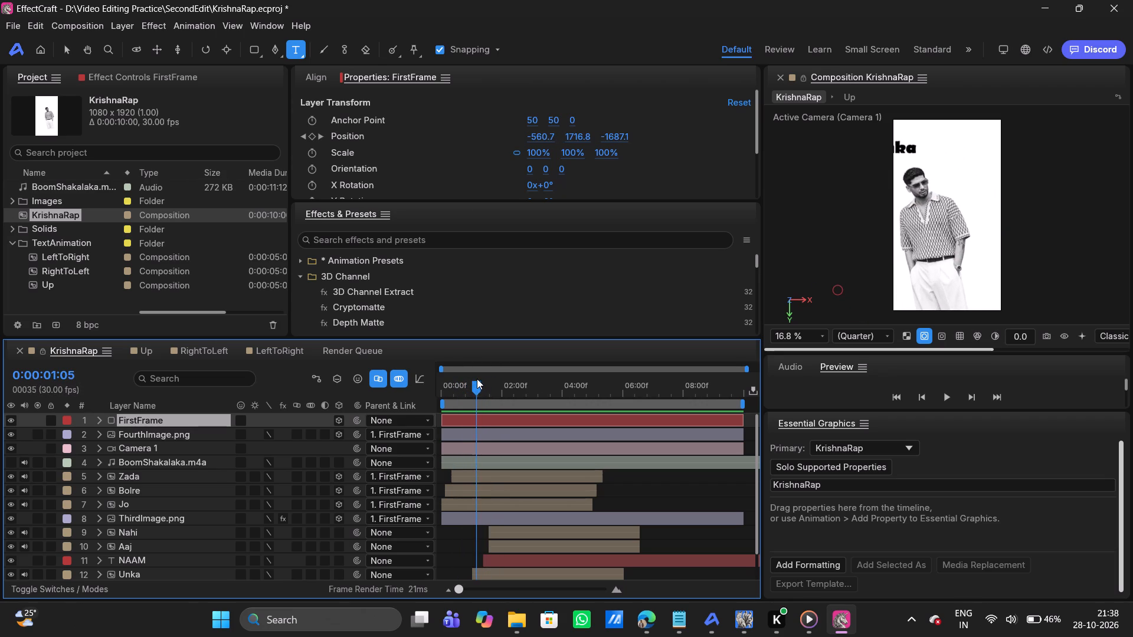
drag(477, 379, 479, 377)
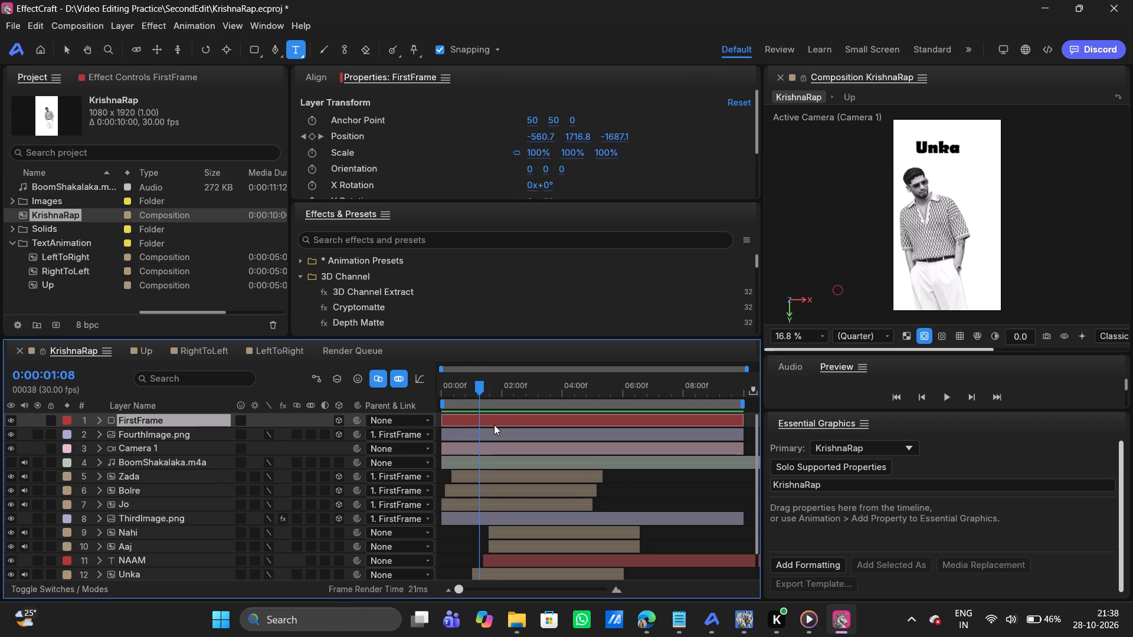
text(uu)
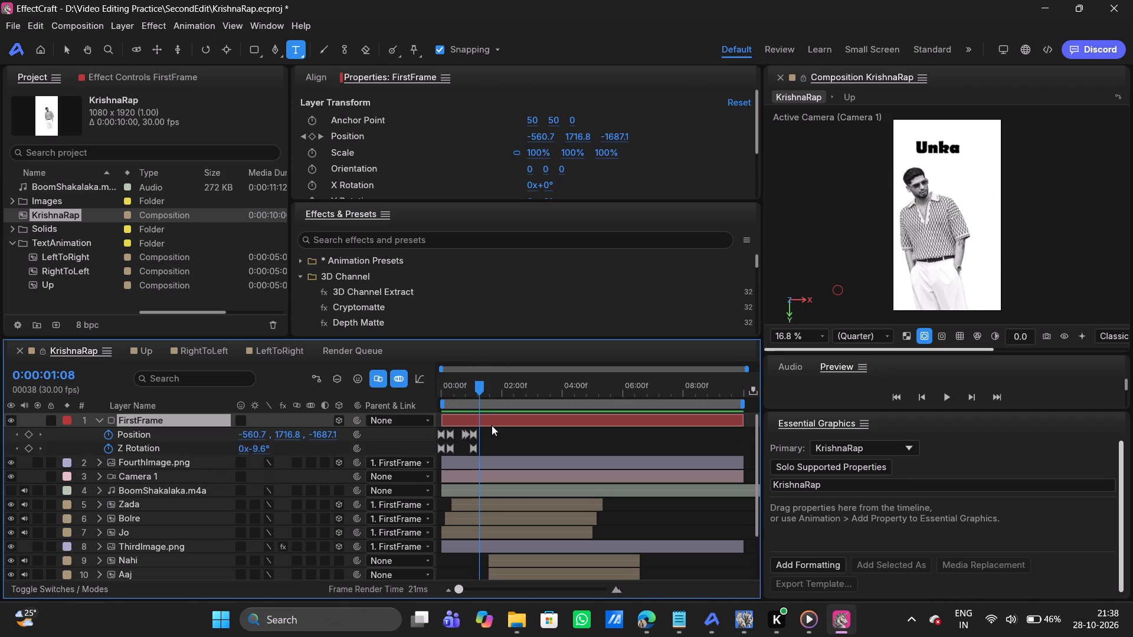
drag(484, 387, 469, 387)
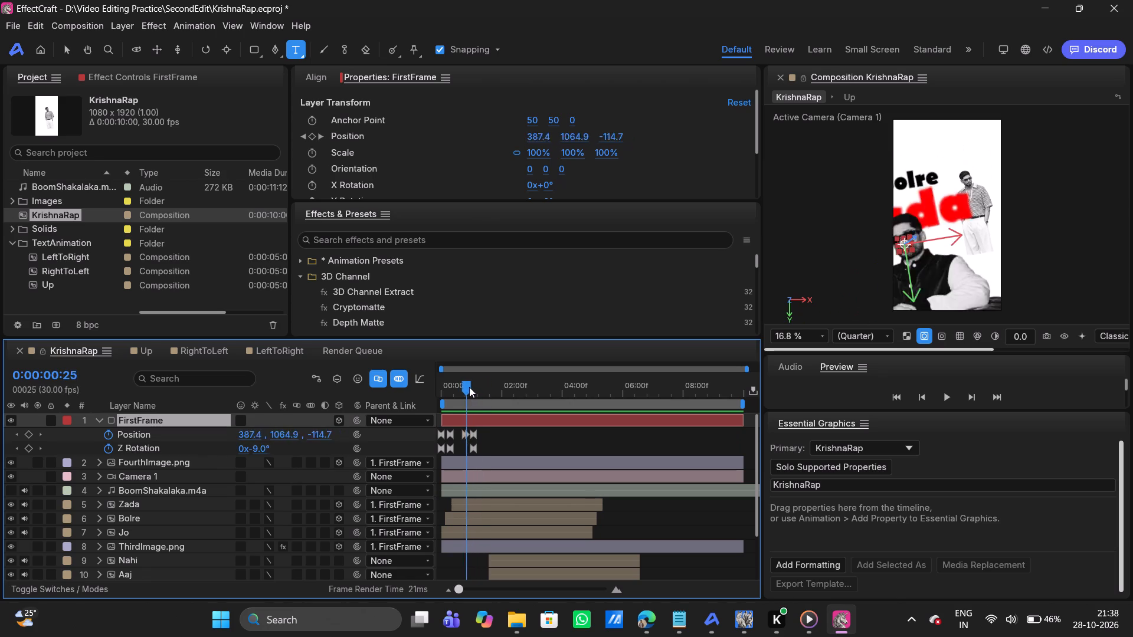
drag(469, 387, 476, 386)
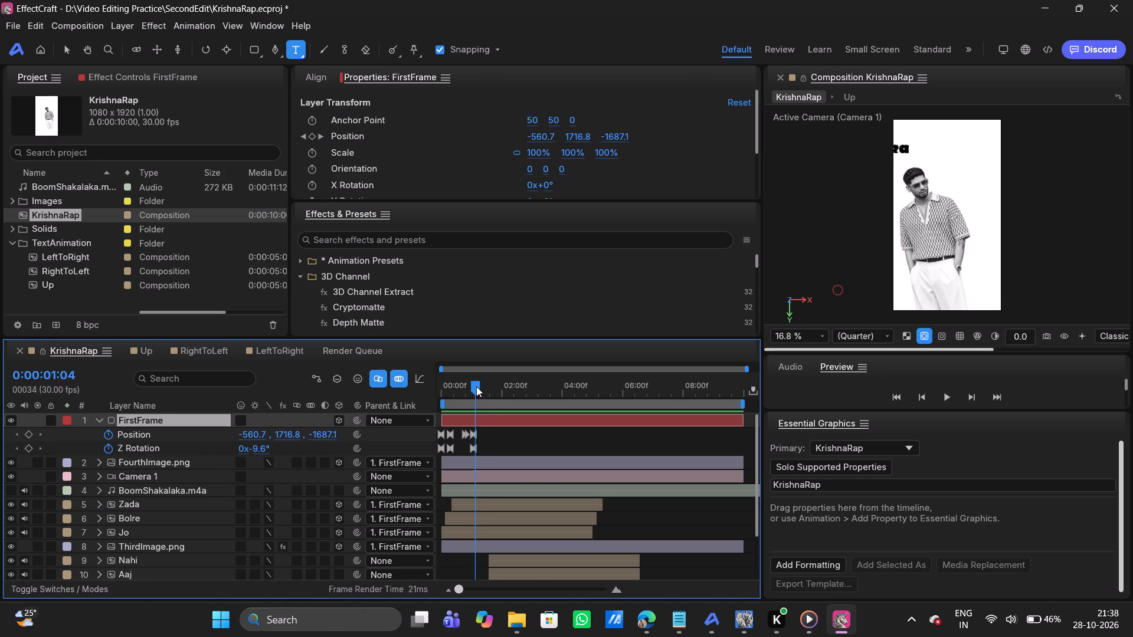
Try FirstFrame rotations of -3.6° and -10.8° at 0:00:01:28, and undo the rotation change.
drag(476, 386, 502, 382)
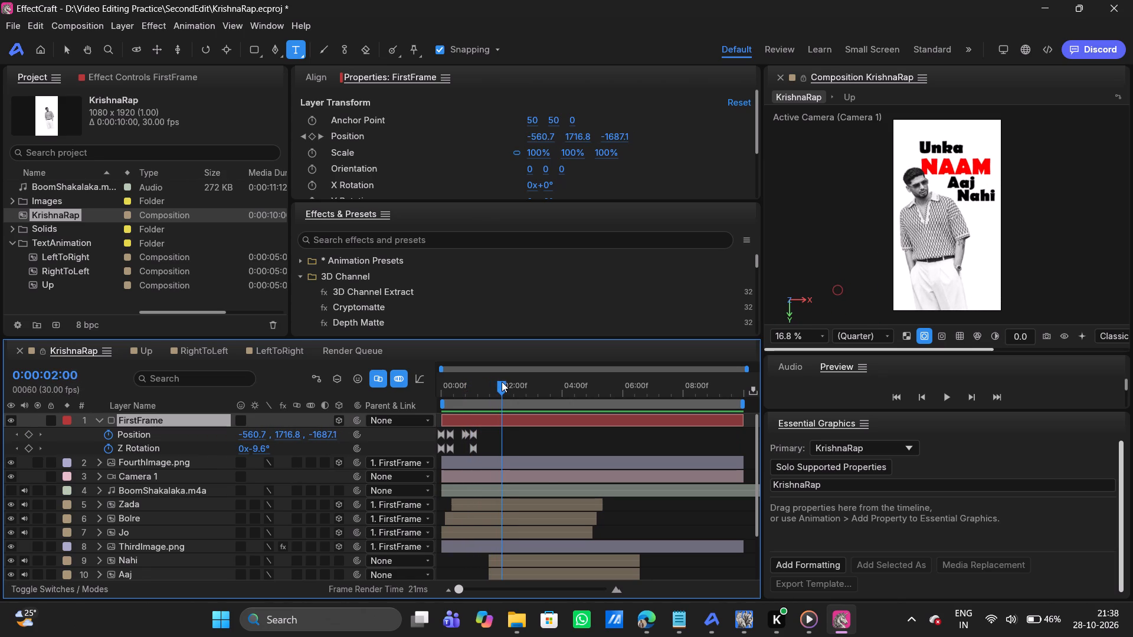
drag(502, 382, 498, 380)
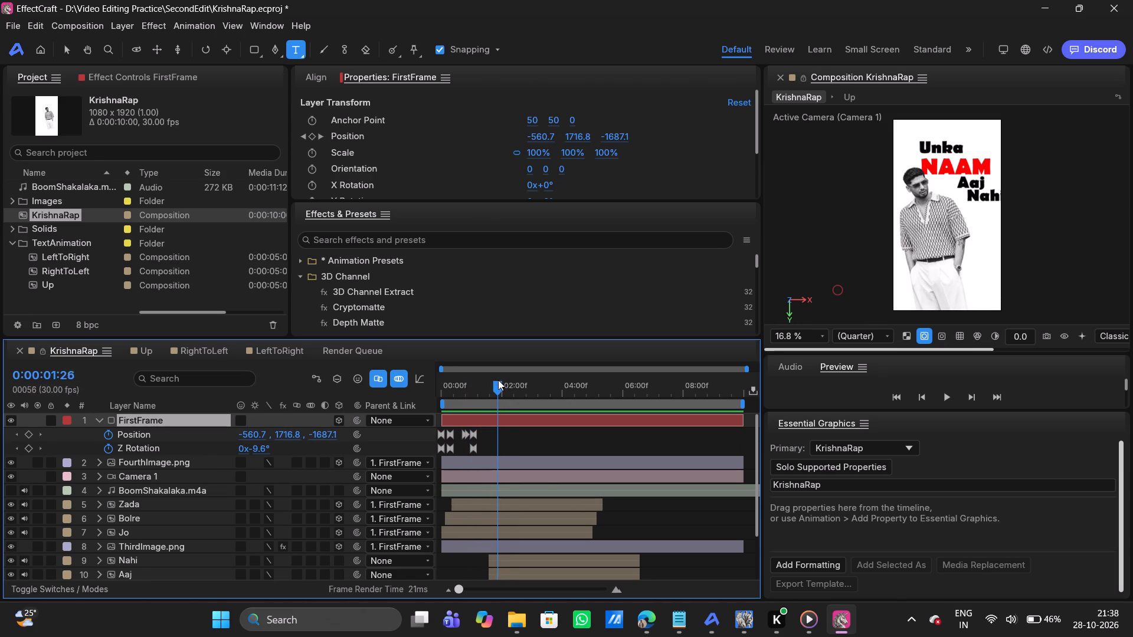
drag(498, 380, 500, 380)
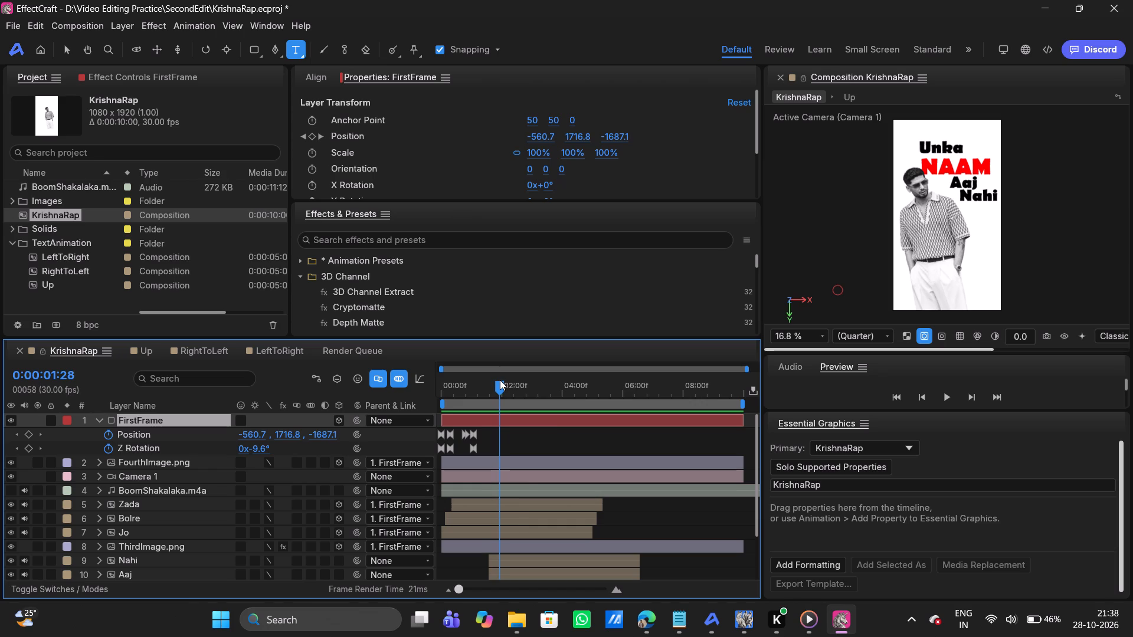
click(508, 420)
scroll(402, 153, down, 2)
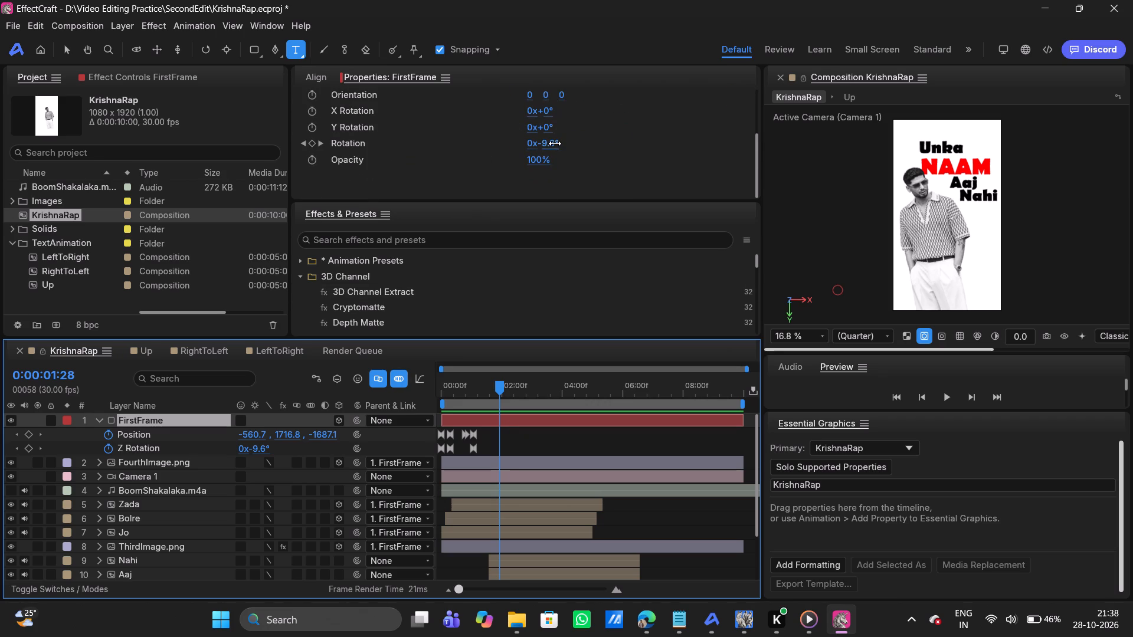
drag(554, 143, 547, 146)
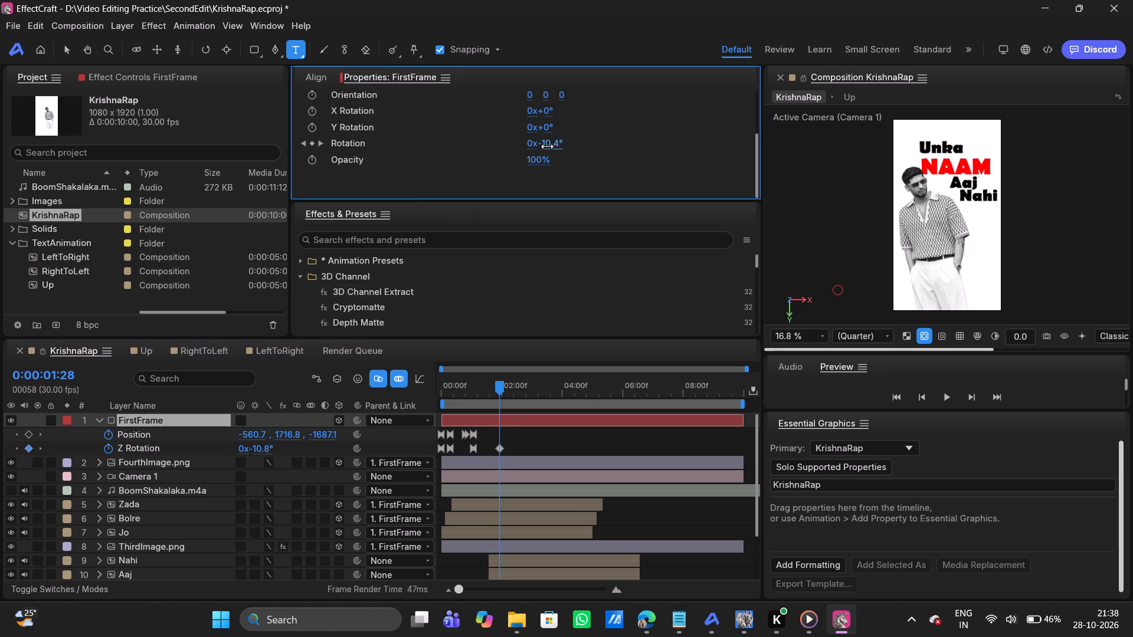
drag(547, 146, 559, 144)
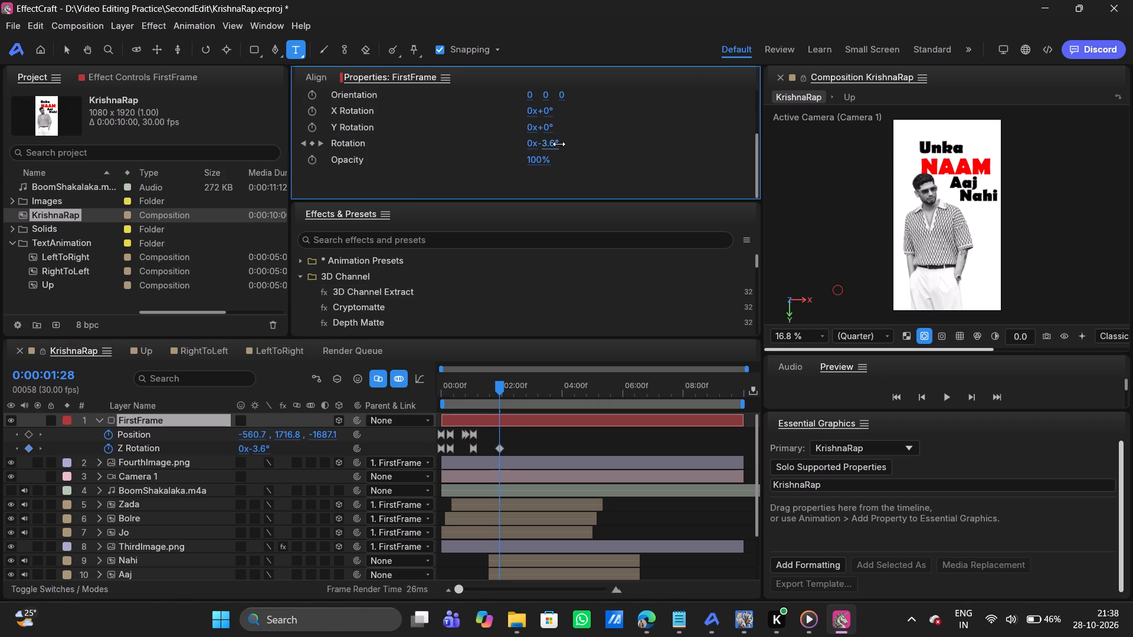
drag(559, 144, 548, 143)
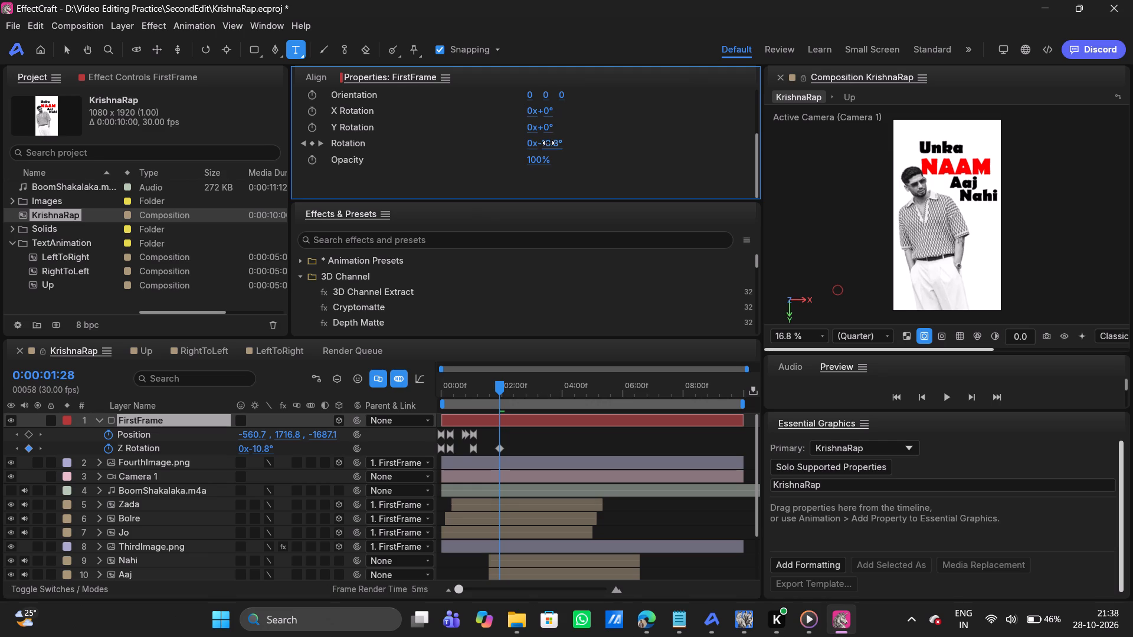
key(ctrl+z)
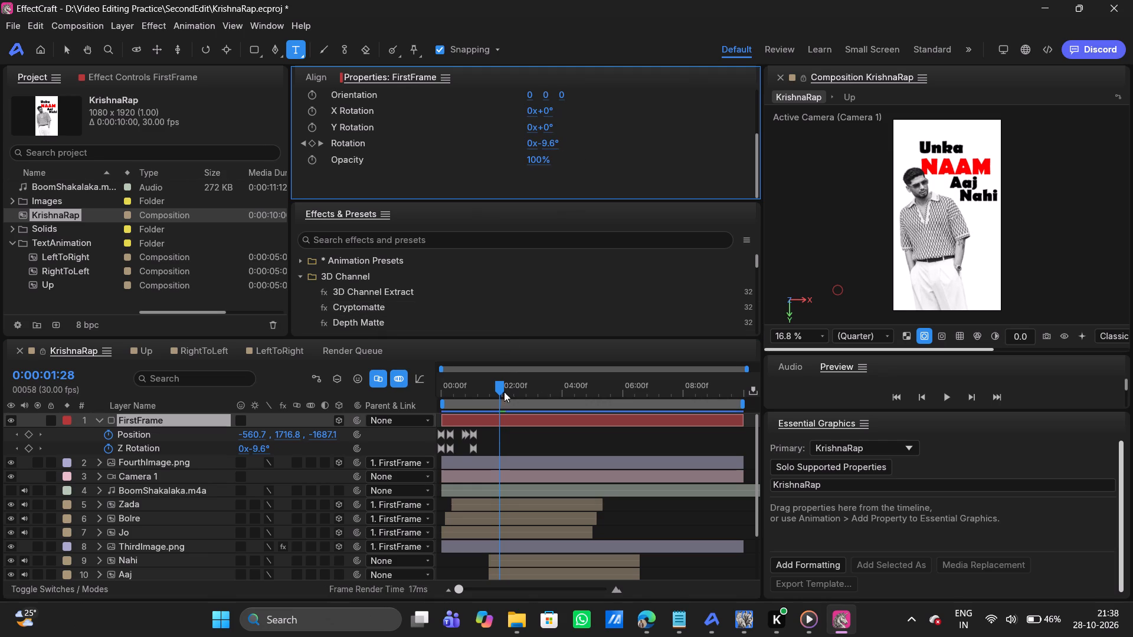
Go back to the FirstFrame layer's previous rotation keyframe and review its transform properties there.
drag(501, 389, 495, 391)
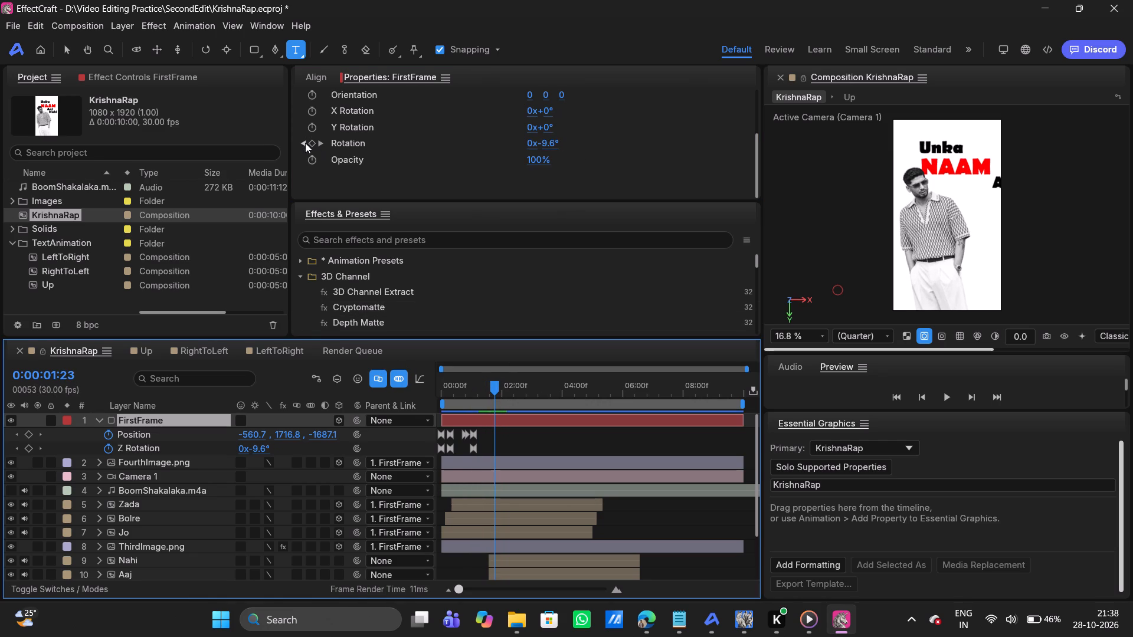
click(305, 143)
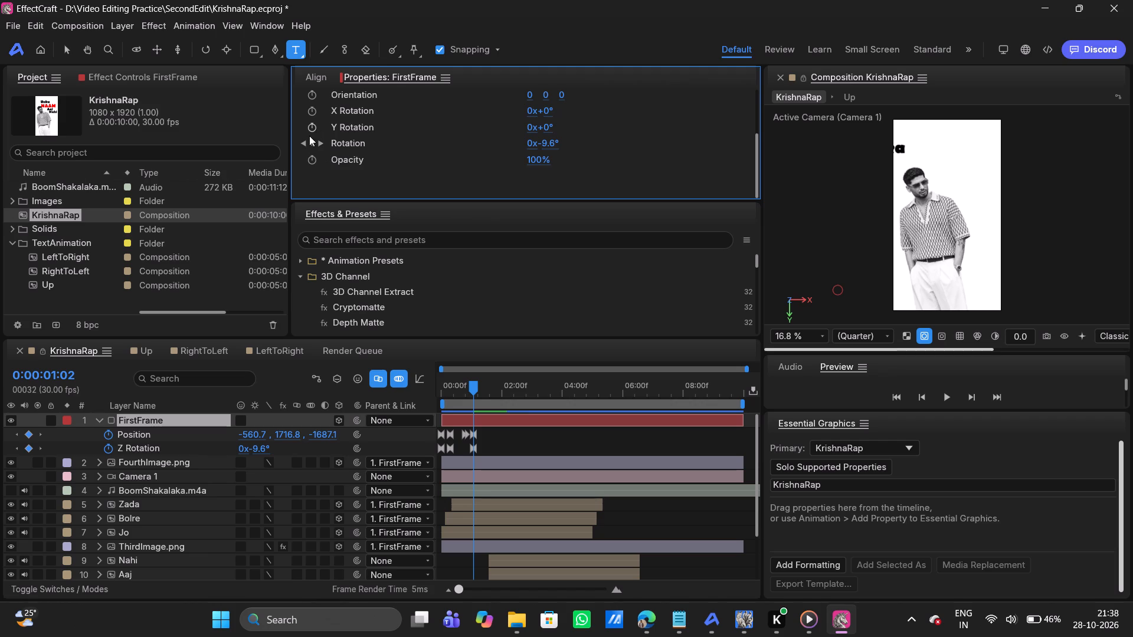
scroll(381, 134, up, 1)
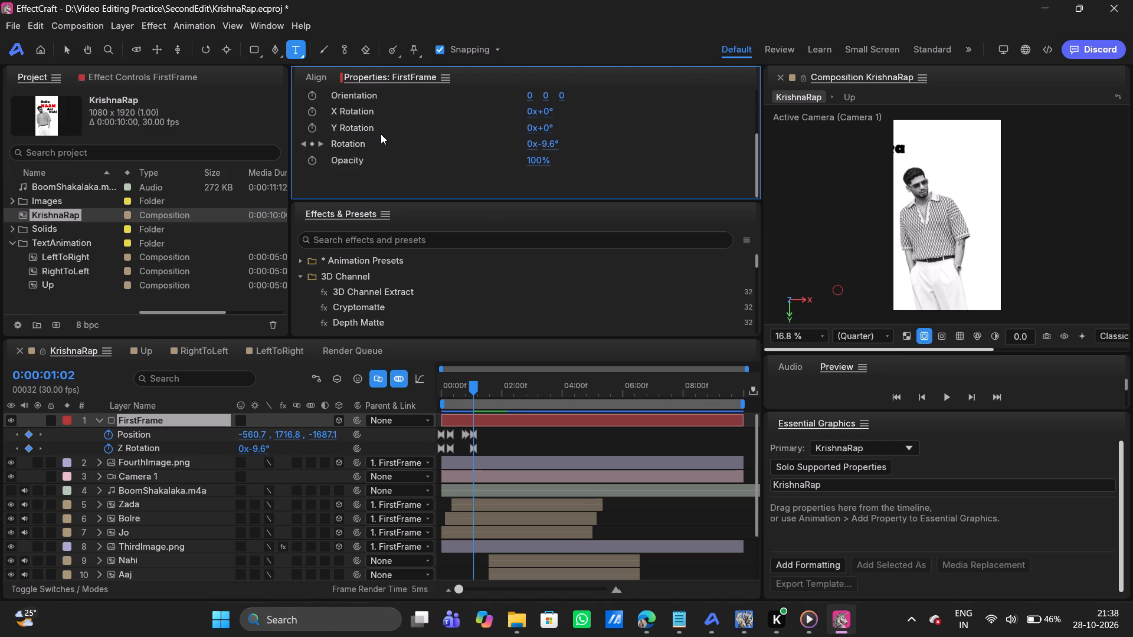
scroll(381, 134, up, 1)
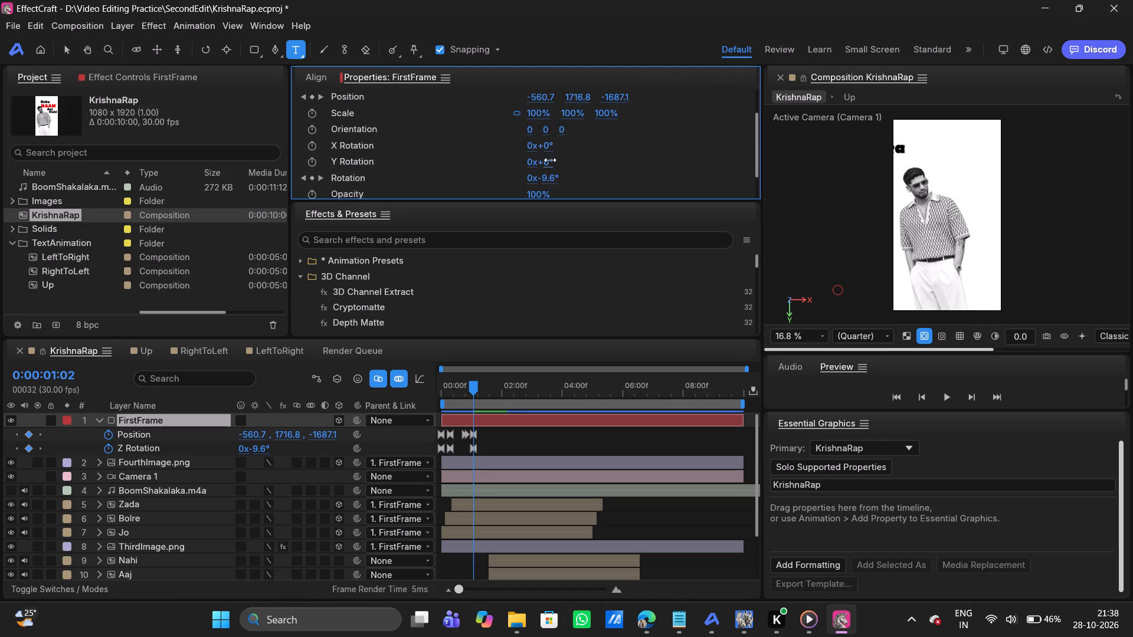
scroll(482, 155, up, 1)
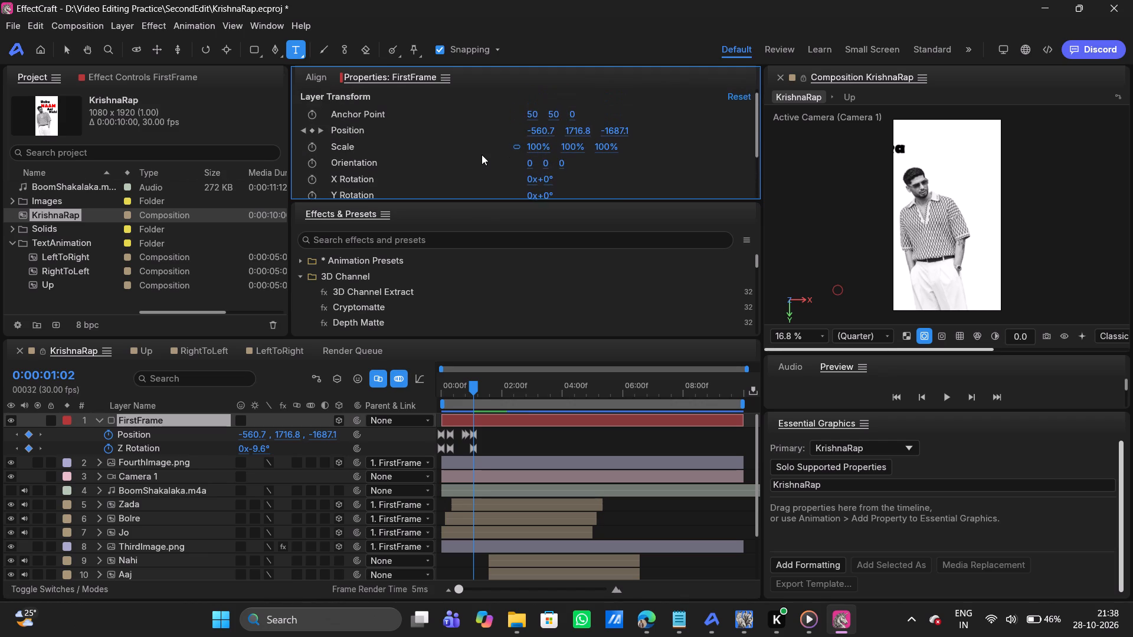
scroll(482, 155, down, 1)
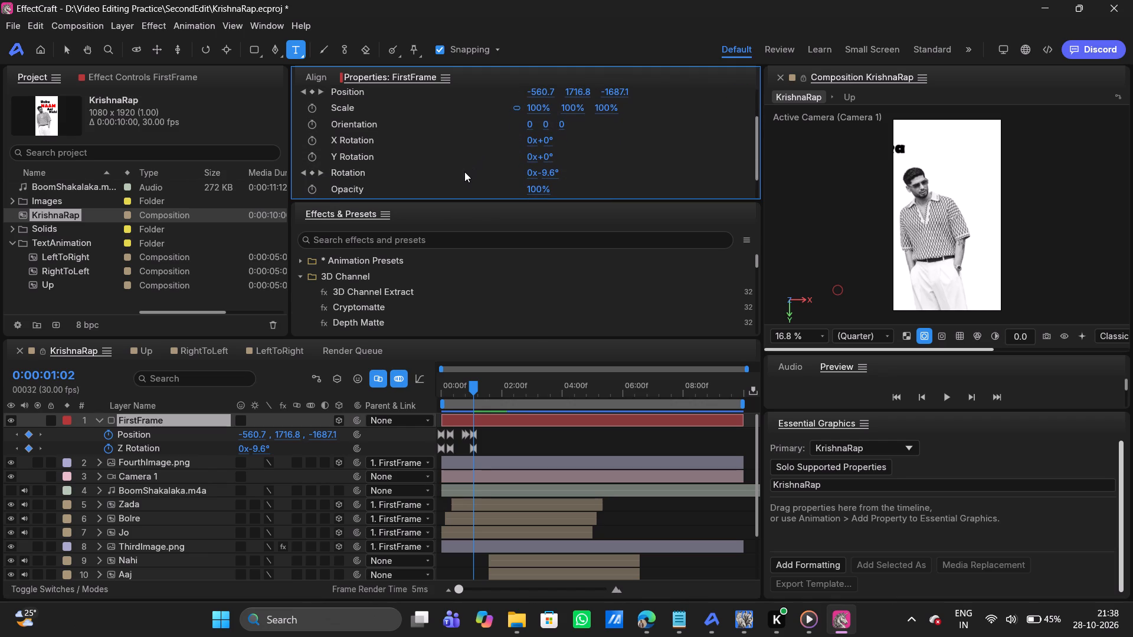
Add a FirstFrame rotation keyframe at 0:00:02:03, set it to -2.4°, and compare it with the previous rotation keyframe.
drag(473, 382, 504, 382)
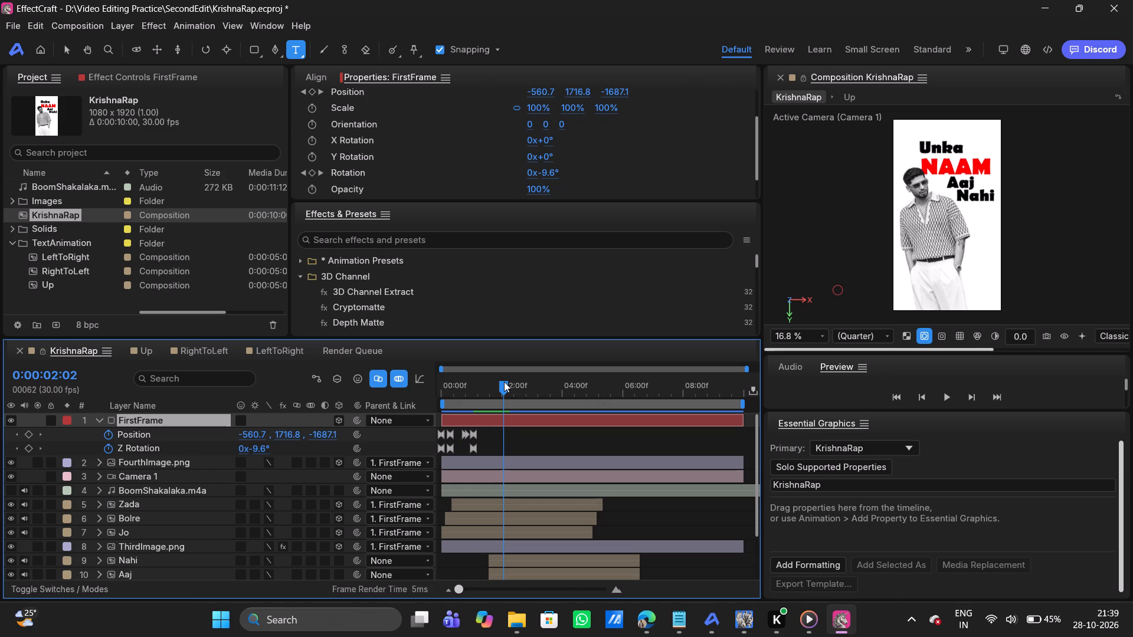
drag(504, 382, 503, 382)
drag(503, 382, 505, 382)
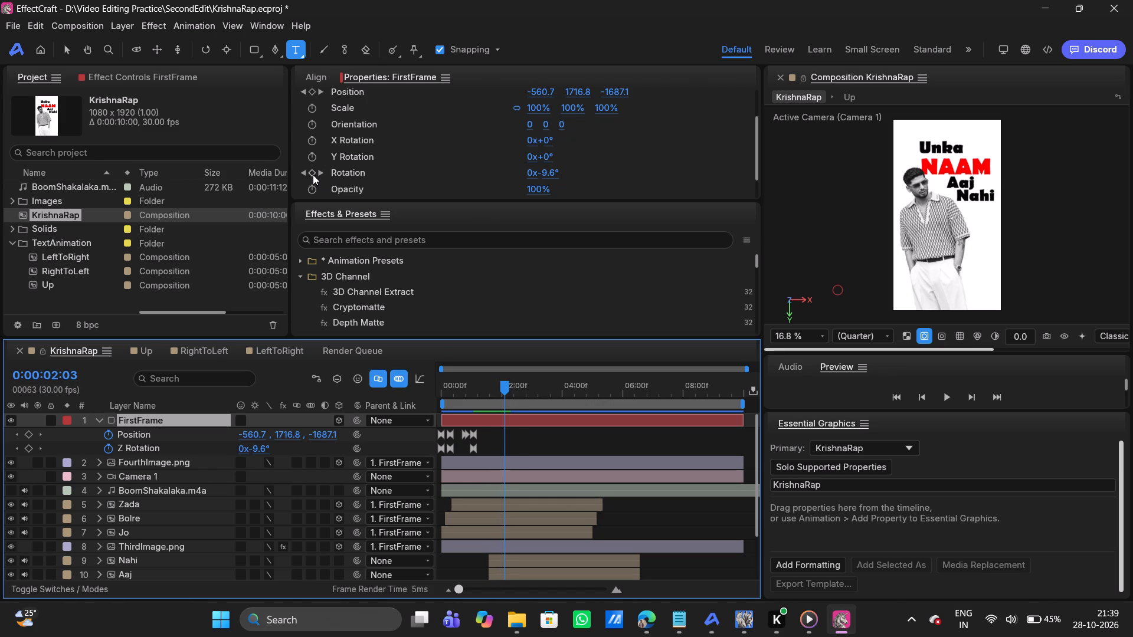
click(313, 174)
drag(551, 174, 562, 174)
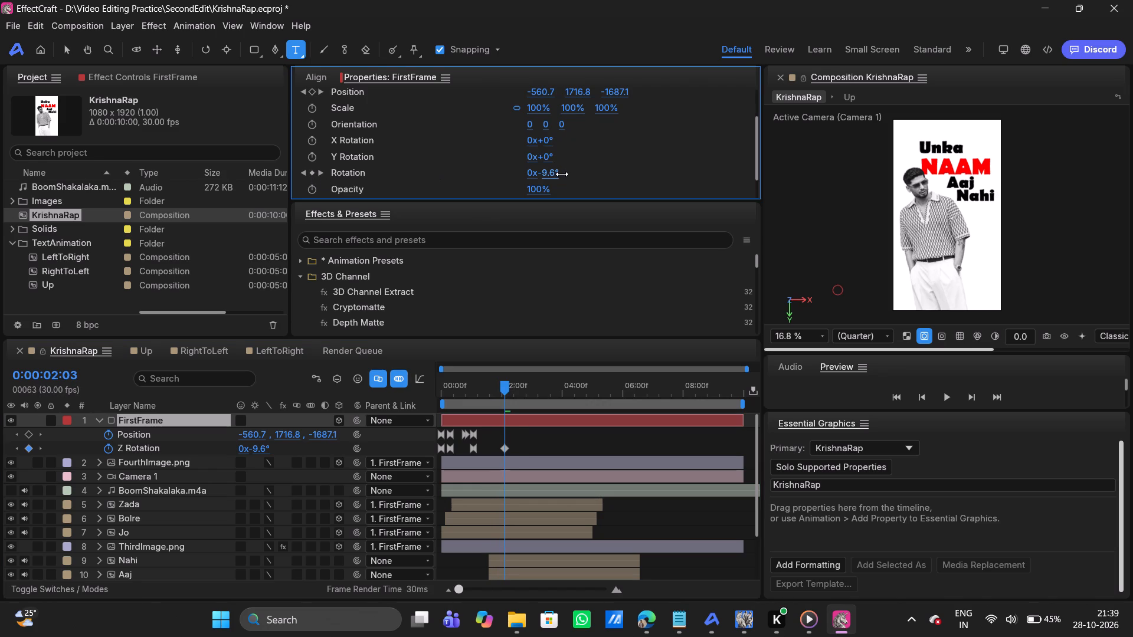
drag(562, 174, 559, 175)
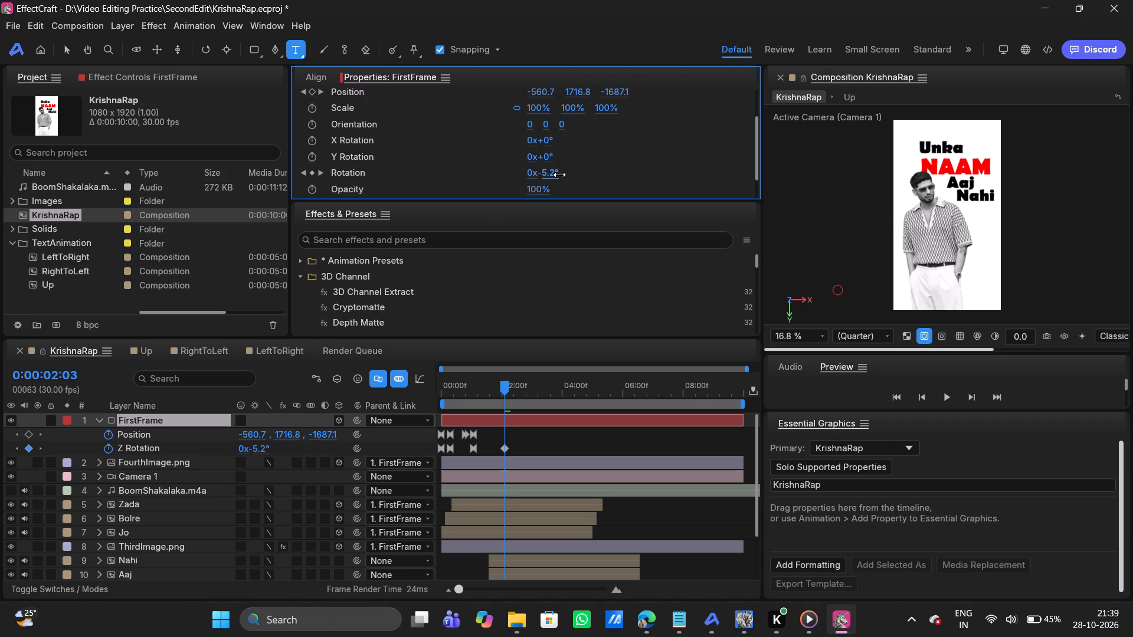
drag(559, 175, 562, 173)
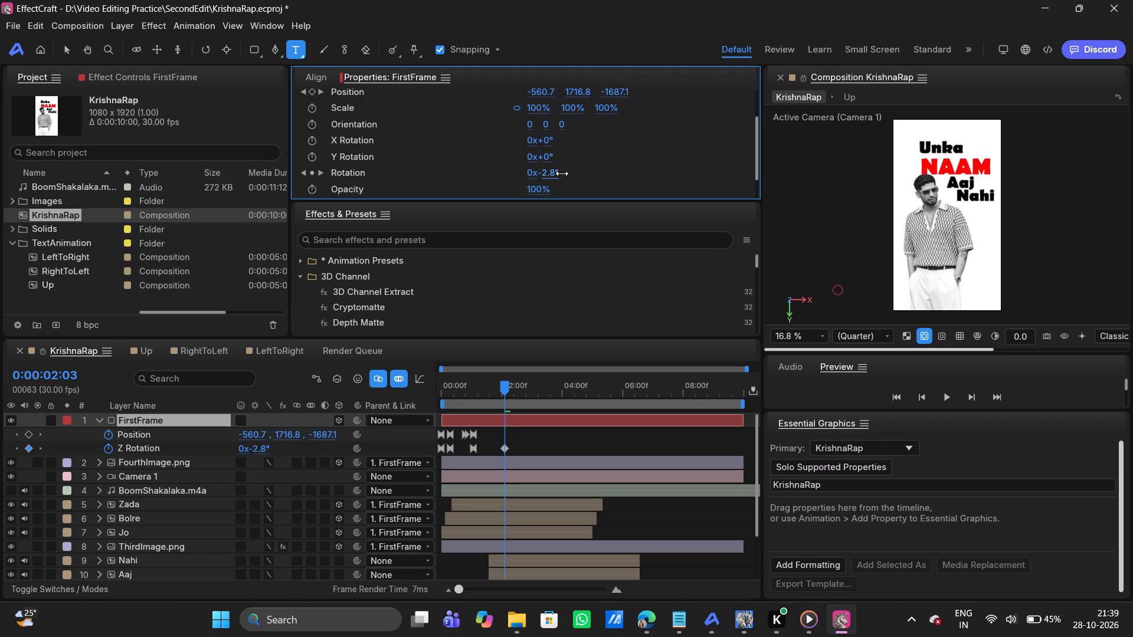
drag(562, 173, 563, 174)
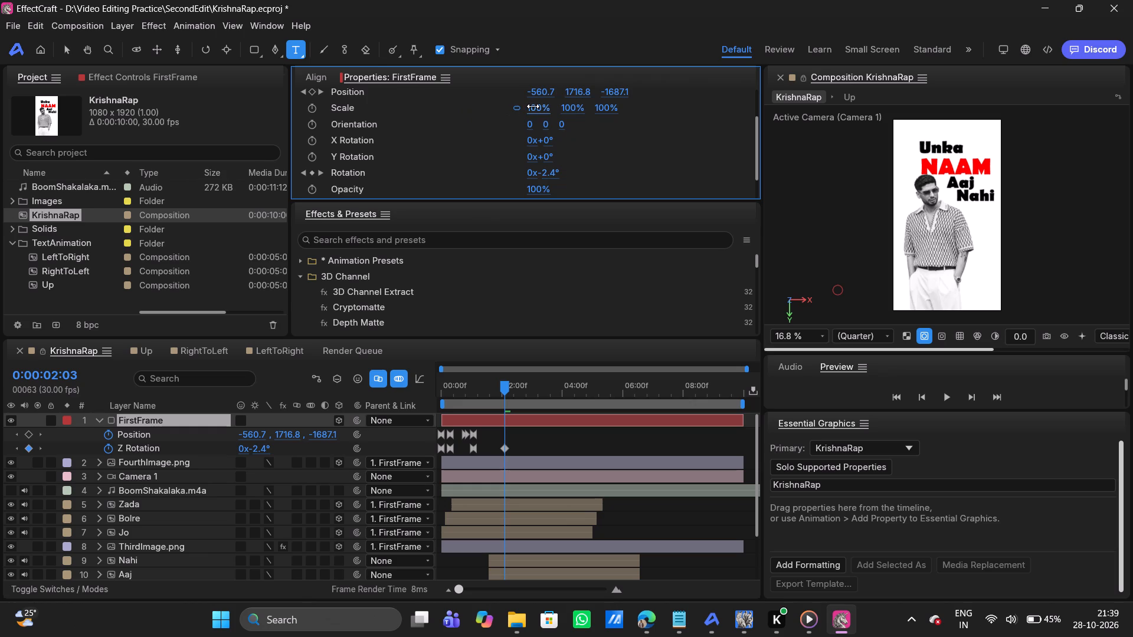
click(302, 173)
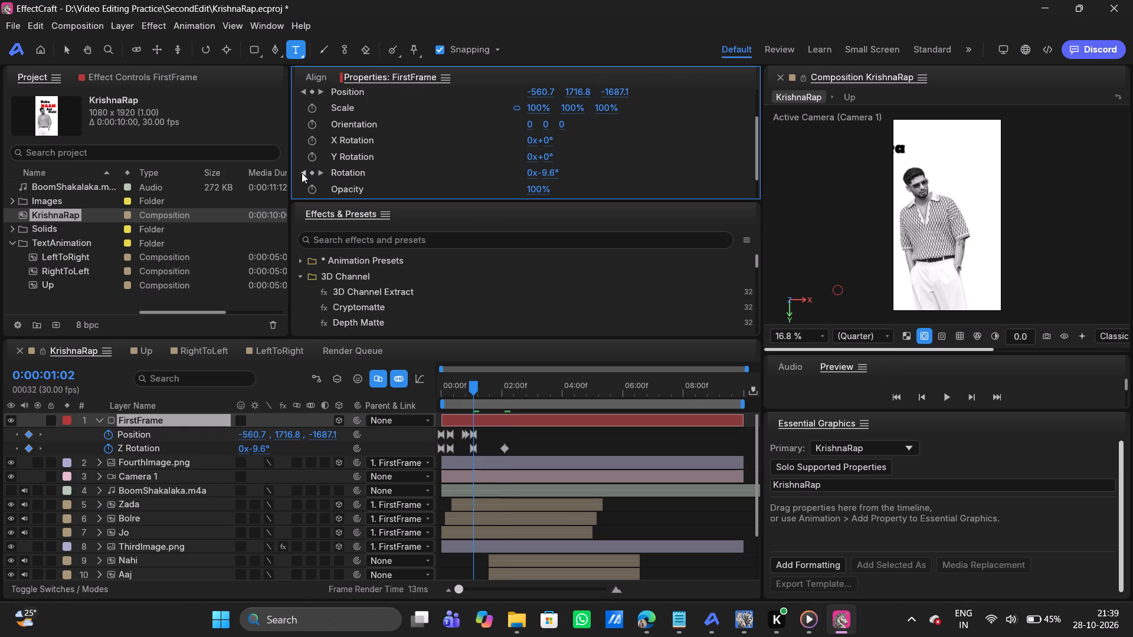
click(323, 172)
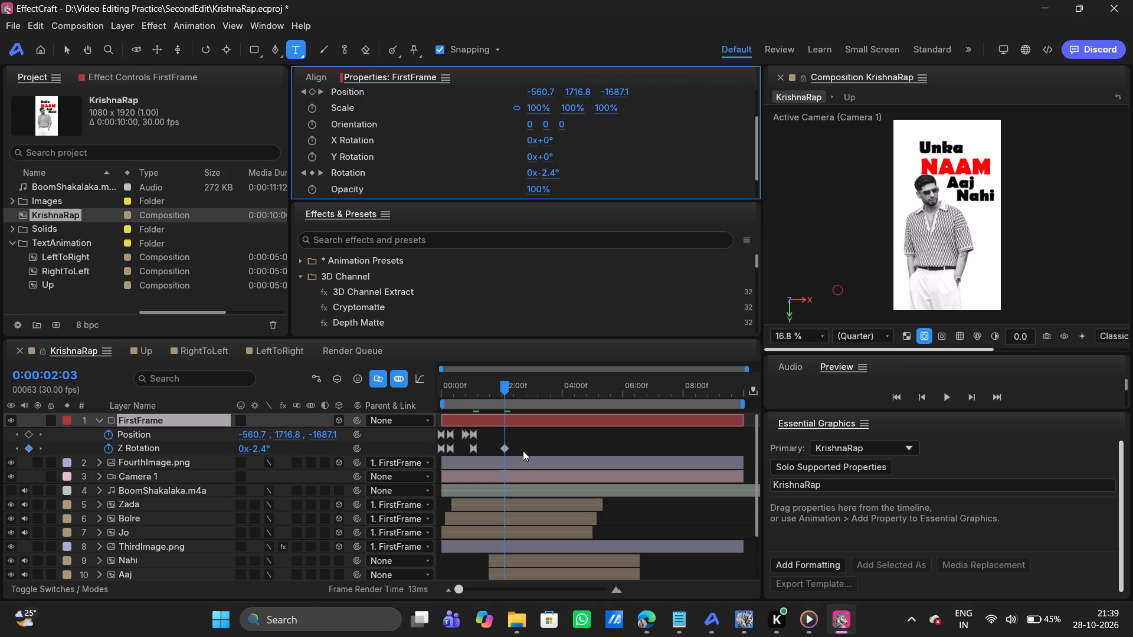
Apply Easy Ease to the last two Z Rotation keyframes of the FirstFrame layer.
drag(523, 452, 464, 444)
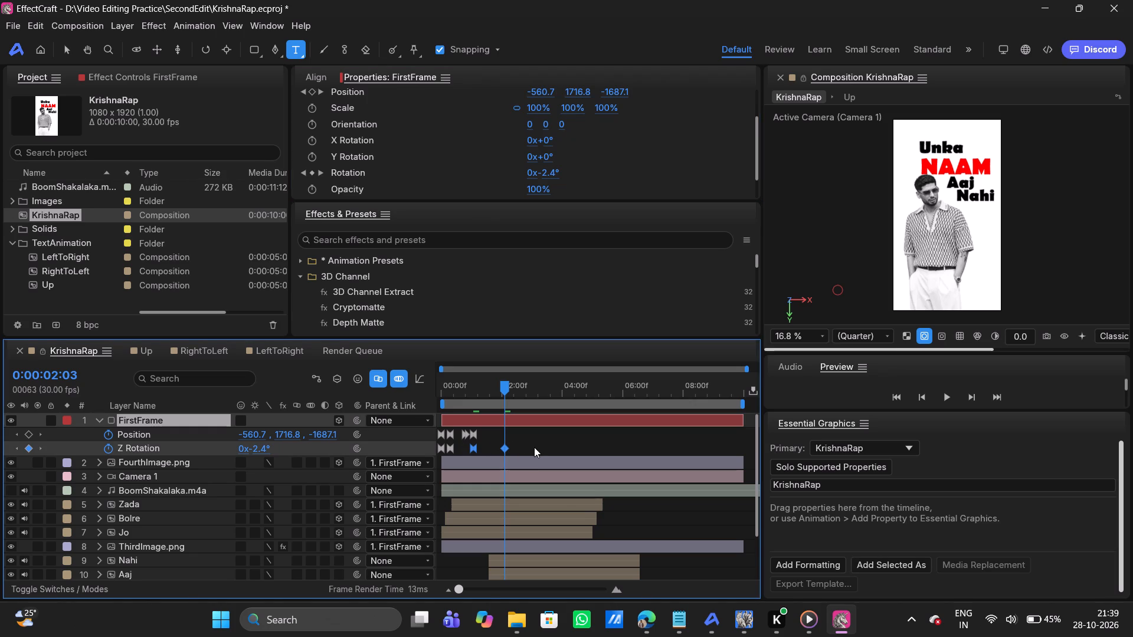
key(F9)
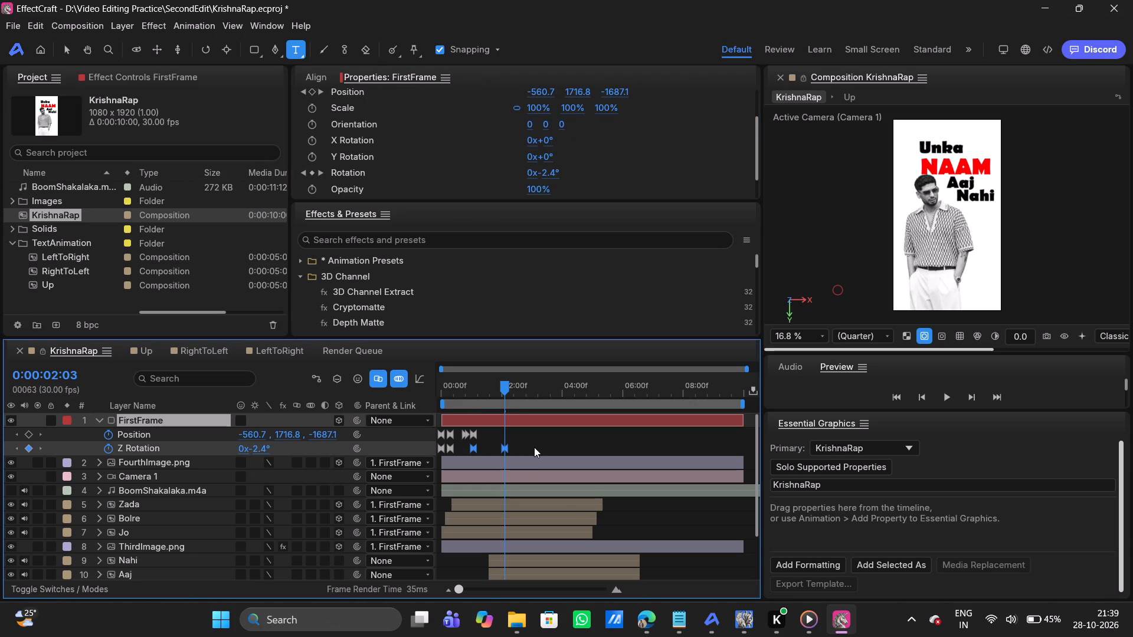
click(543, 429)
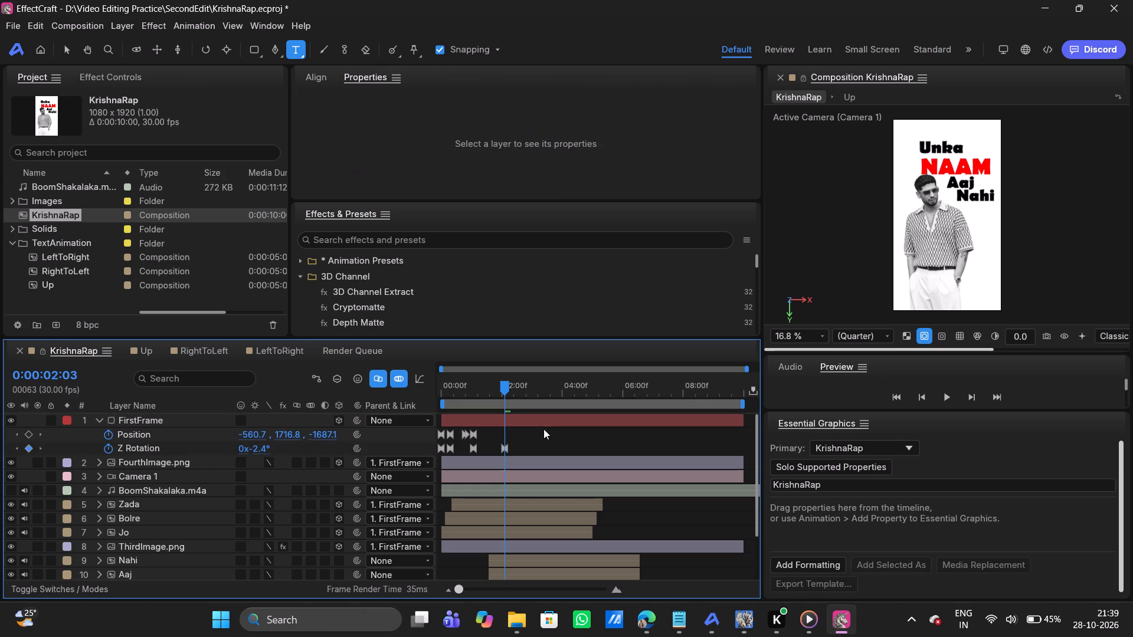
Play the KrishnaRap composition from the beginning several times to review the new rotation movement behind the "Unka NAAM Aaj Nahi" text.
drag(507, 383, 351, 389)
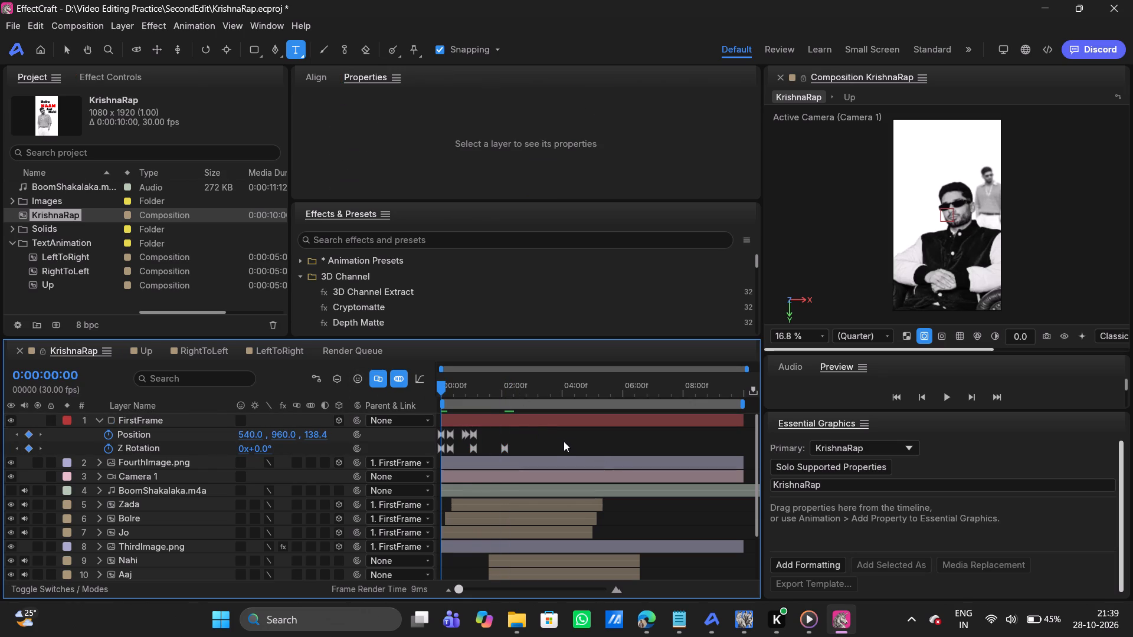
key(space)
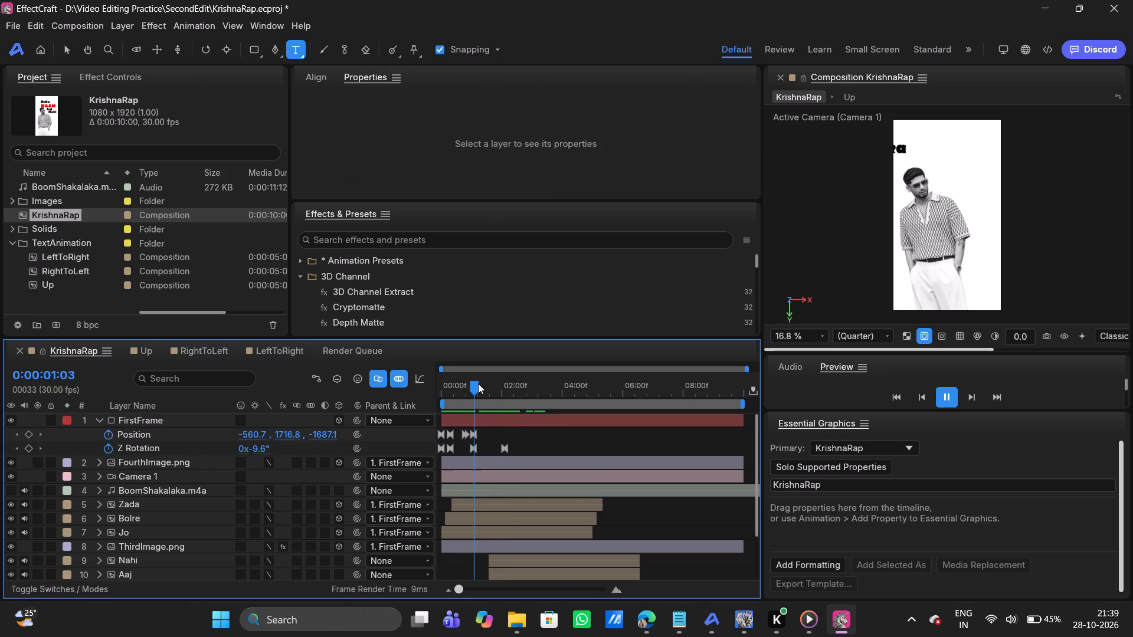
drag(478, 383, 403, 399)
key(space)
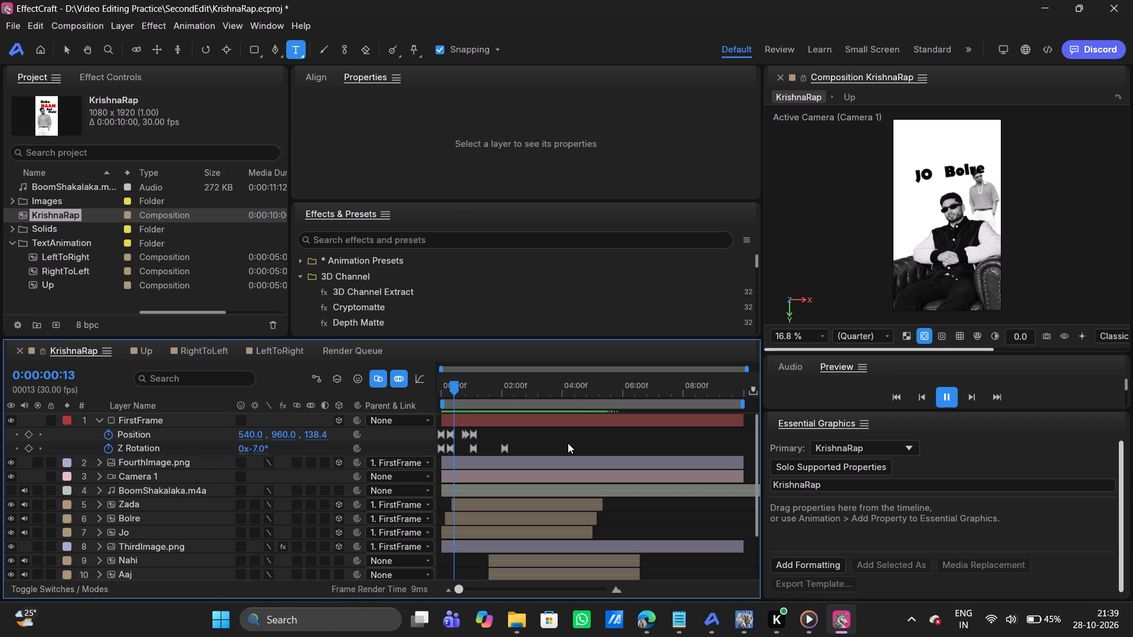
key(space)
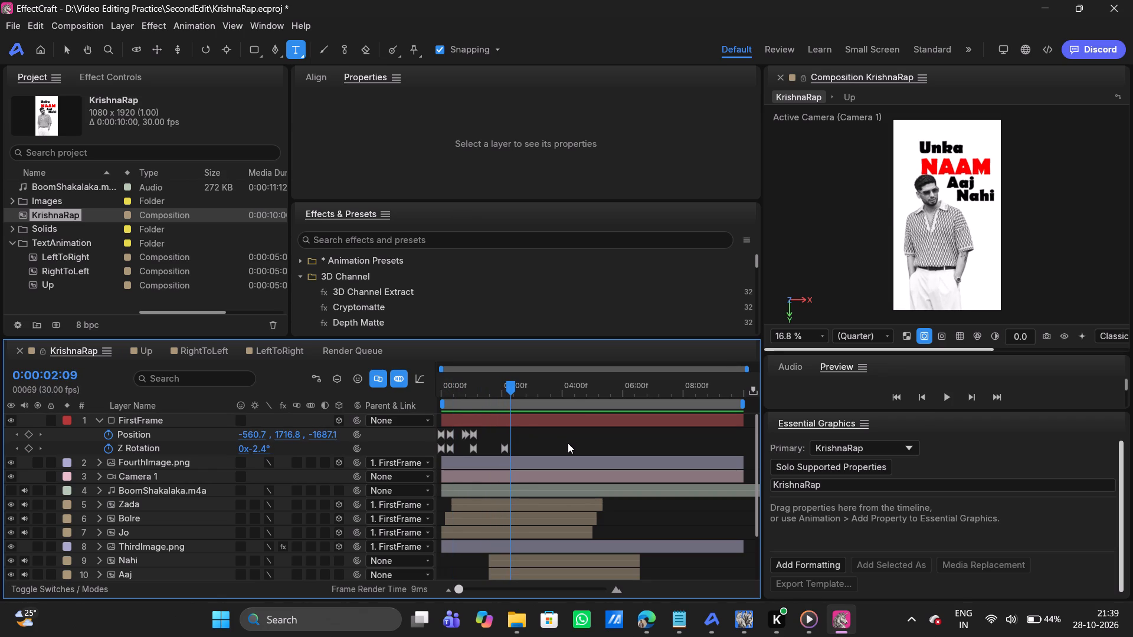
drag(512, 389, 338, 399)
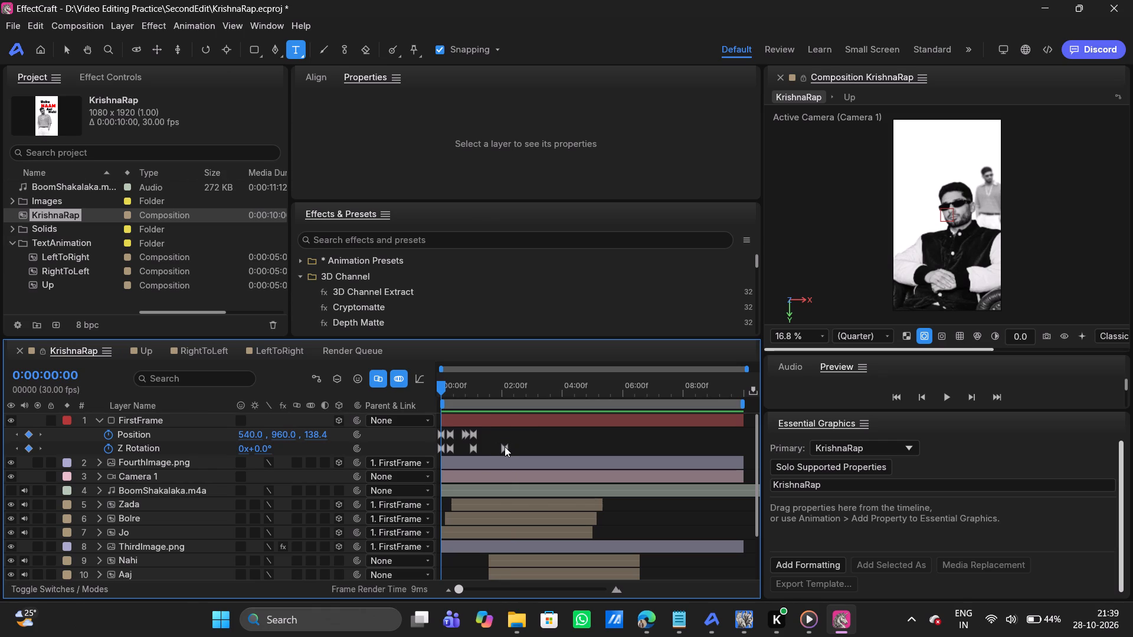
key(space)
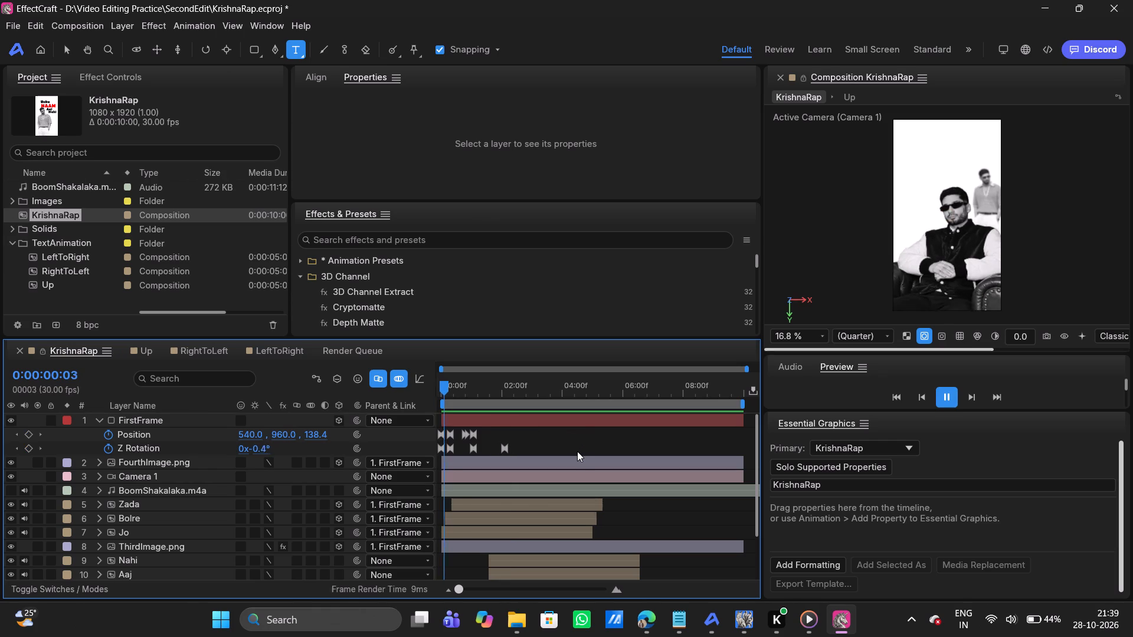
key(space)
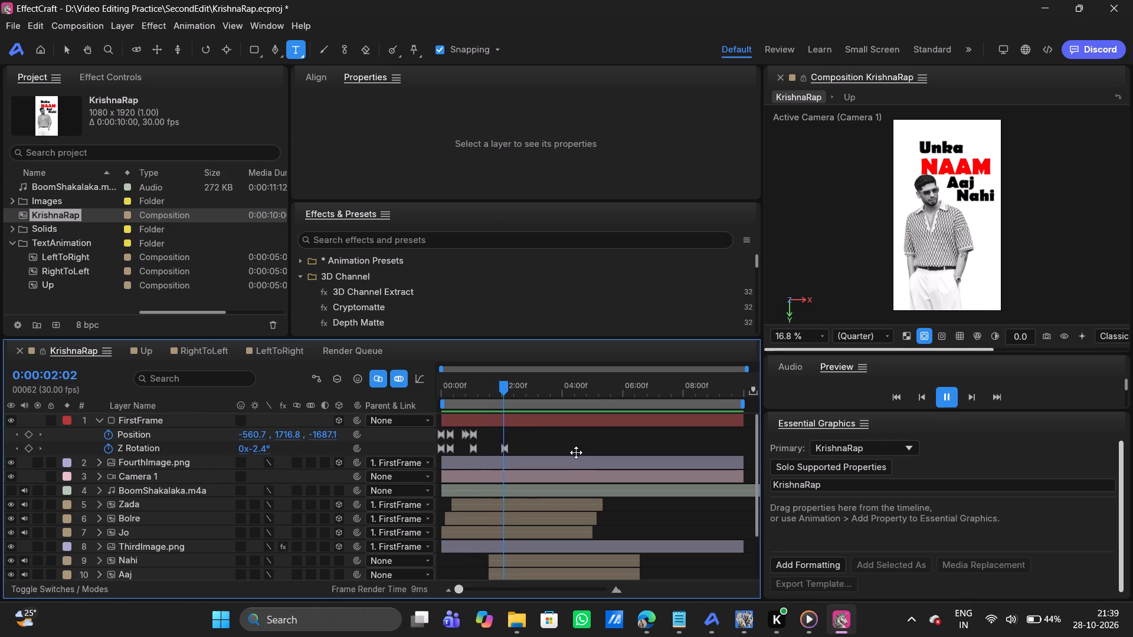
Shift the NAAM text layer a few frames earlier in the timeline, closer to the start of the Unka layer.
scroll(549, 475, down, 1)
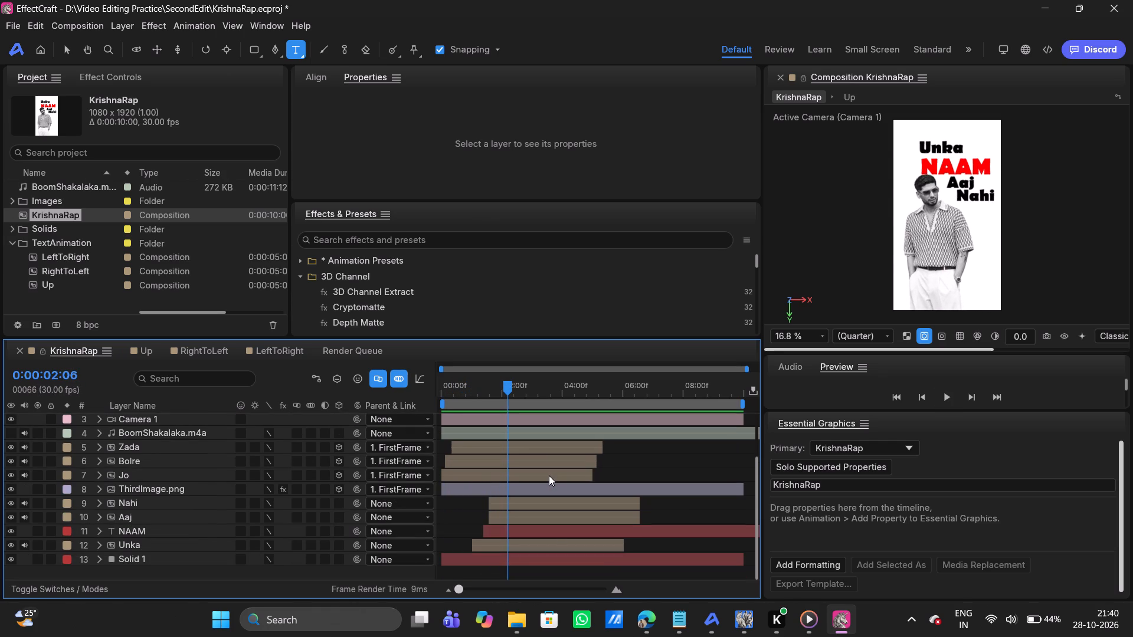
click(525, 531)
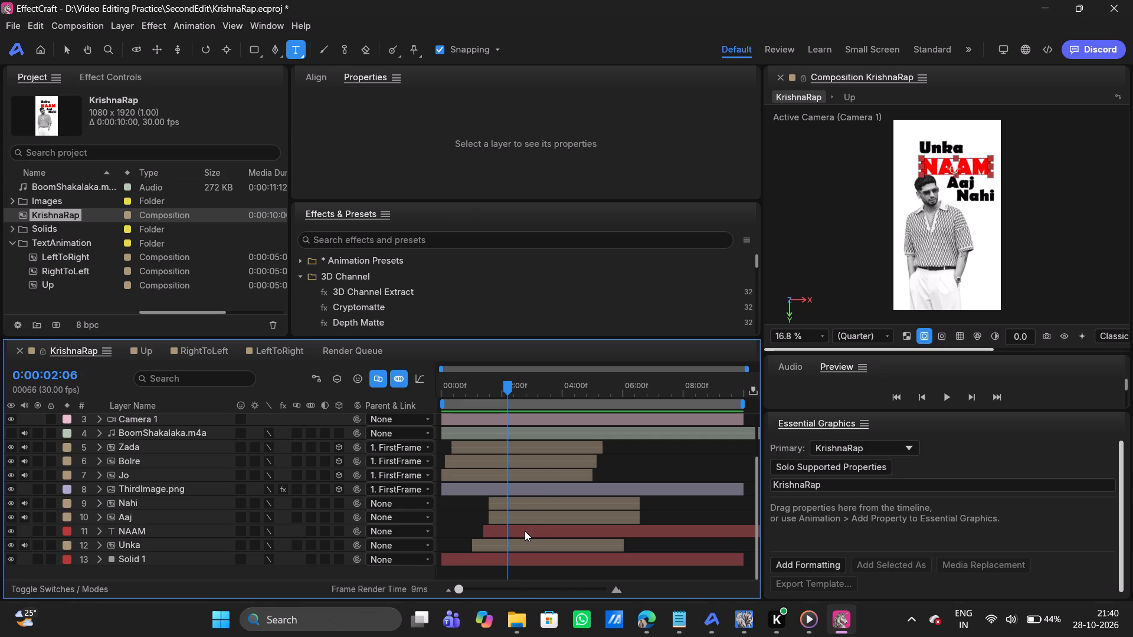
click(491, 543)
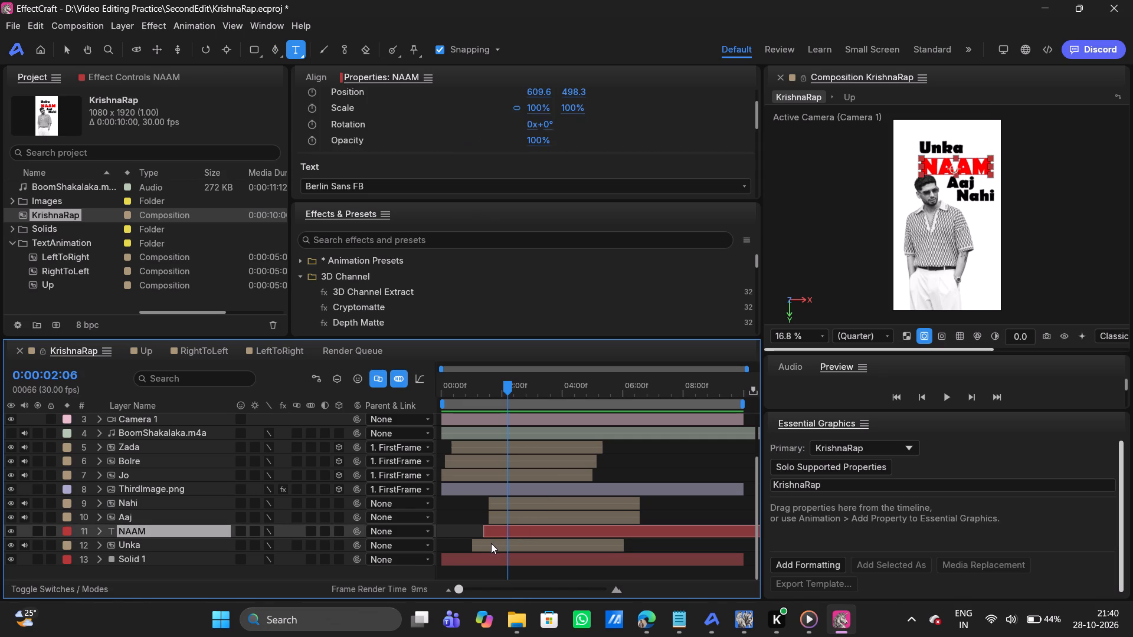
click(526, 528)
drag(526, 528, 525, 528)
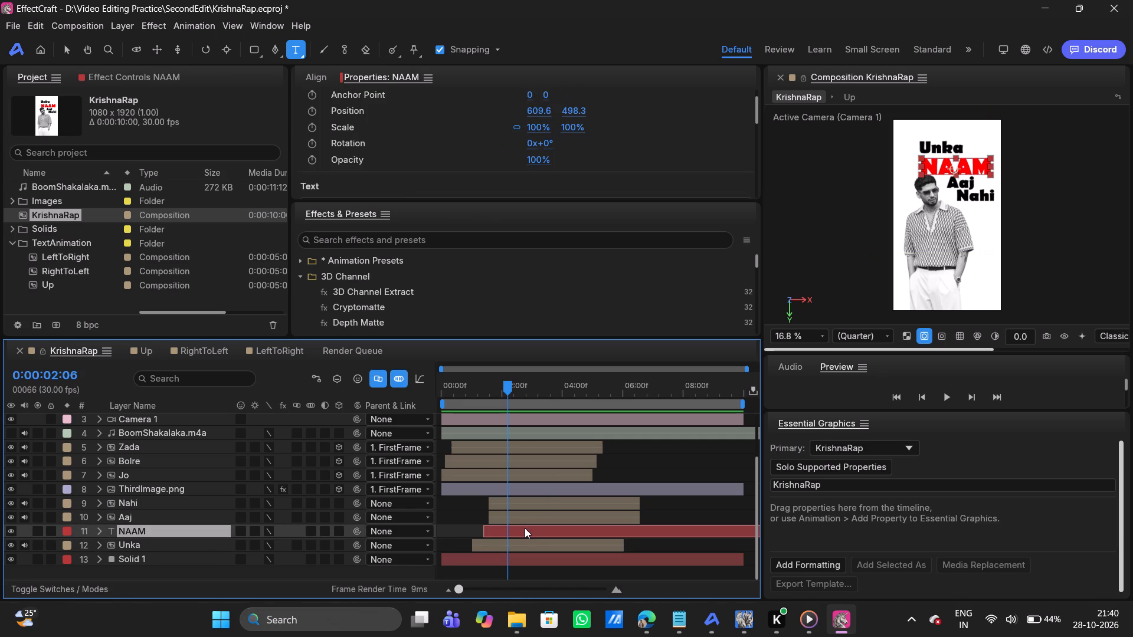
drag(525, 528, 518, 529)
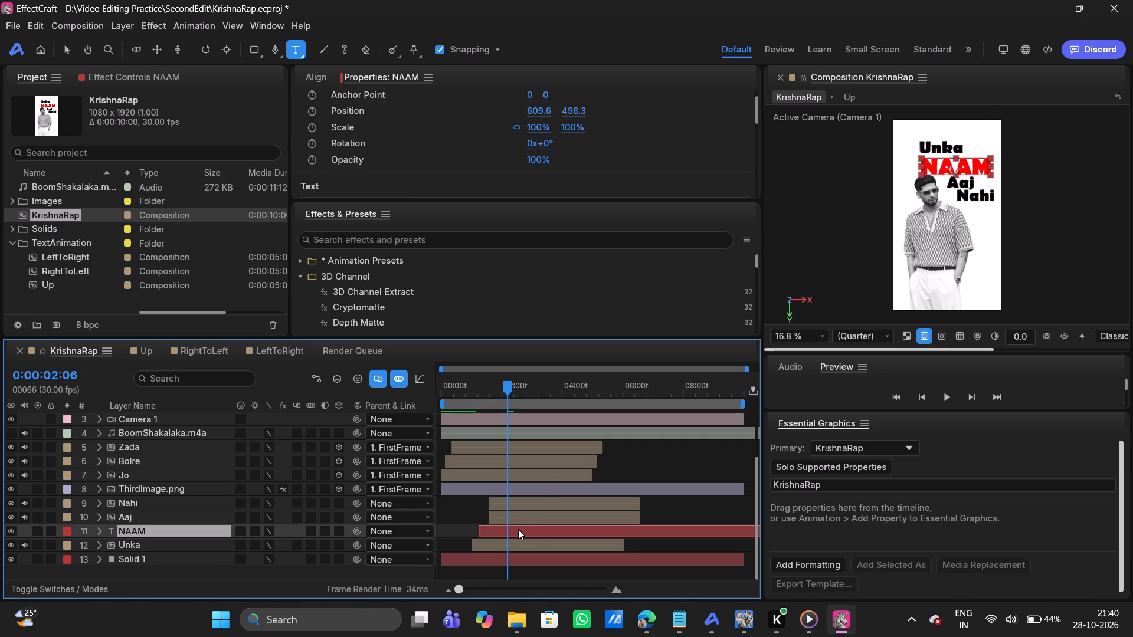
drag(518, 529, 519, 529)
Shift the Aaj layer a few frames earlier in the timeline so it starts before the Nahi layer.
click(518, 512)
drag(518, 512, 515, 512)
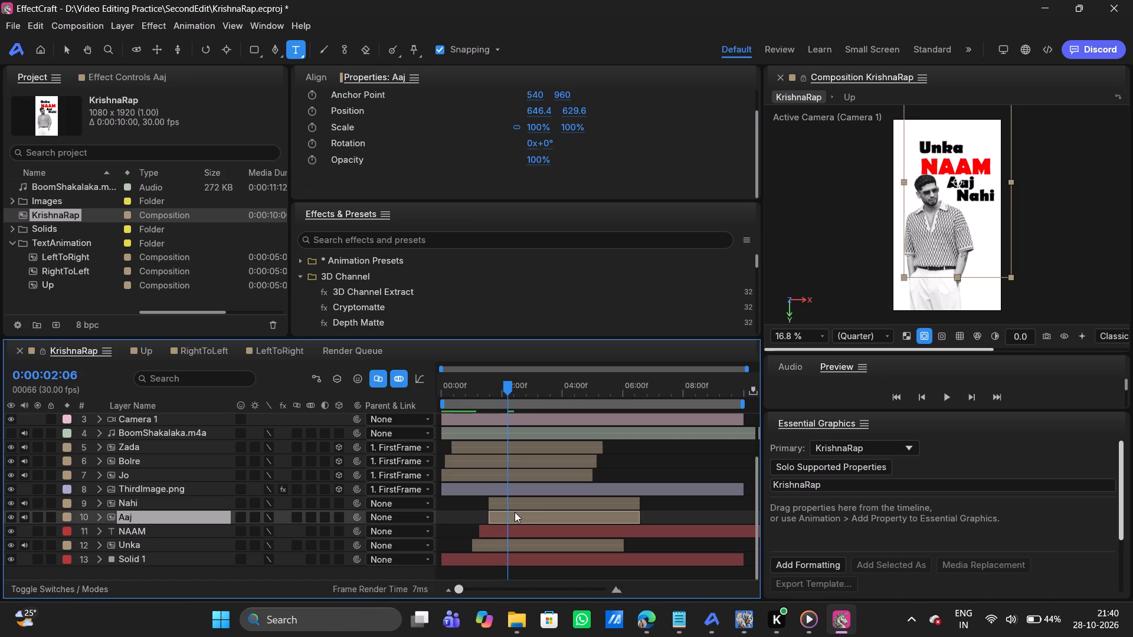
drag(515, 512, 511, 513)
click(539, 500)
click(539, 500)
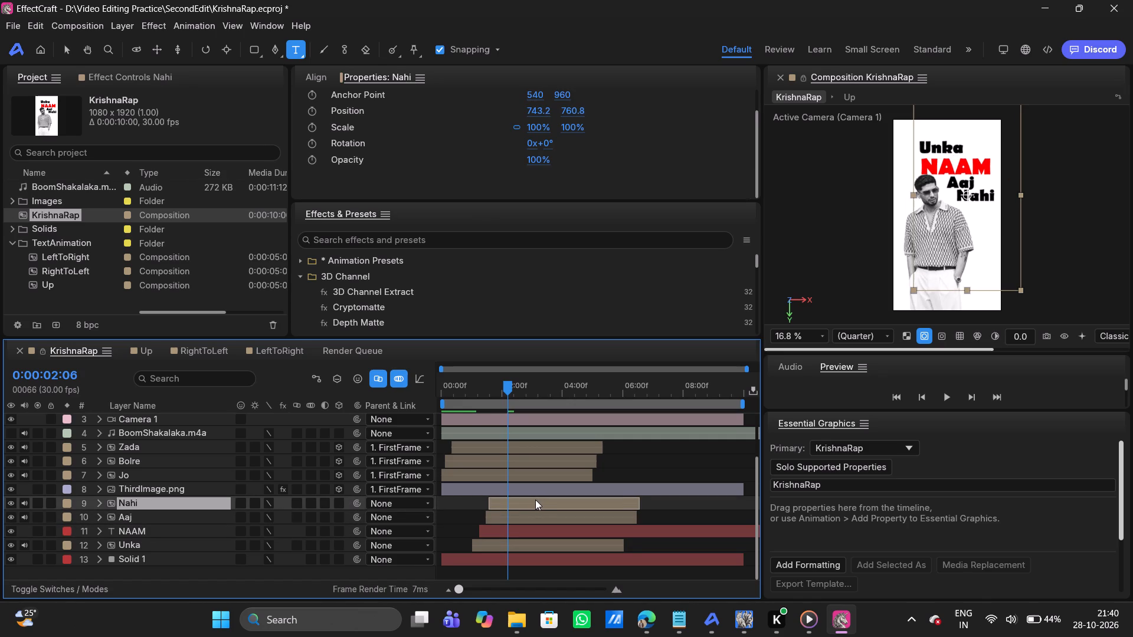
click(529, 517)
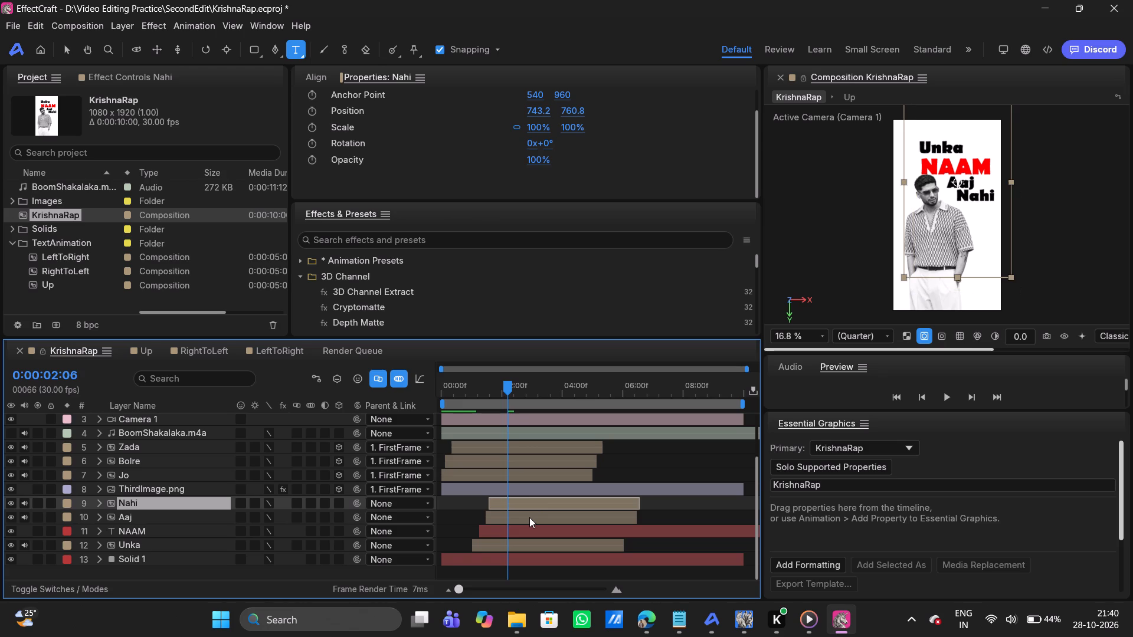
Delete the NAAM text layer from the KrishnaRap composition.
click(516, 534)
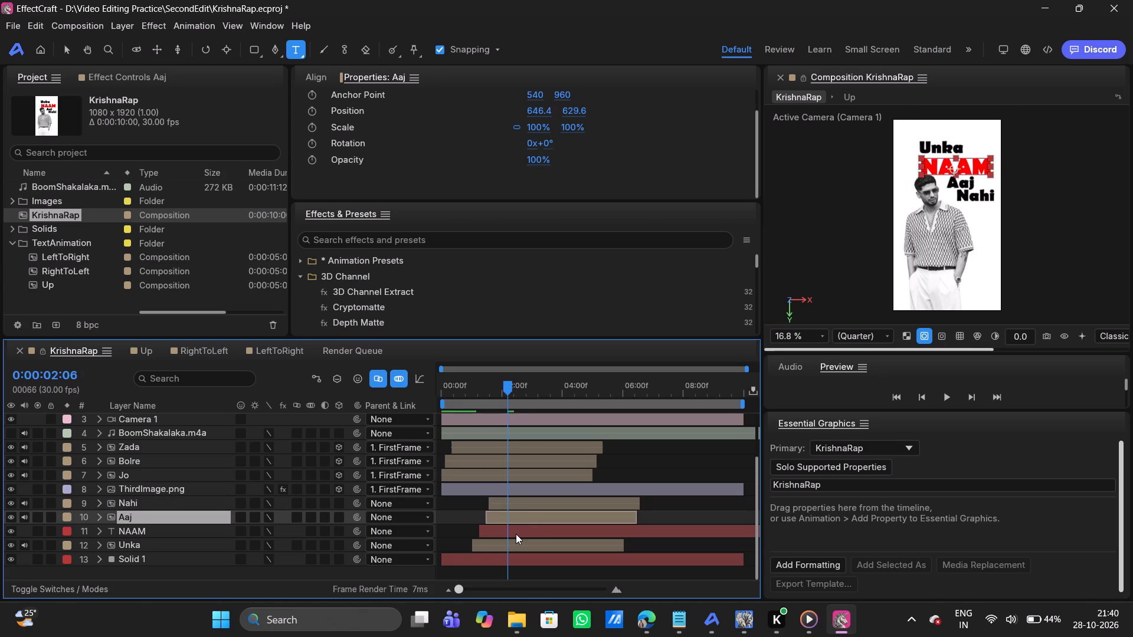
key(Delete)
Duplicate the Unka layer and shift the copy a few frames later, between the starts of Unka and Aaj.
click(483, 542)
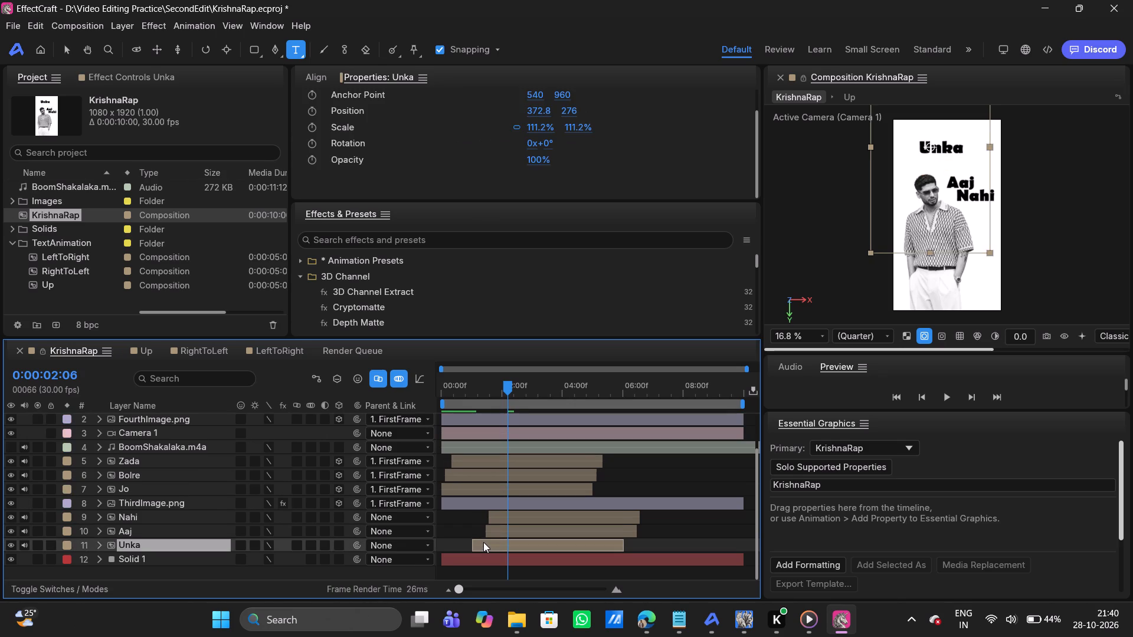
key(ctrl+d)
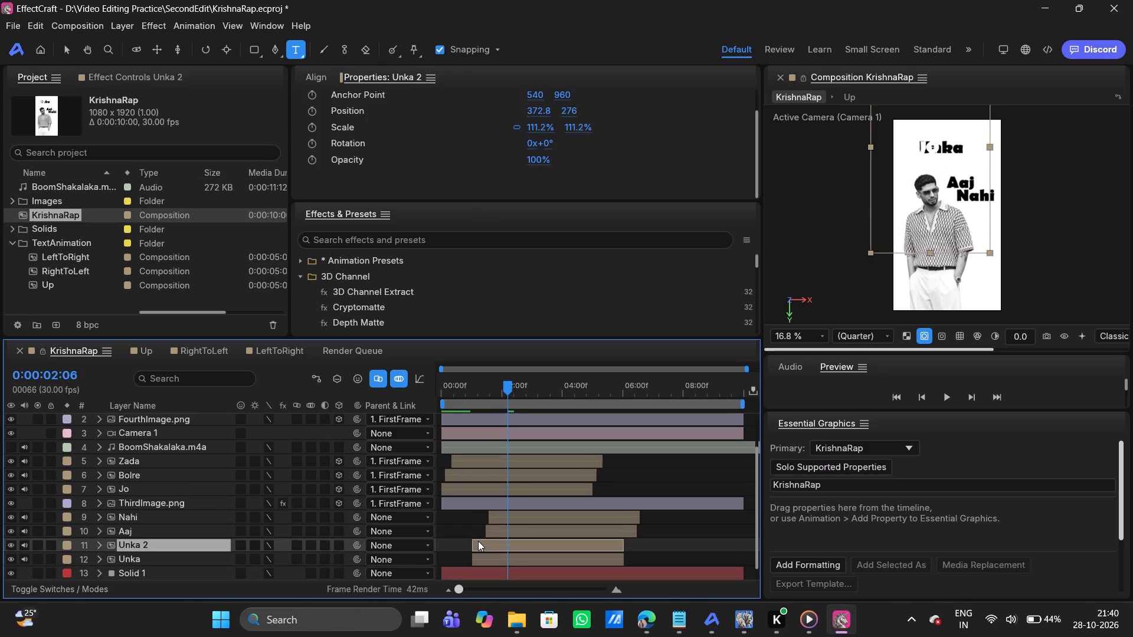
drag(478, 541, 488, 541)
drag(488, 541, 487, 540)
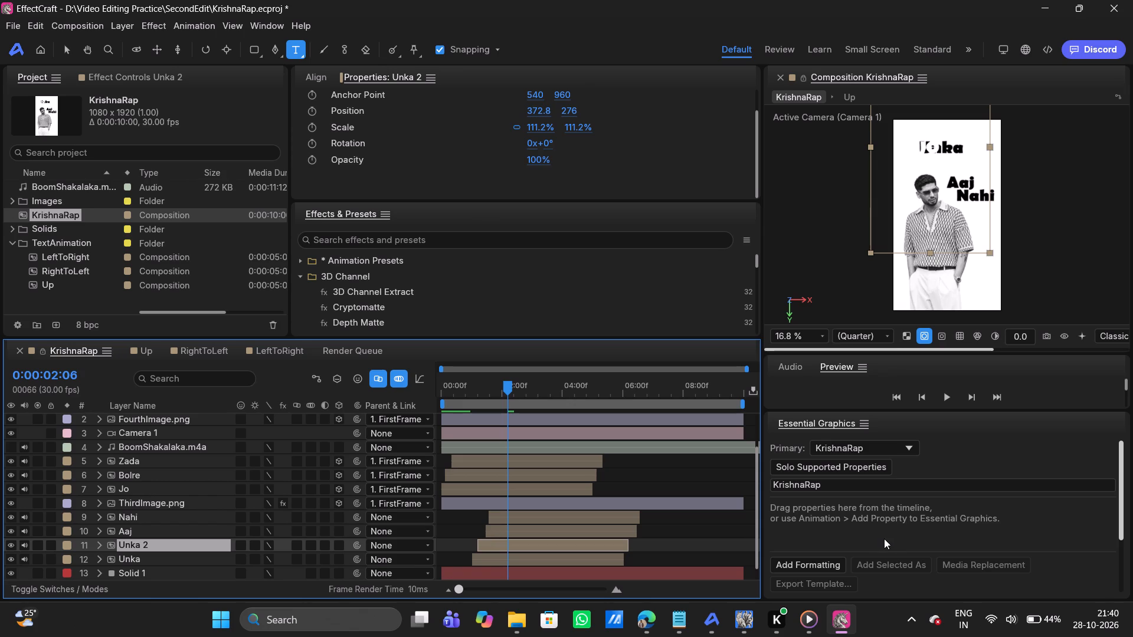
Change the Unka 2 layer's source text to NAAM through its essential properties.
scroll(874, 542, down, 8)
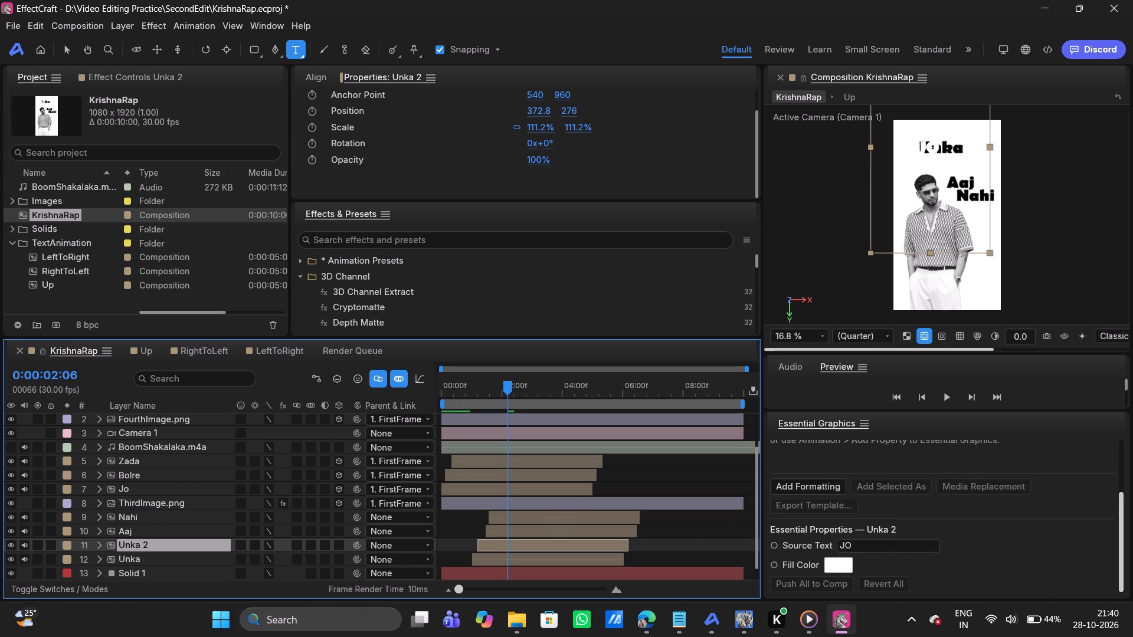
click(856, 541)
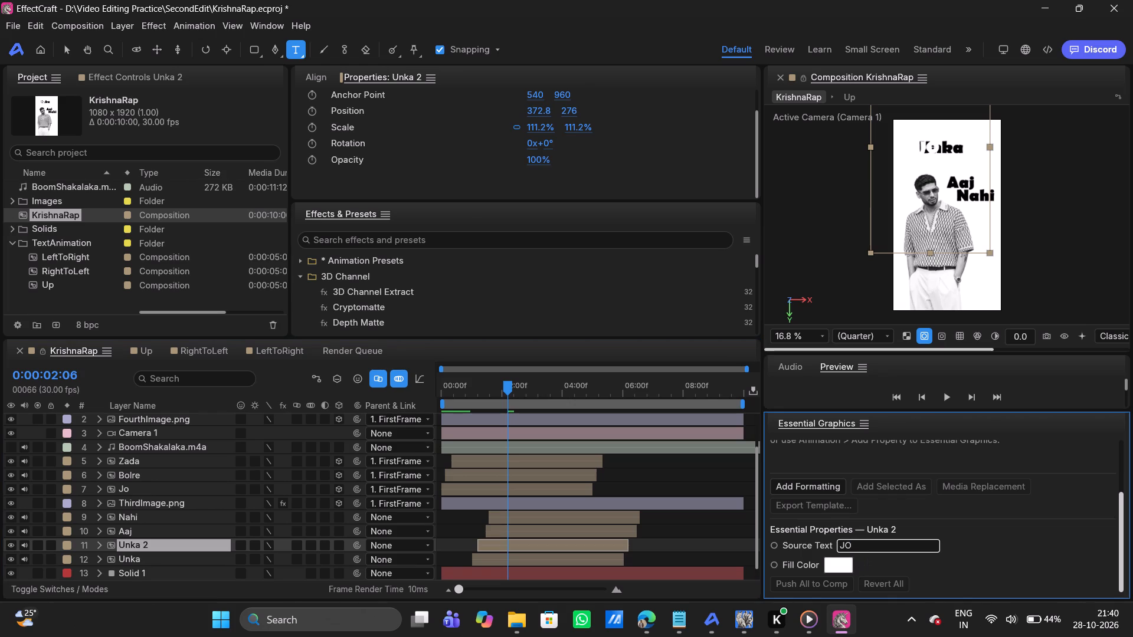
key(BackSpace)
key(BackSpace)
key(BackSpace)
key(shift+n)
text(AAM)
key(Return)
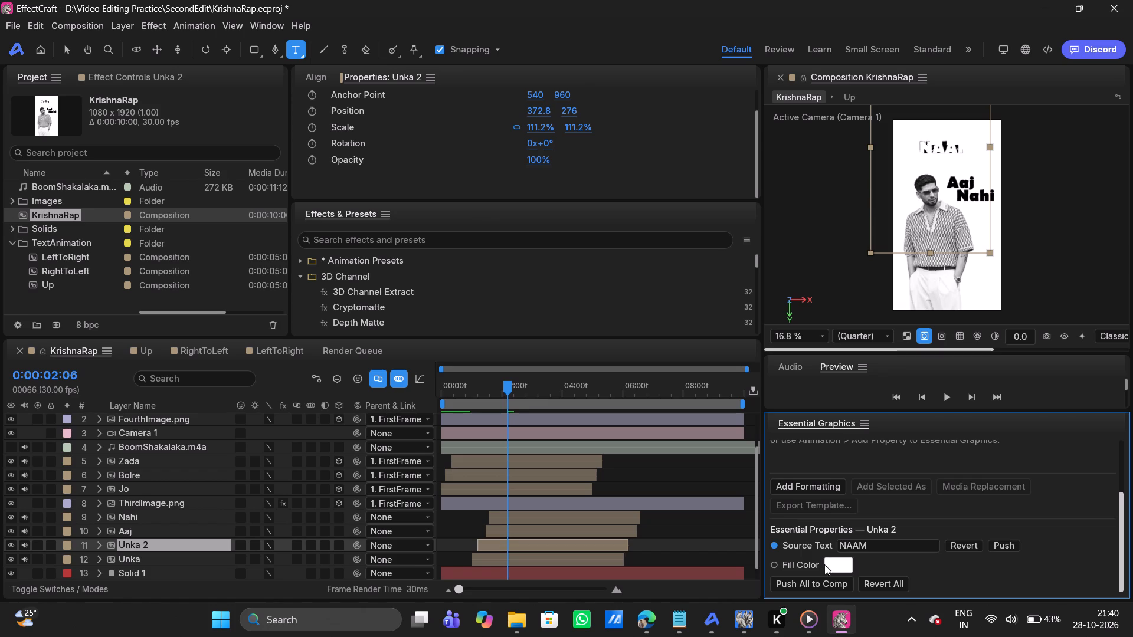
Set the fill colour of the NAAM text in the Unka 2 layer to pure red, FF0000.
click(836, 564)
drag(863, 487, 1029, 326)
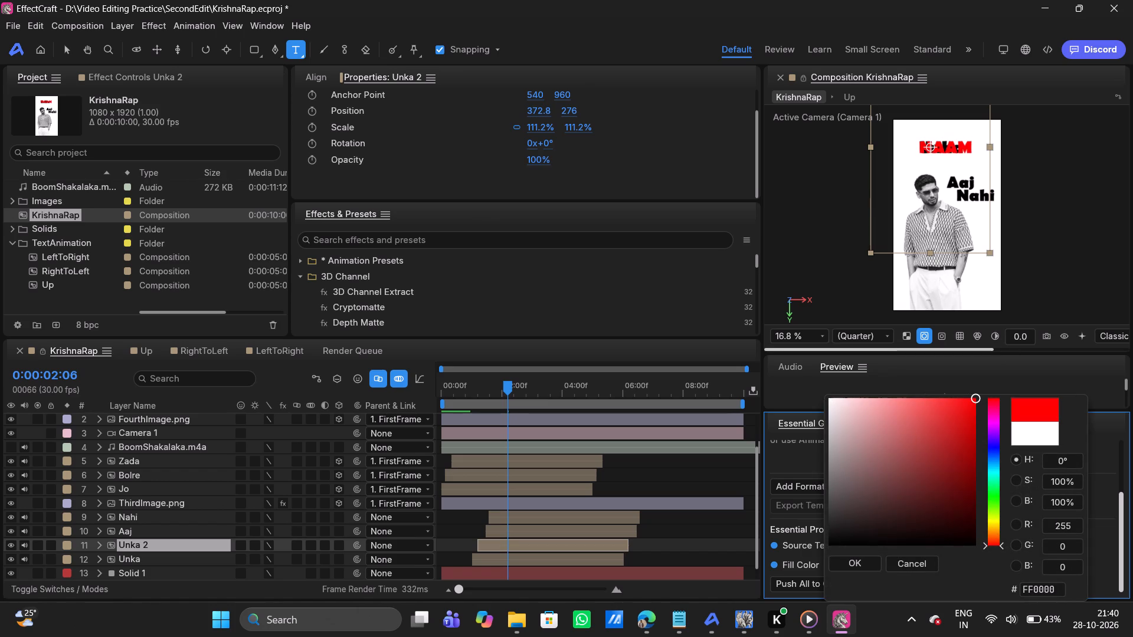
click(853, 565)
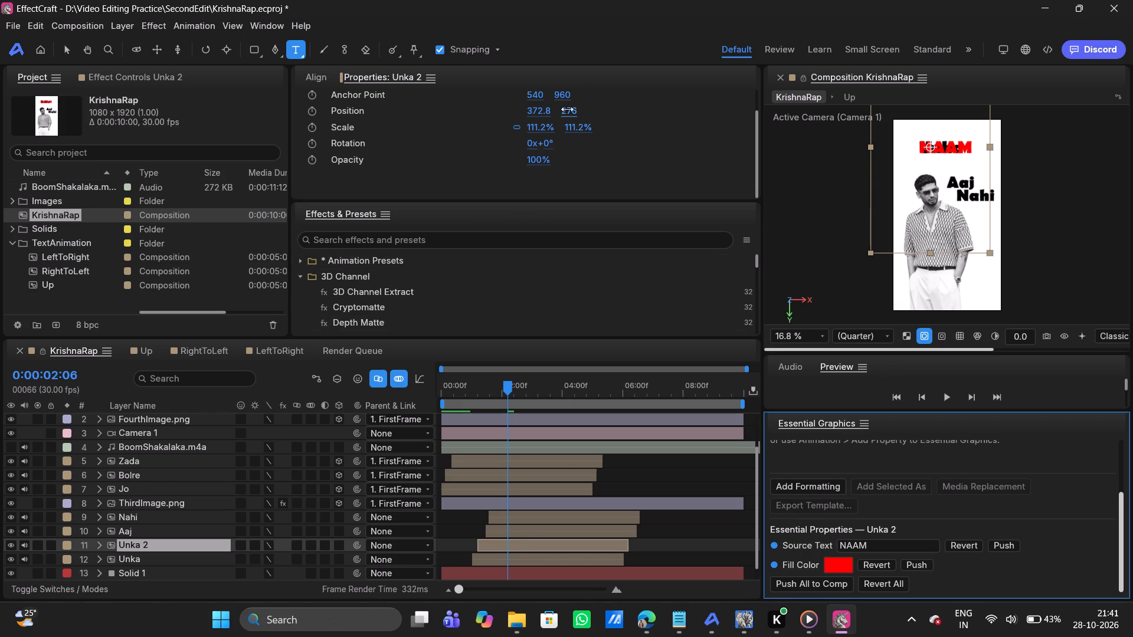
Scale the Unka 2 layer to about 163.2% and position it at about 405.6, 455.2, directly beneath the Unka text.
drag(567, 109, 678, 107)
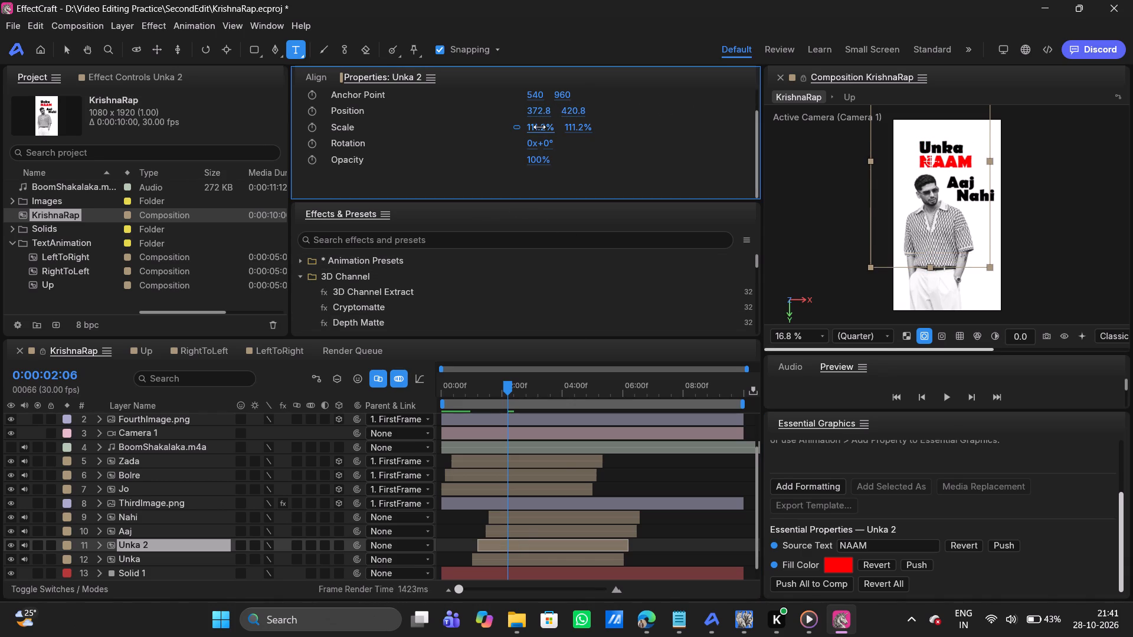
drag(539, 127, 581, 124)
drag(577, 109, 595, 107)
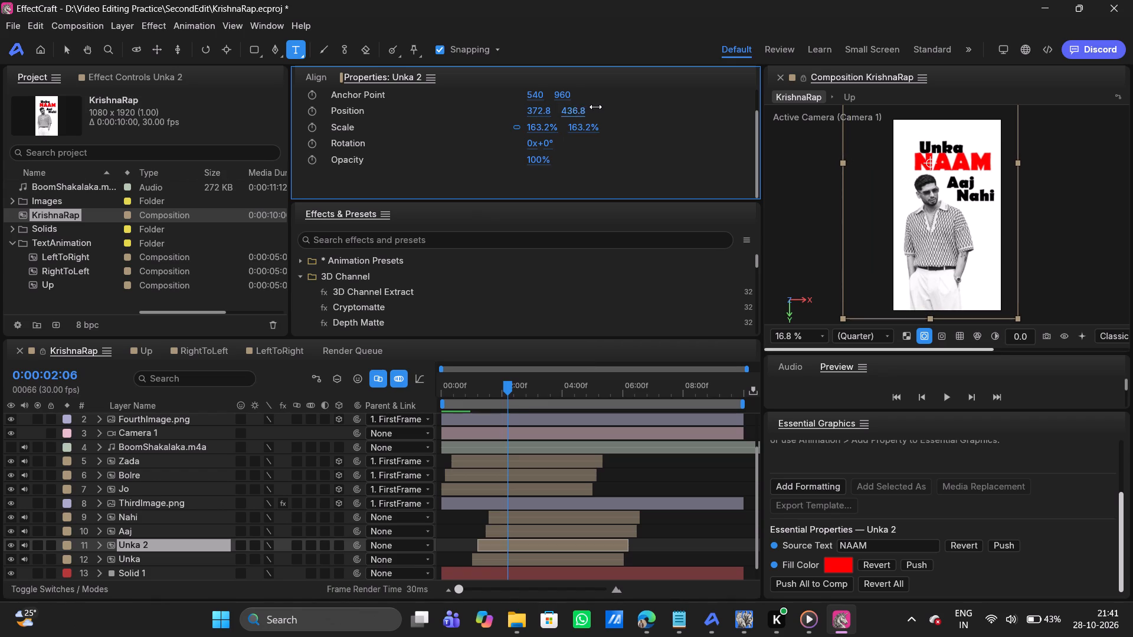
drag(595, 107, 597, 107)
drag(541, 111, 566, 109)
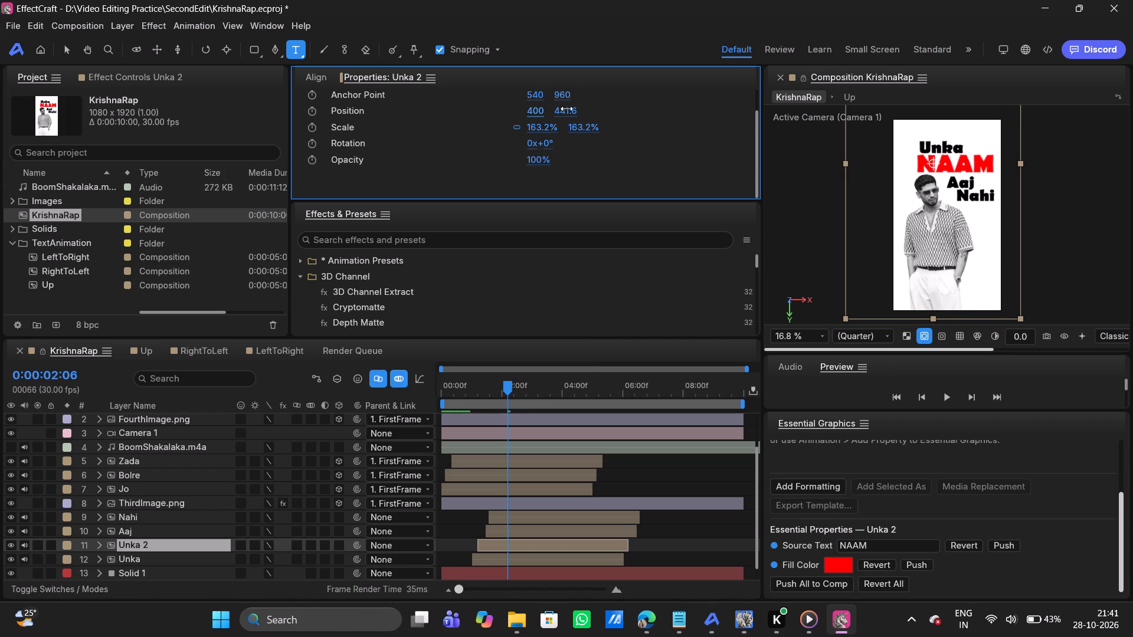
drag(566, 109, 568, 109)
drag(579, 112, 589, 112)
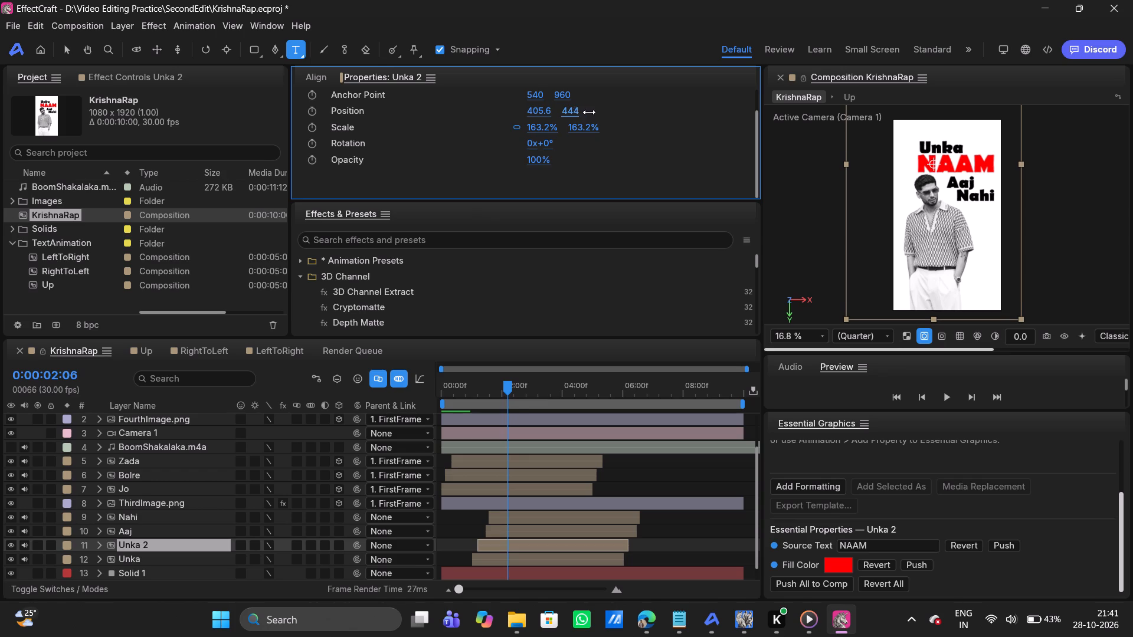
drag(589, 112, 592, 112)
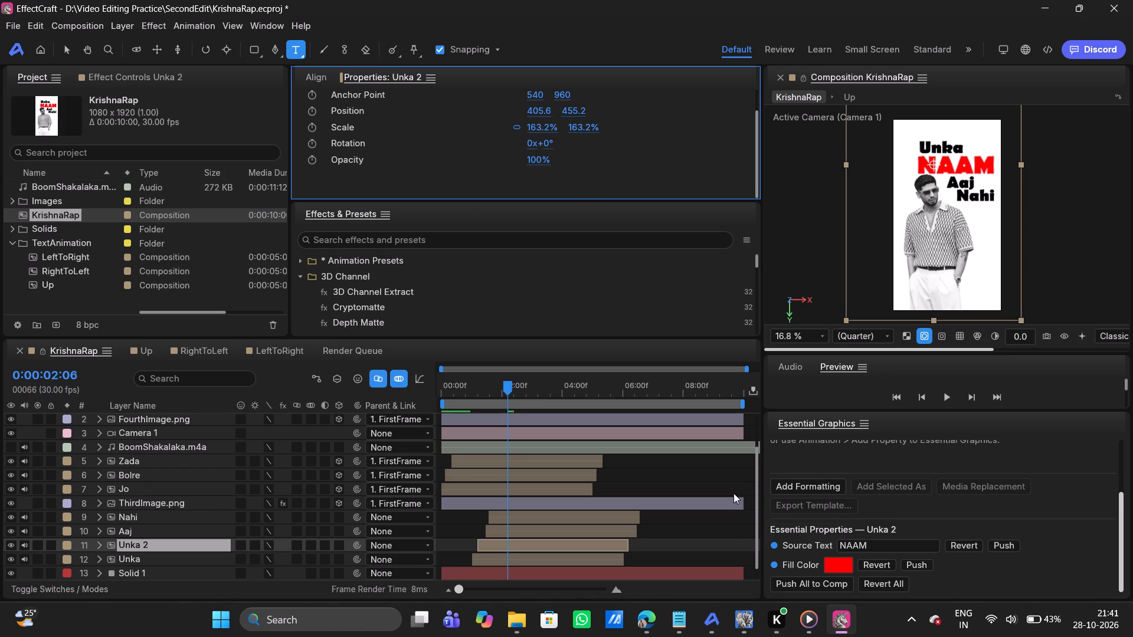
click(997, 579)
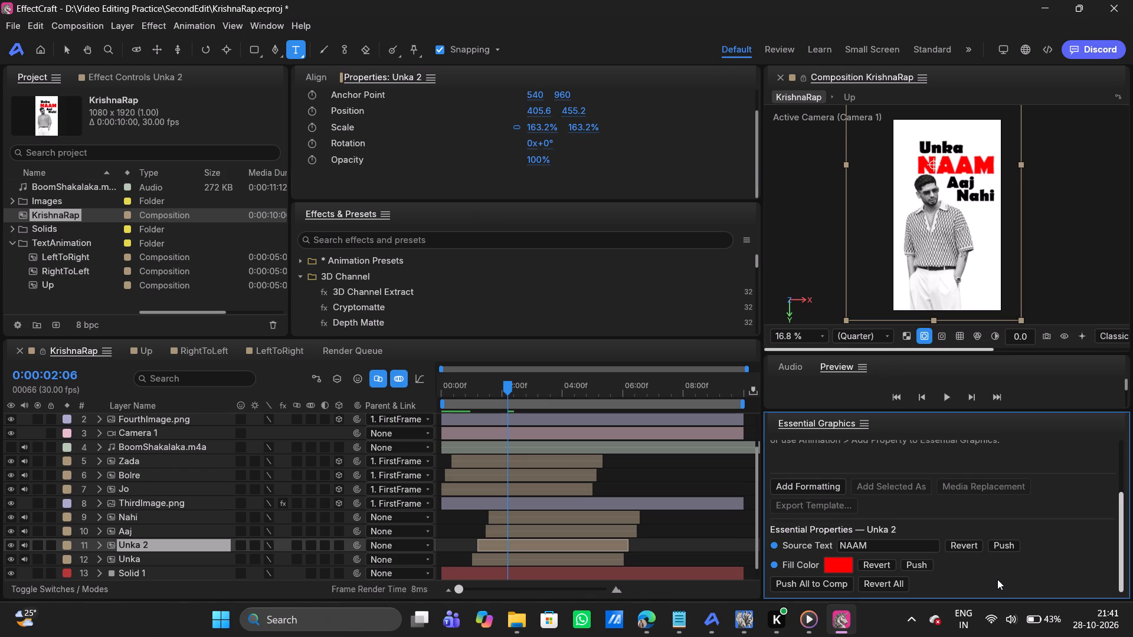
Play the KrishnaRap composition from the start and again from shortly before the Unka text to review the NAAM animation.
drag(506, 386, 368, 390)
key(space)
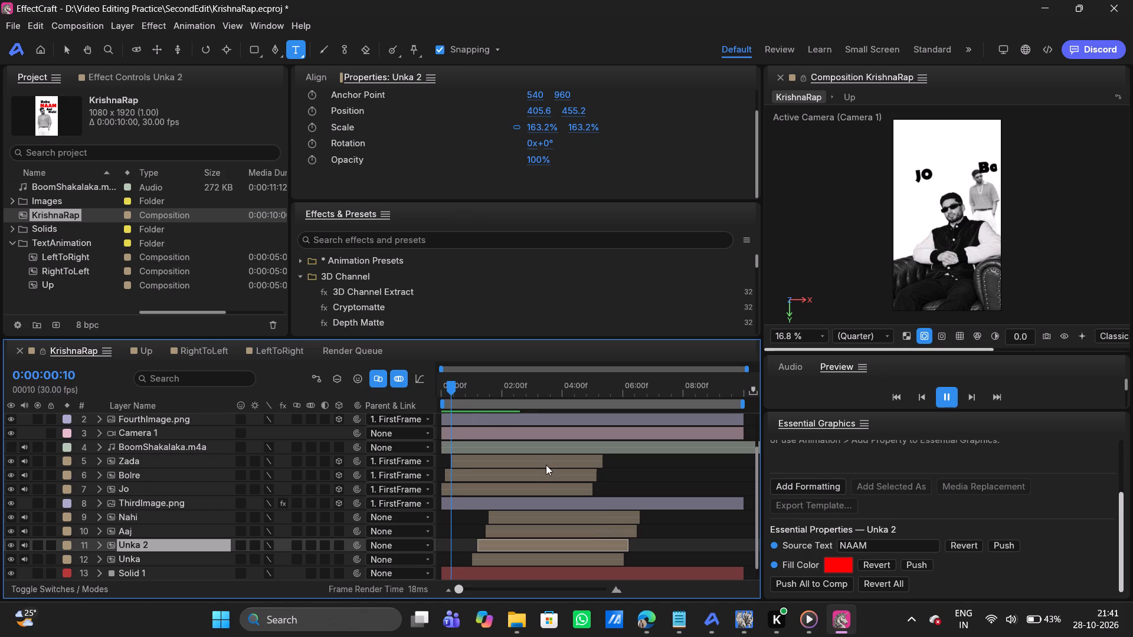
key(space)
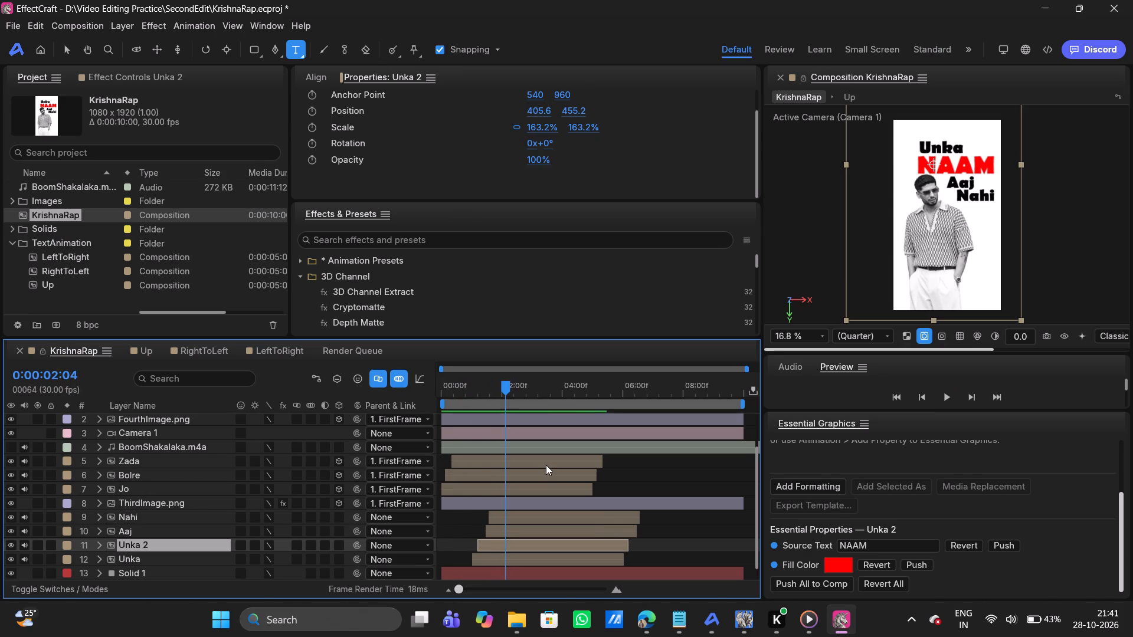
drag(506, 382, 505, 382)
drag(505, 382, 464, 384)
key(space)
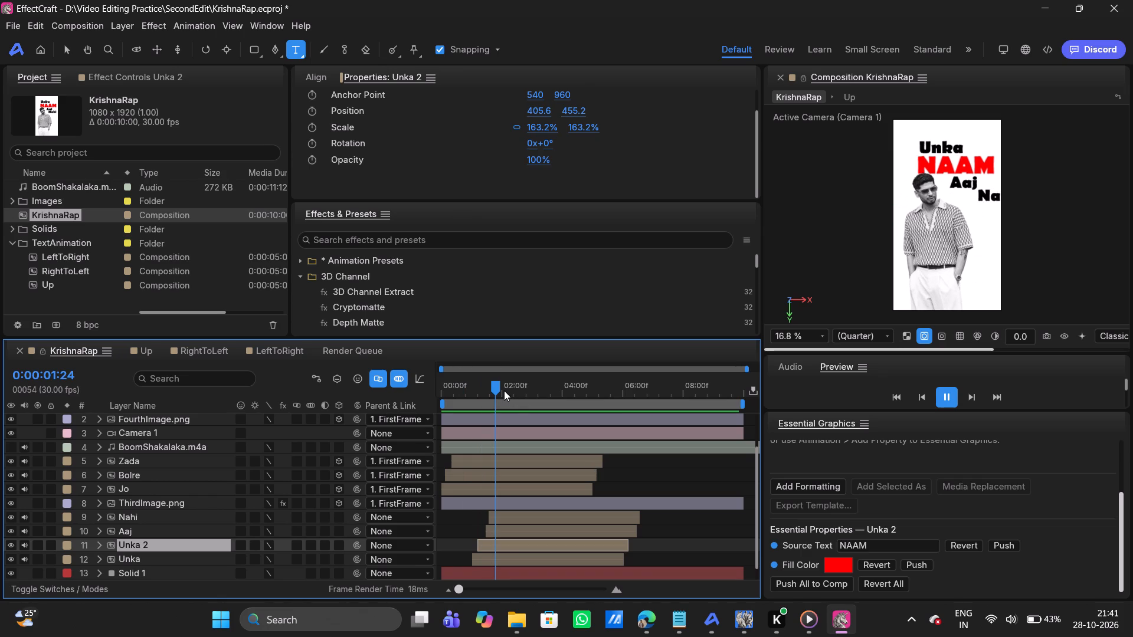
key(space)
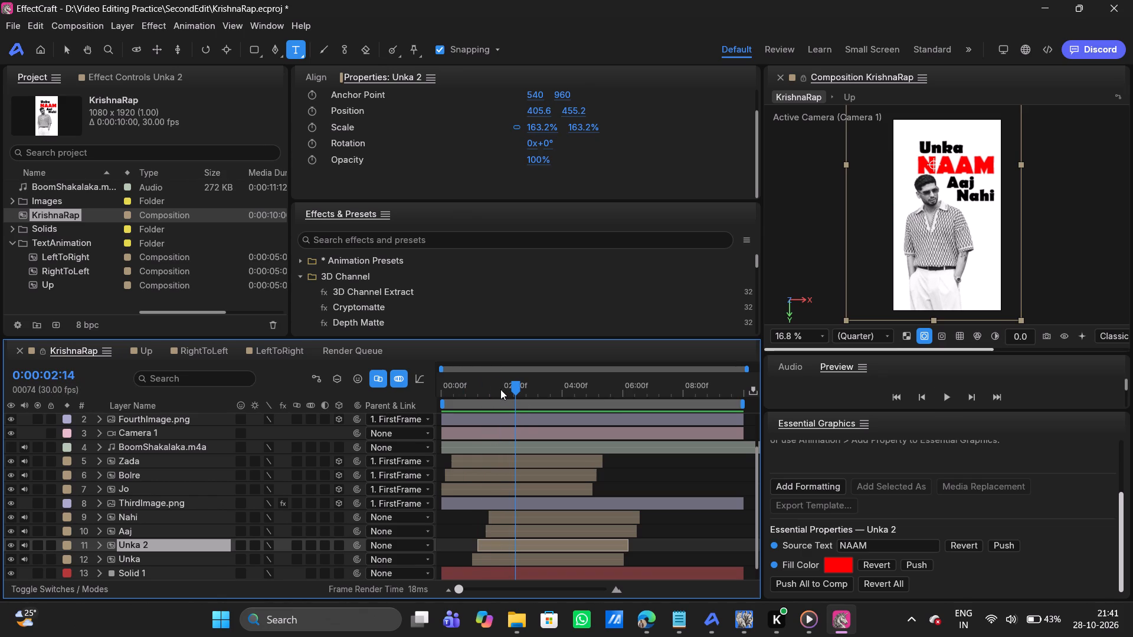
Set the current time to 0:00:02:08 and collapse the FirstFrame layer's keyframed properties.
scroll(534, 449, up, 5)
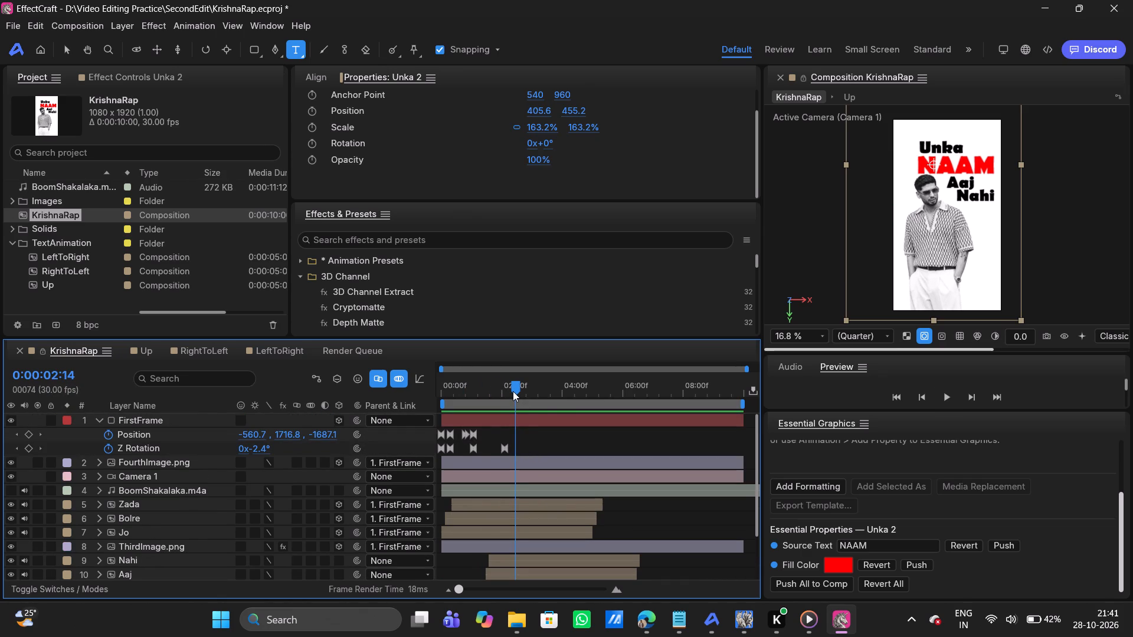
click(513, 391)
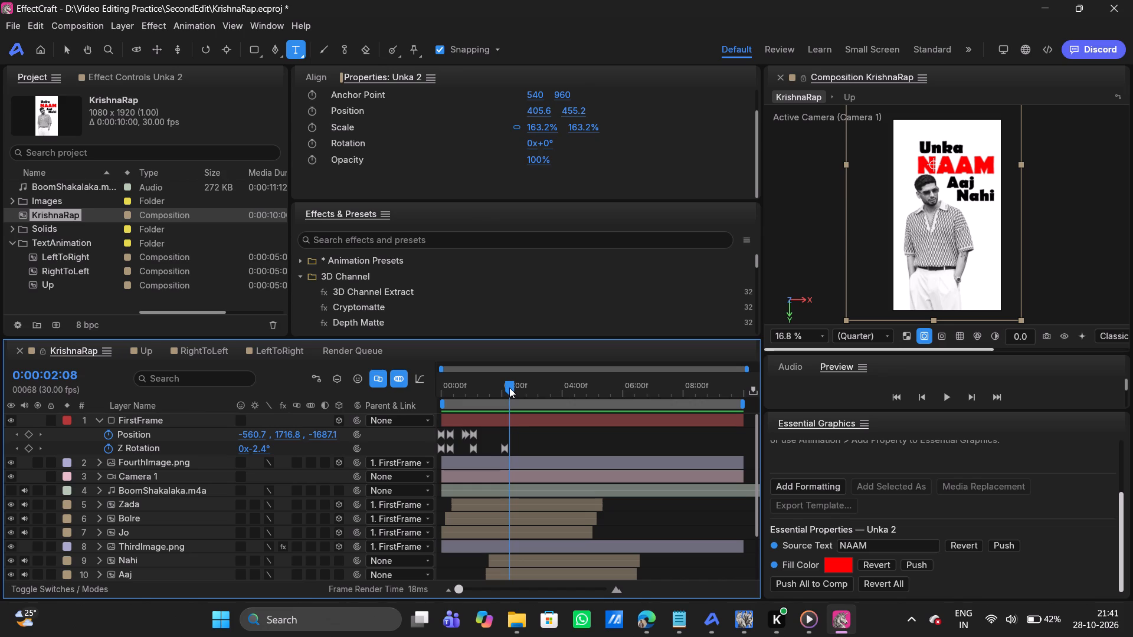
click(509, 388)
click(529, 423)
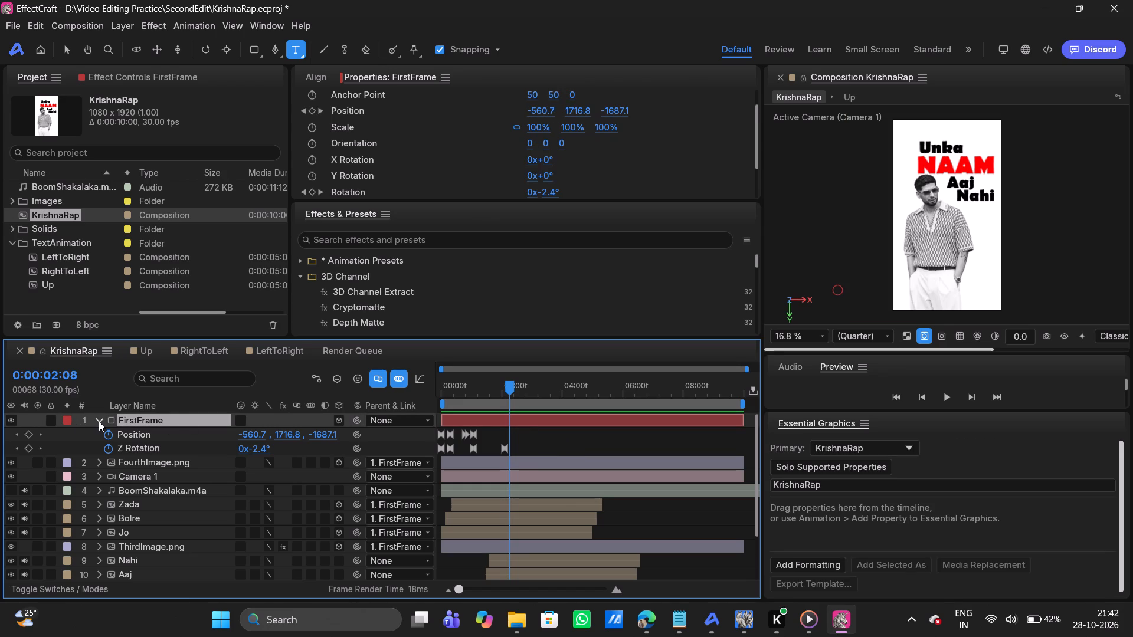
click(99, 421)
Expand the project's Images folder and preview the image files one by one to compare candidates for the next shot.
click(8, 199)
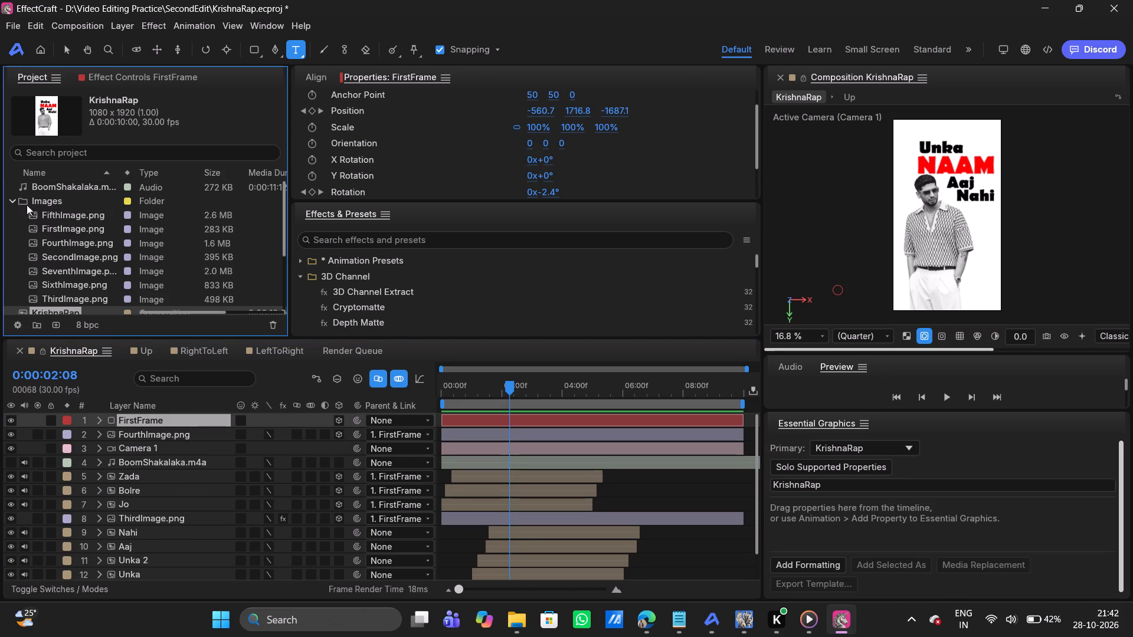
click(62, 216)
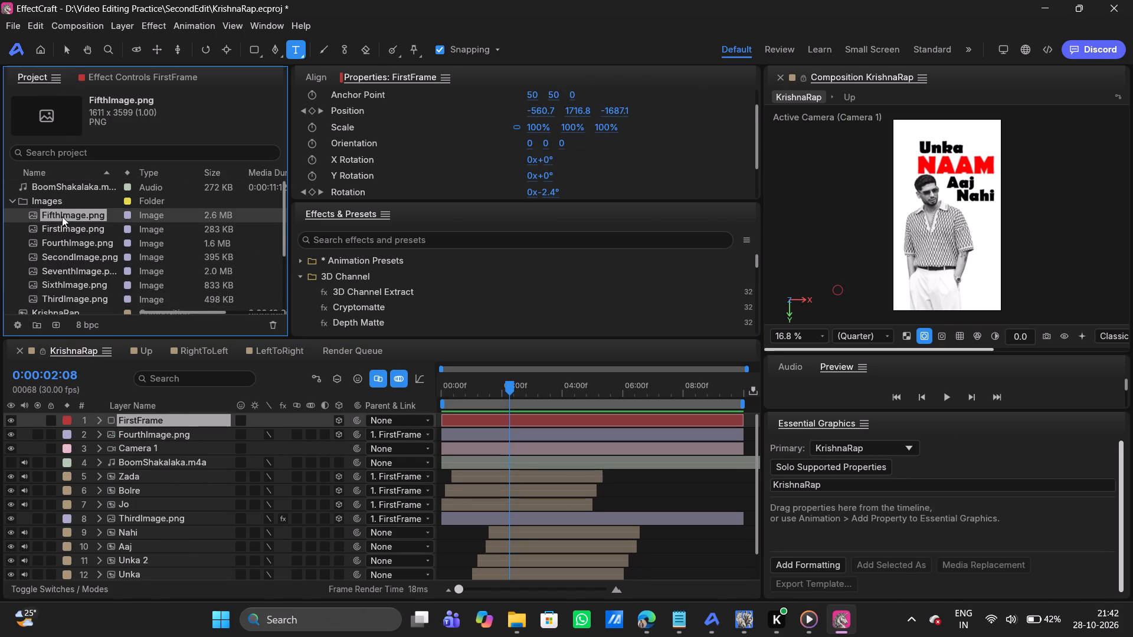
click(53, 229)
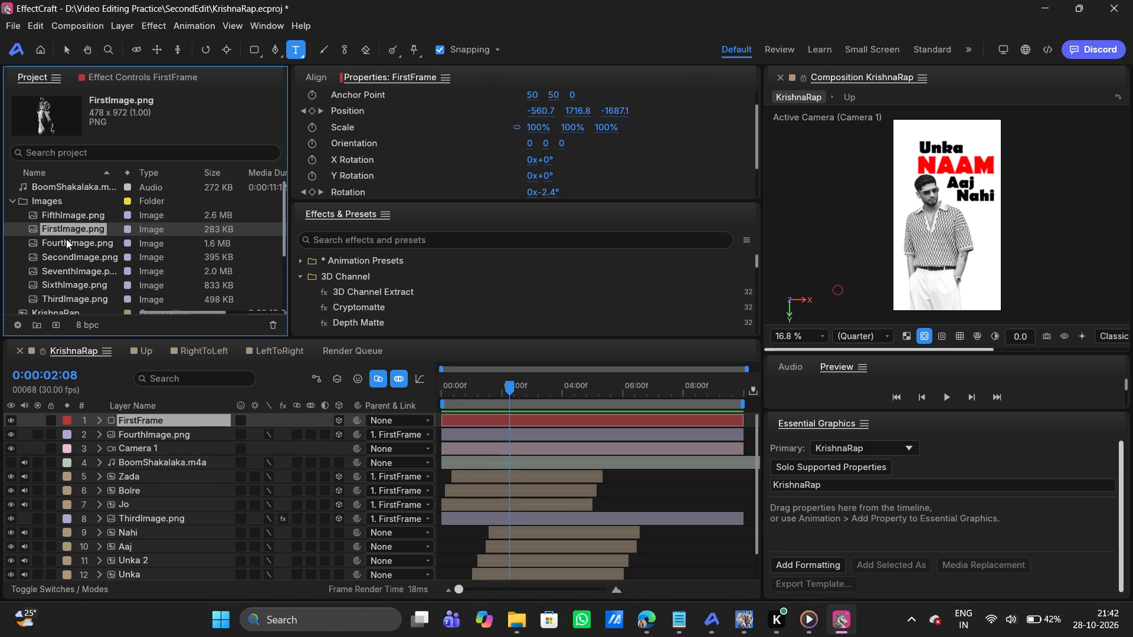
click(65, 243)
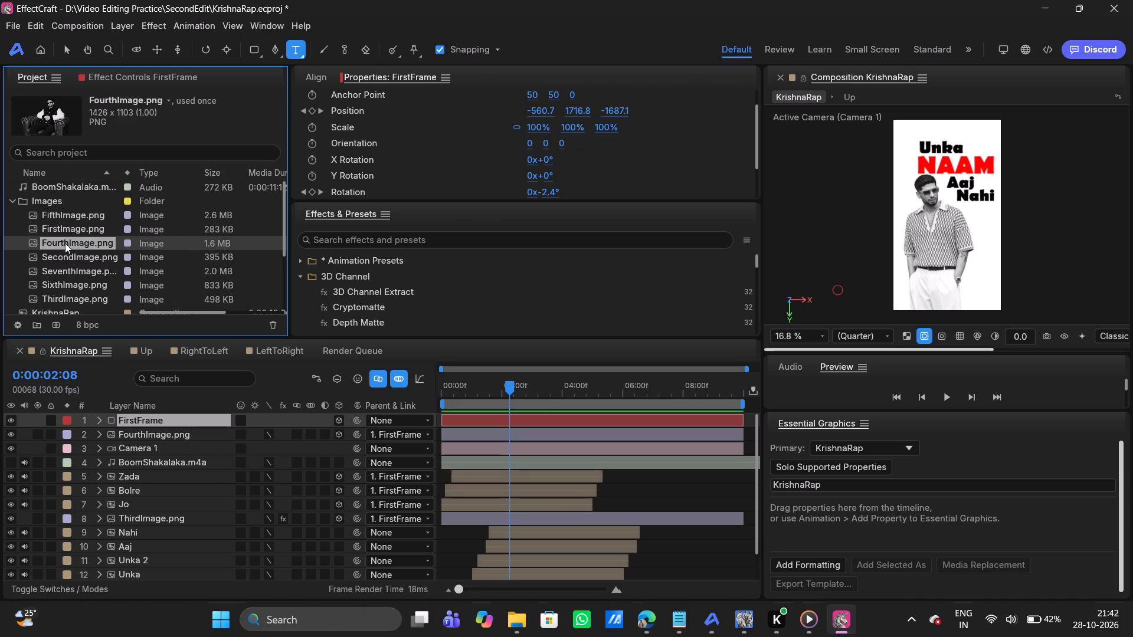
click(61, 258)
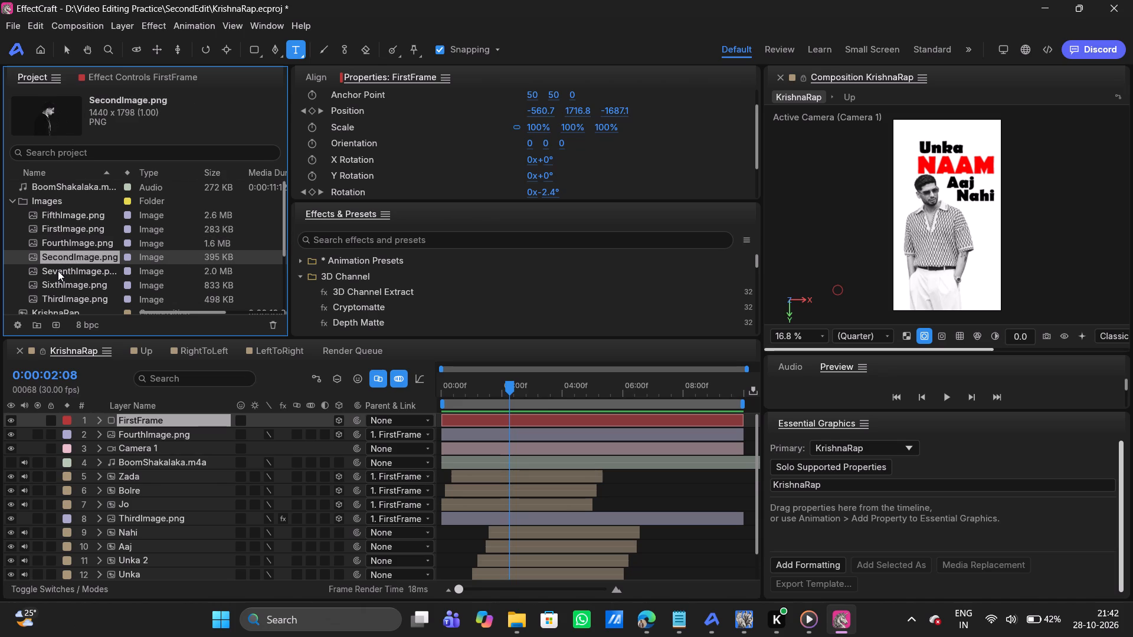
click(58, 271)
scroll(58, 271, down, 1)
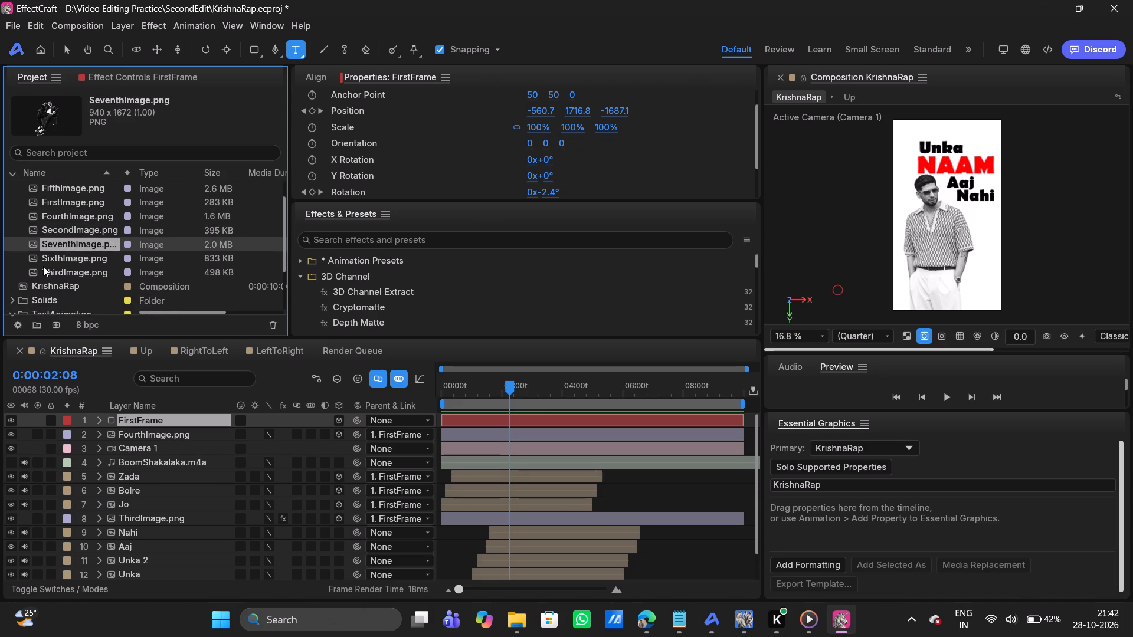
click(48, 260)
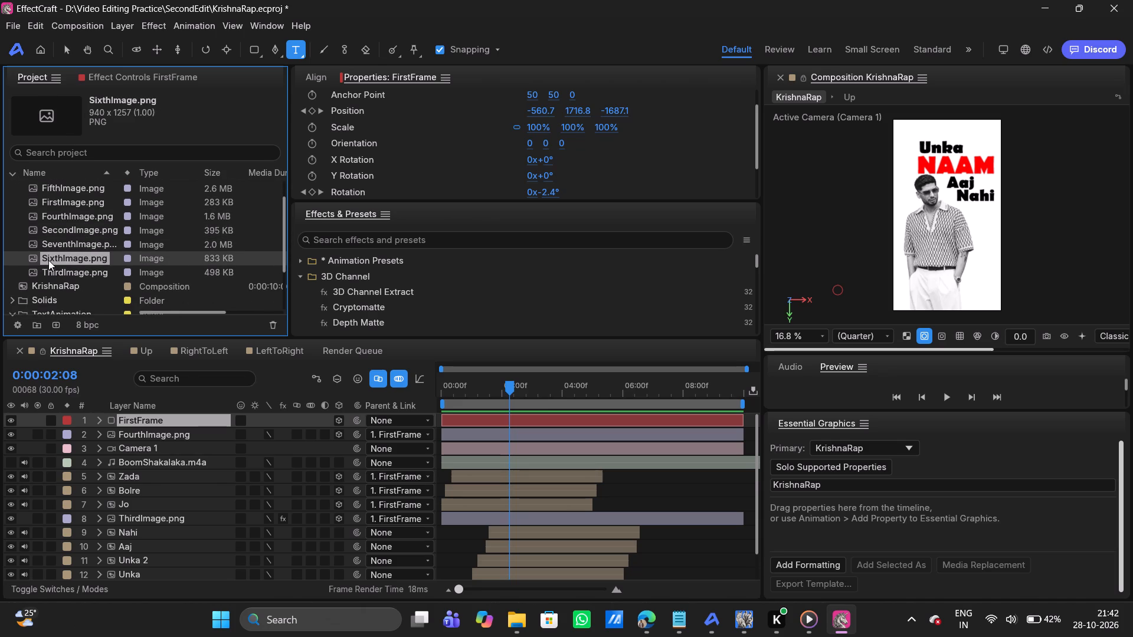
right_click(48, 260)
click(40, 275)
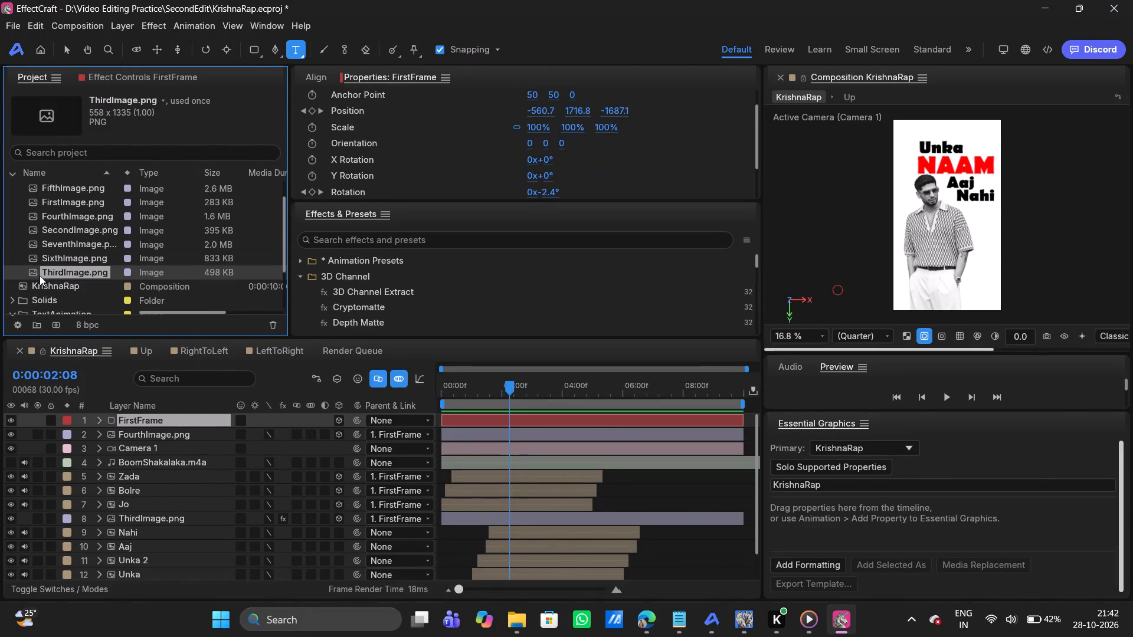
scroll(77, 265, up, 1)
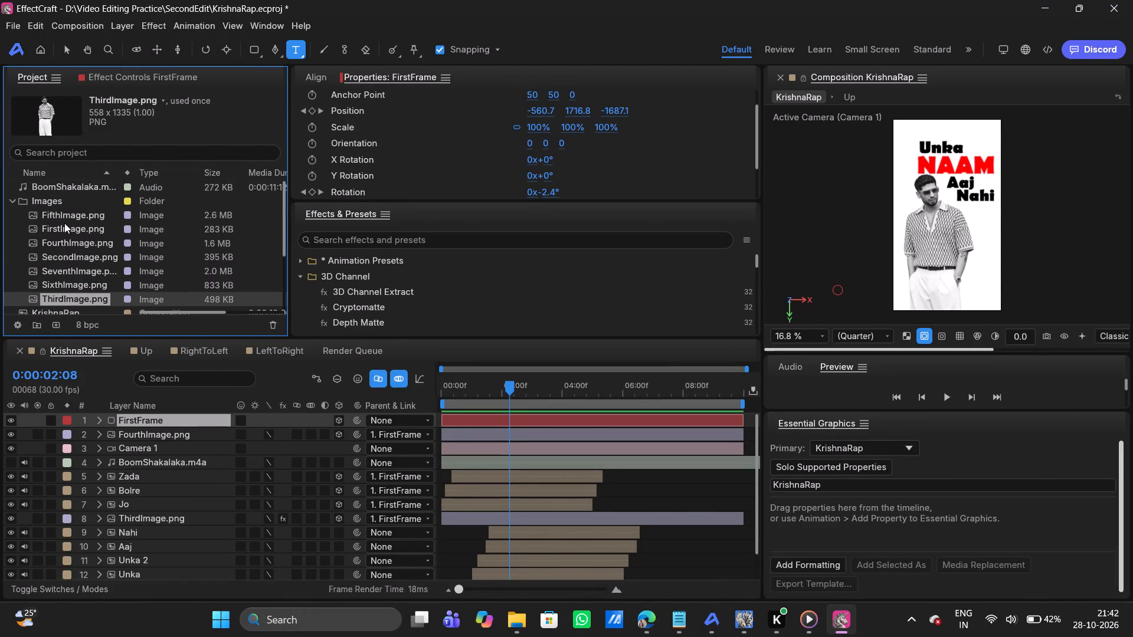
click(80, 214)
click(71, 221)
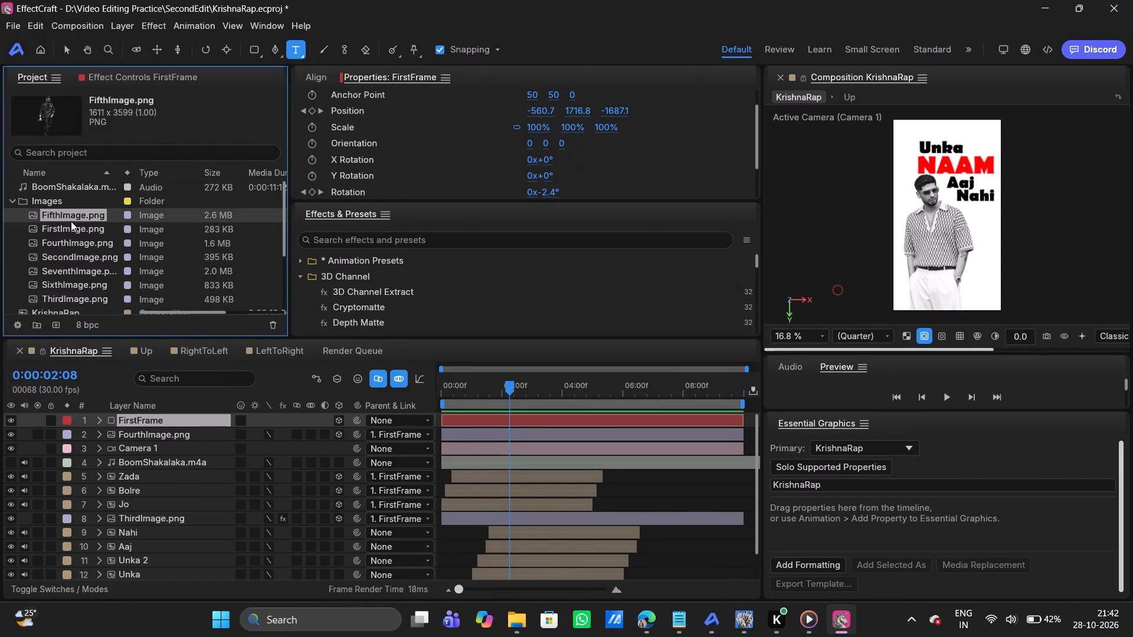
Add FirstImage.png to the KrishnaRap timeline directly below the FirstFrame layer, starting at about 0:00:02:08.
click(63, 230)
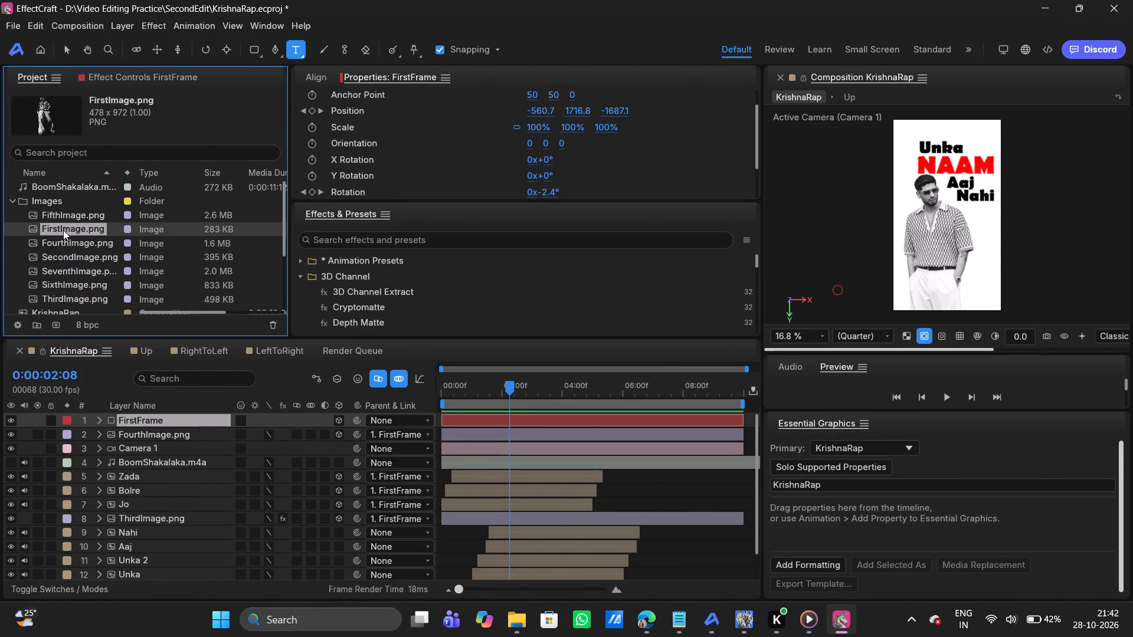
drag(63, 230, 502, 429)
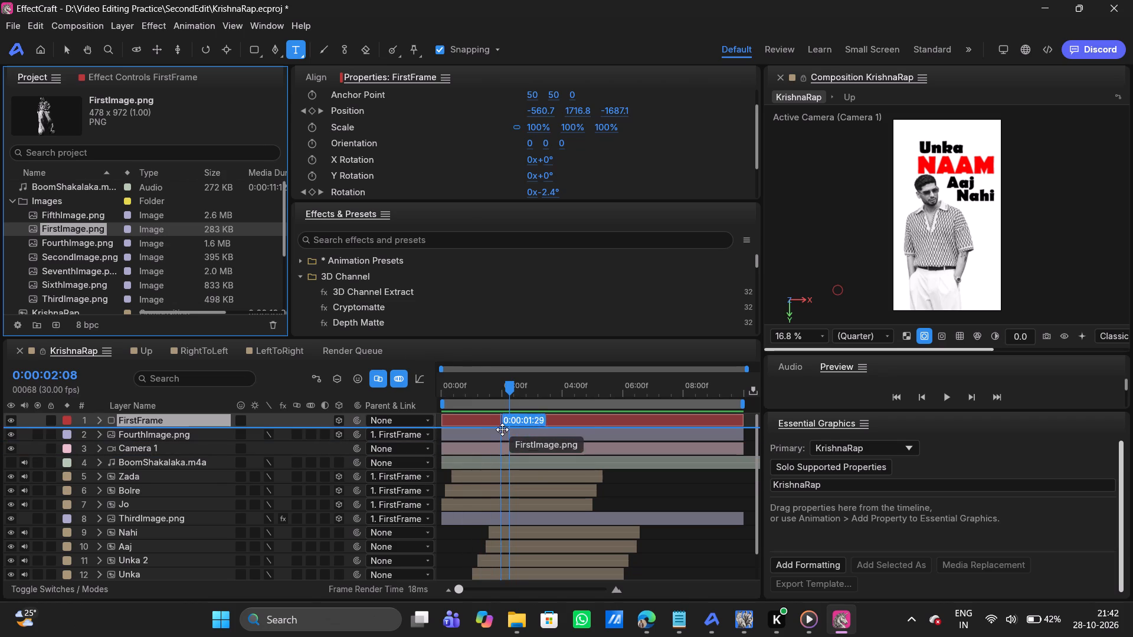
drag(502, 429, 506, 425)
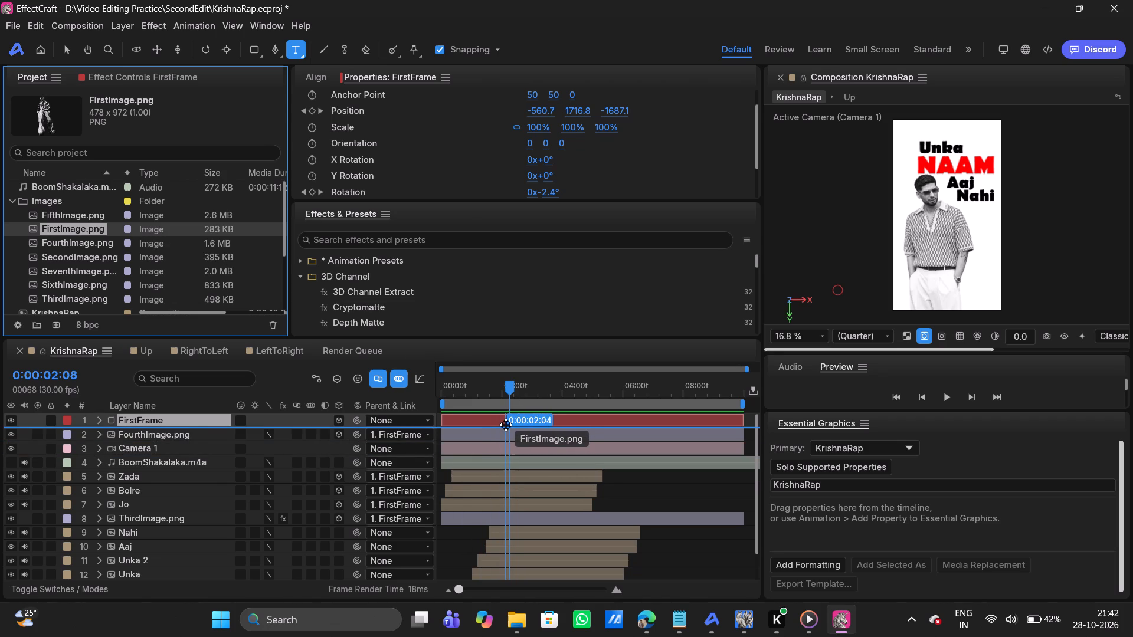
drag(506, 425, 509, 425)
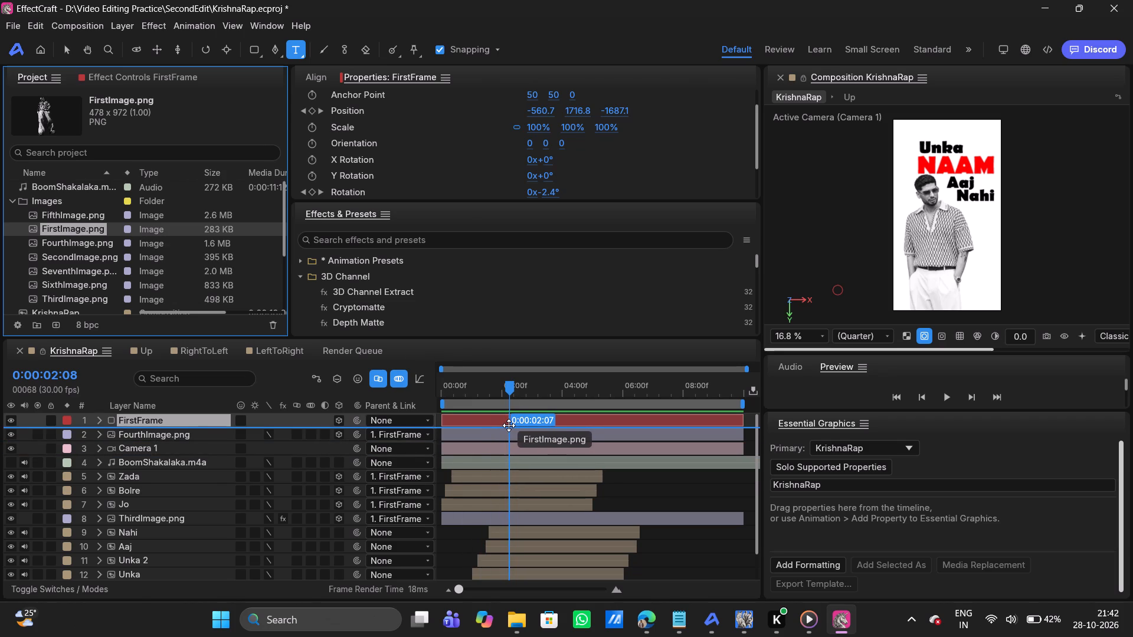
drag(509, 425, 509, 426)
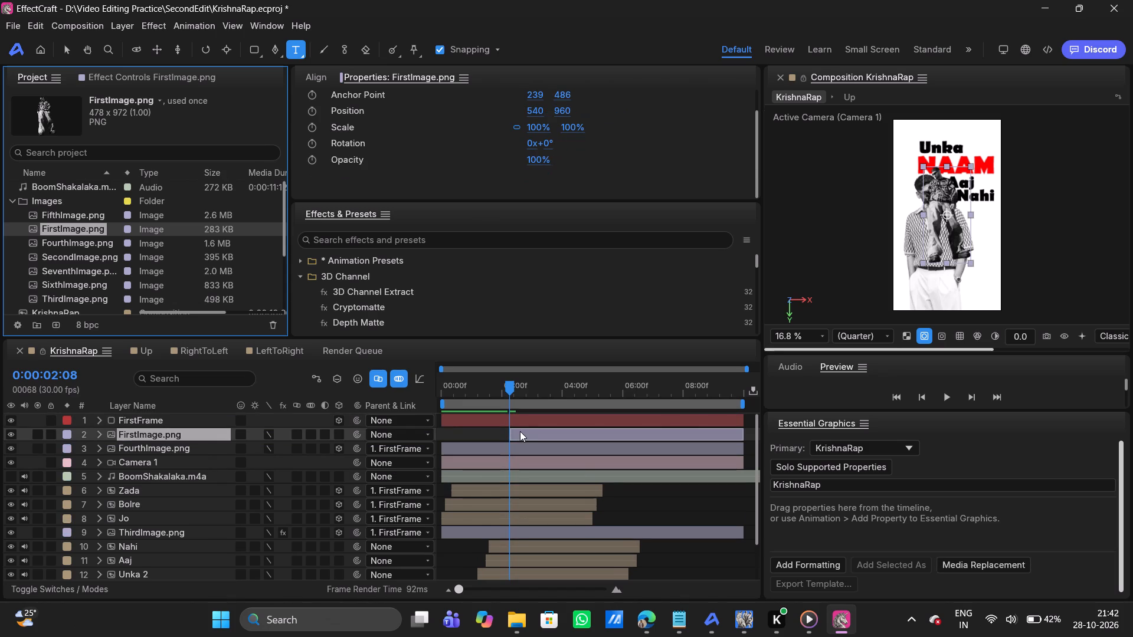
Make the FirstImage.png layer 3D and parent it to the FirstFrame layer.
click(337, 432)
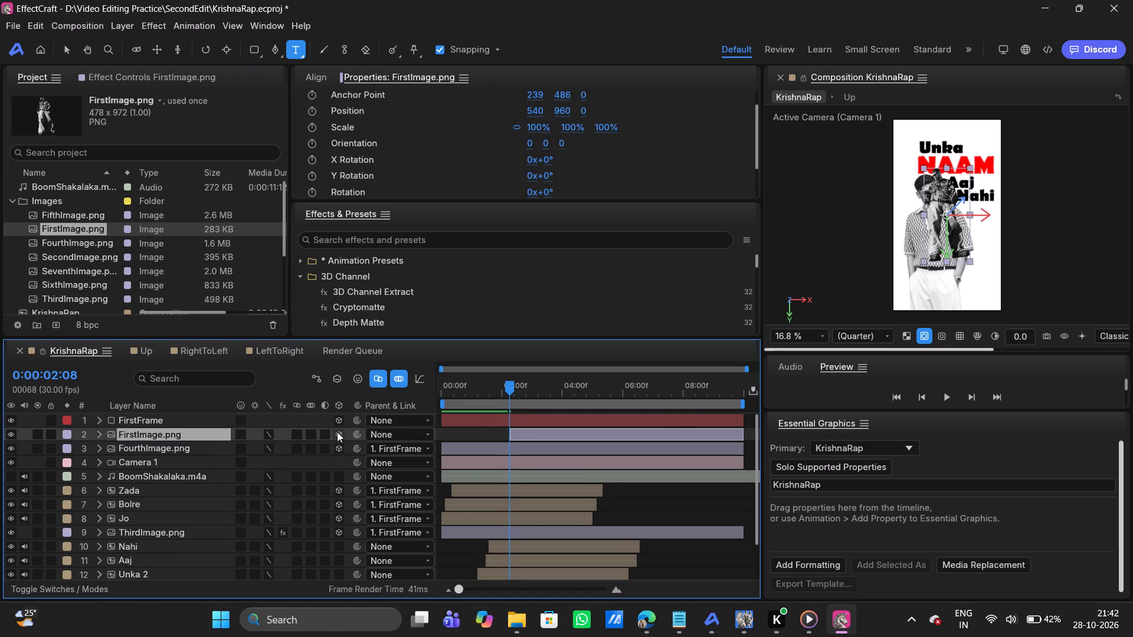
drag(358, 434, 286, 416)
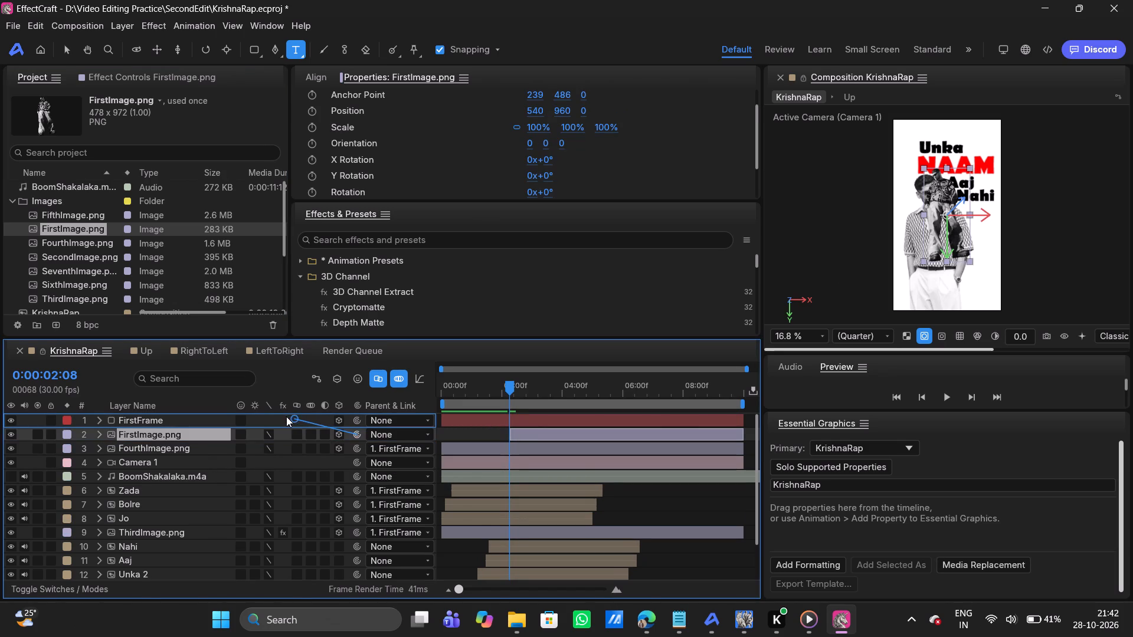
drag(286, 416, 285, 419)
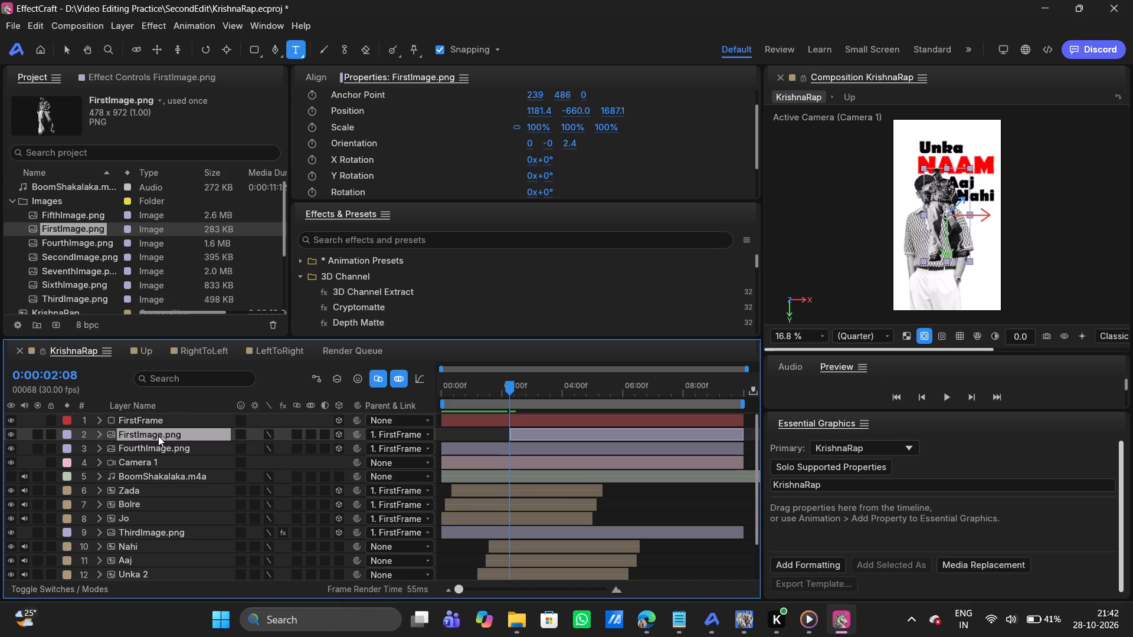
Move the FirstImage.png layer down the stack to sit between the ThirdImage.png and Nahi layers.
scroll(159, 504, down, 2)
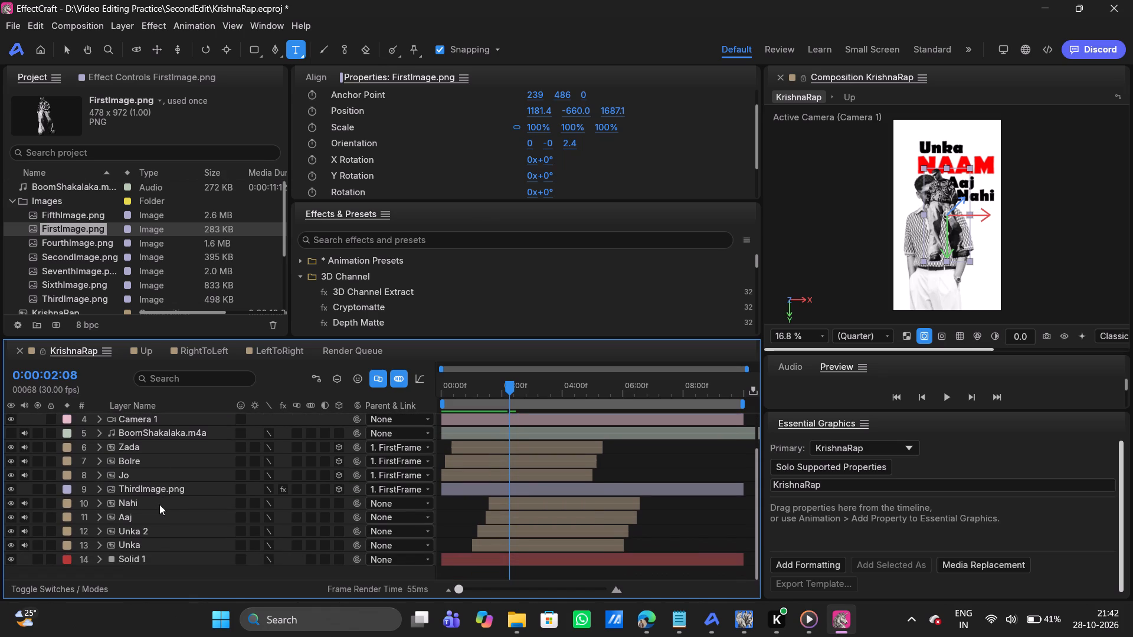
scroll(159, 504, down, 1)
scroll(159, 504, up, 3)
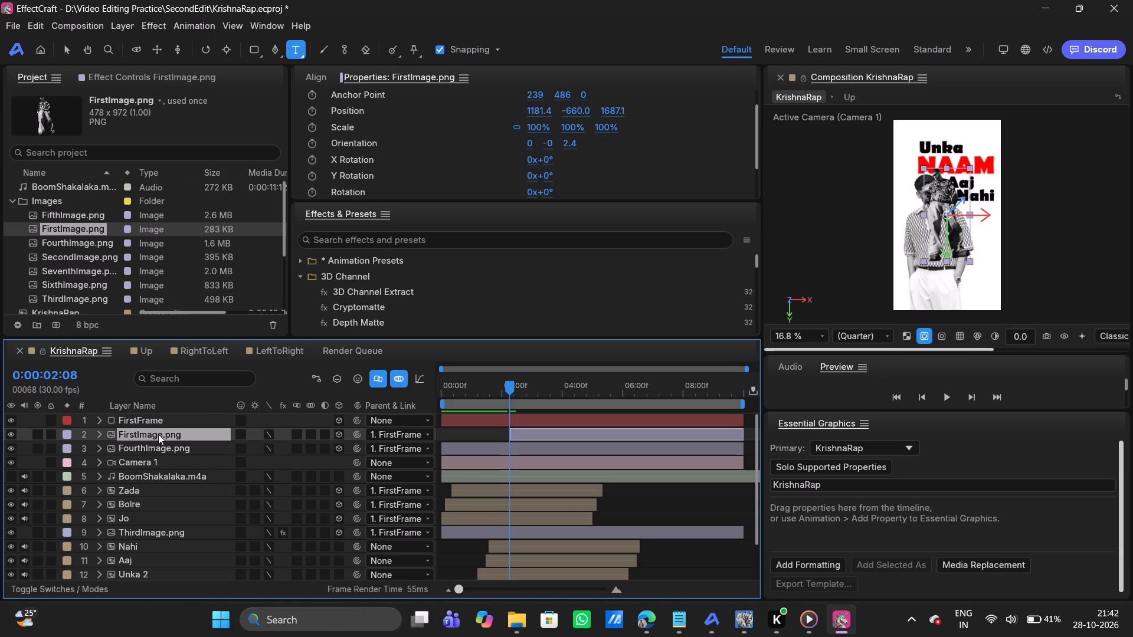
drag(158, 434, 152, 543)
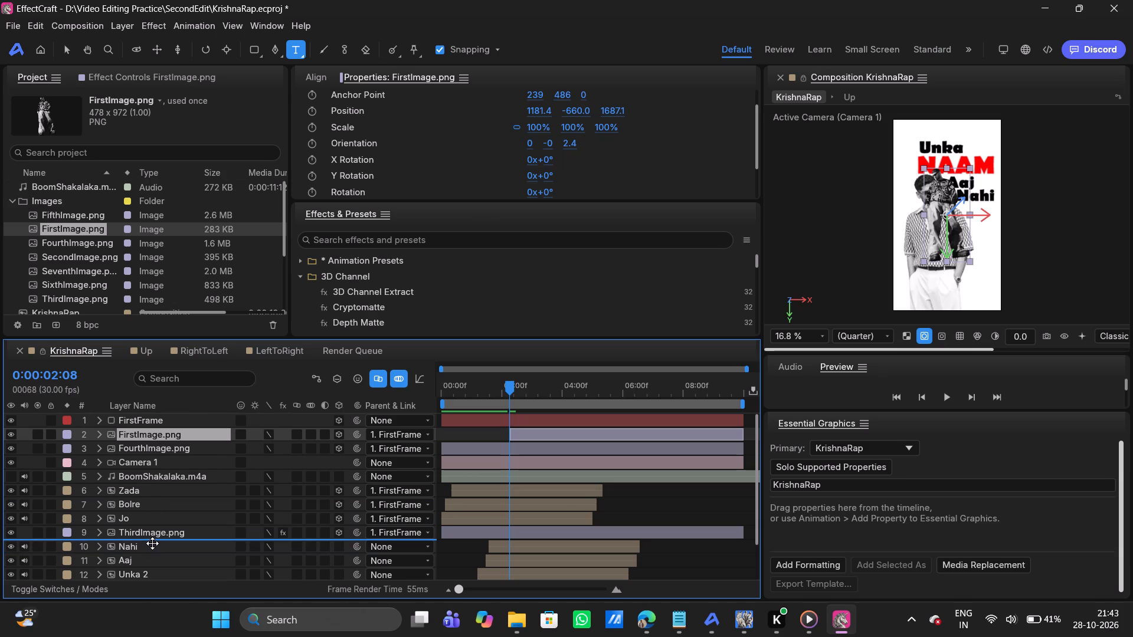
drag(152, 543, 152, 541)
drag(152, 541, 149, 540)
drag(149, 540, 148, 540)
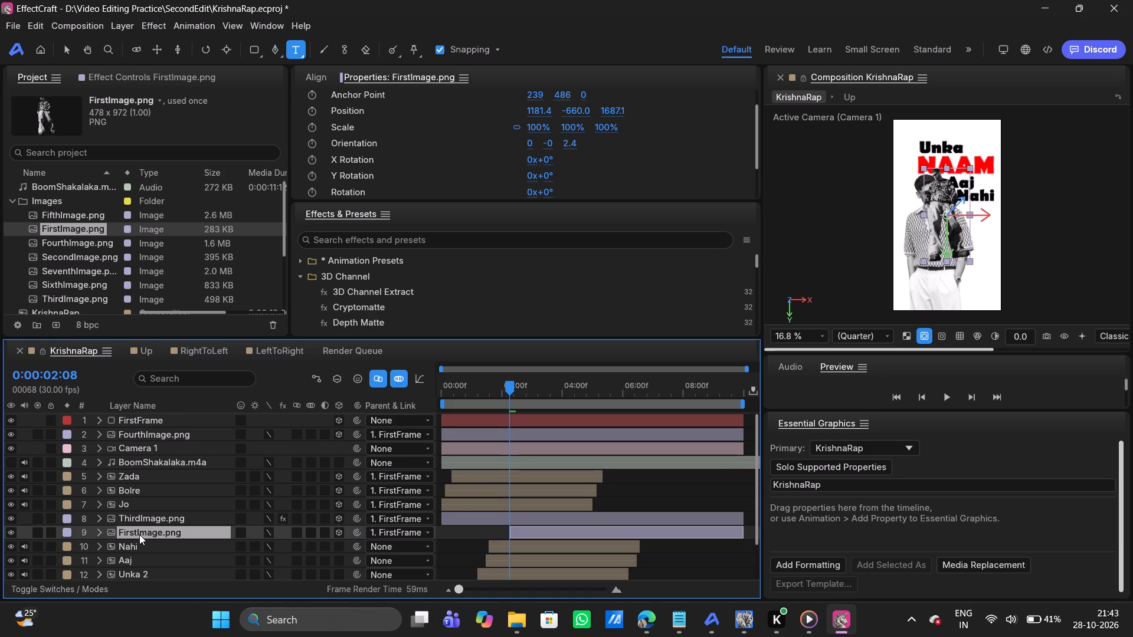
Make the Nahi, Aaj, Unka 2 and Unka layers 3D, and hide the FirstImage.png layer.
scroll(139, 534, down, 1)
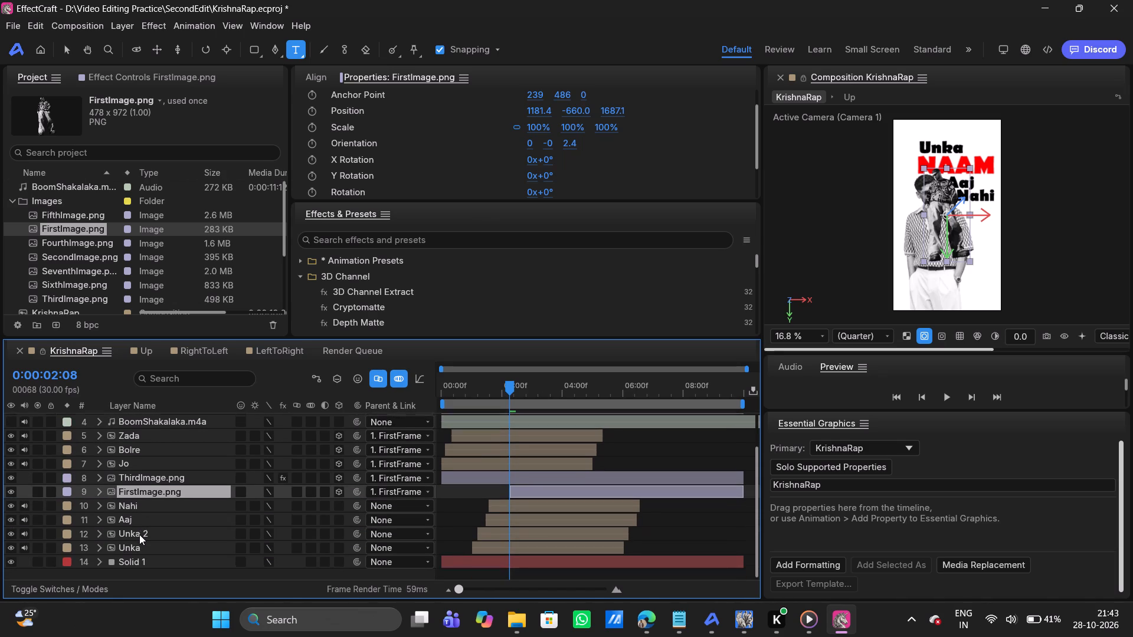
scroll(139, 534, down, 1)
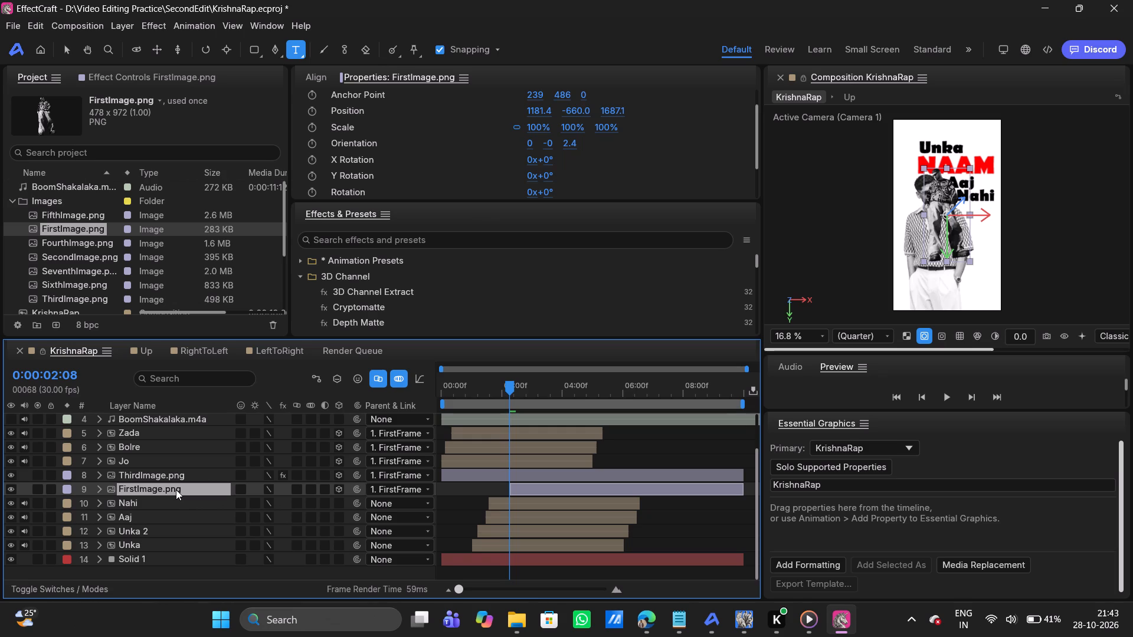
click(335, 502)
click(16, 490)
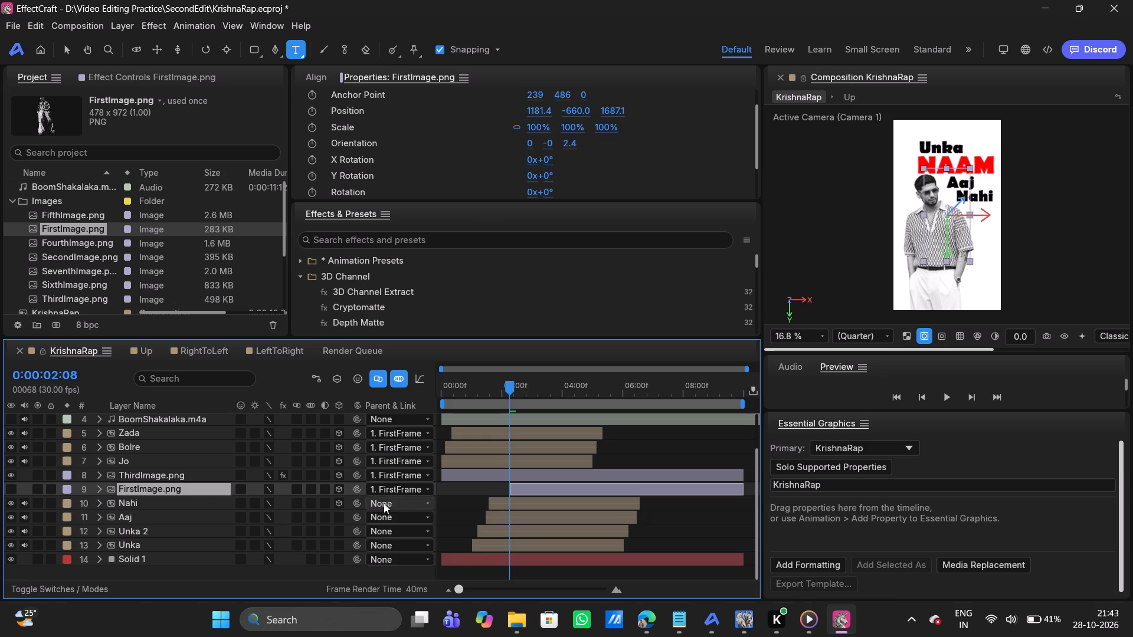
click(339, 515)
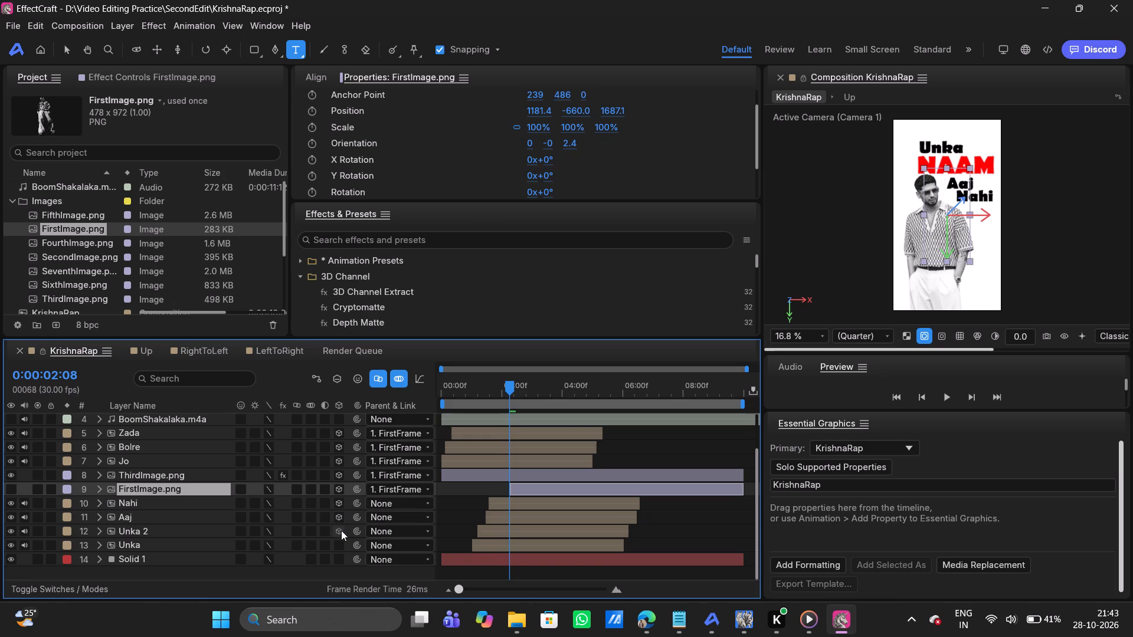
click(341, 530)
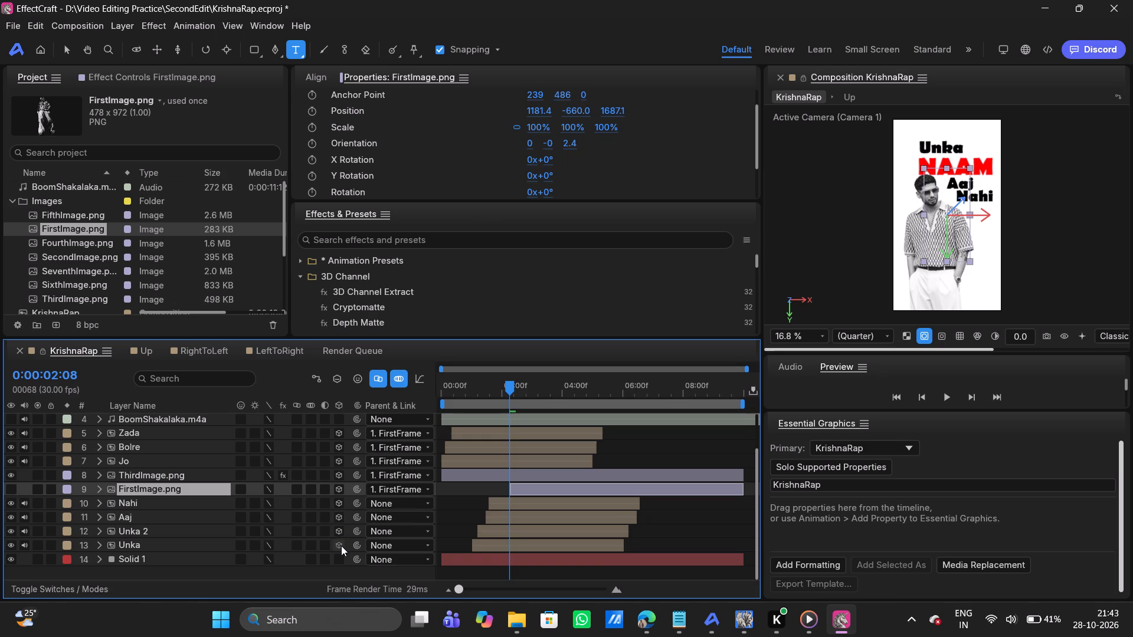
click(341, 546)
Set the current time to 0:00:01:17 and rename the Unka 2 layer as Naam.
drag(509, 387, 473, 383)
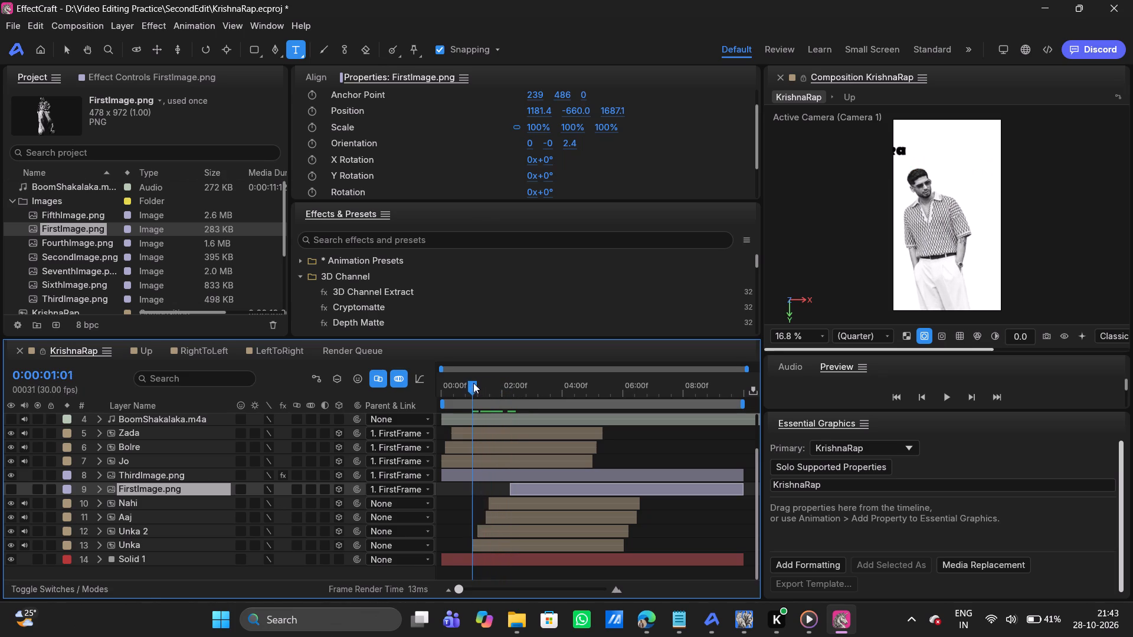
drag(473, 383, 489, 384)
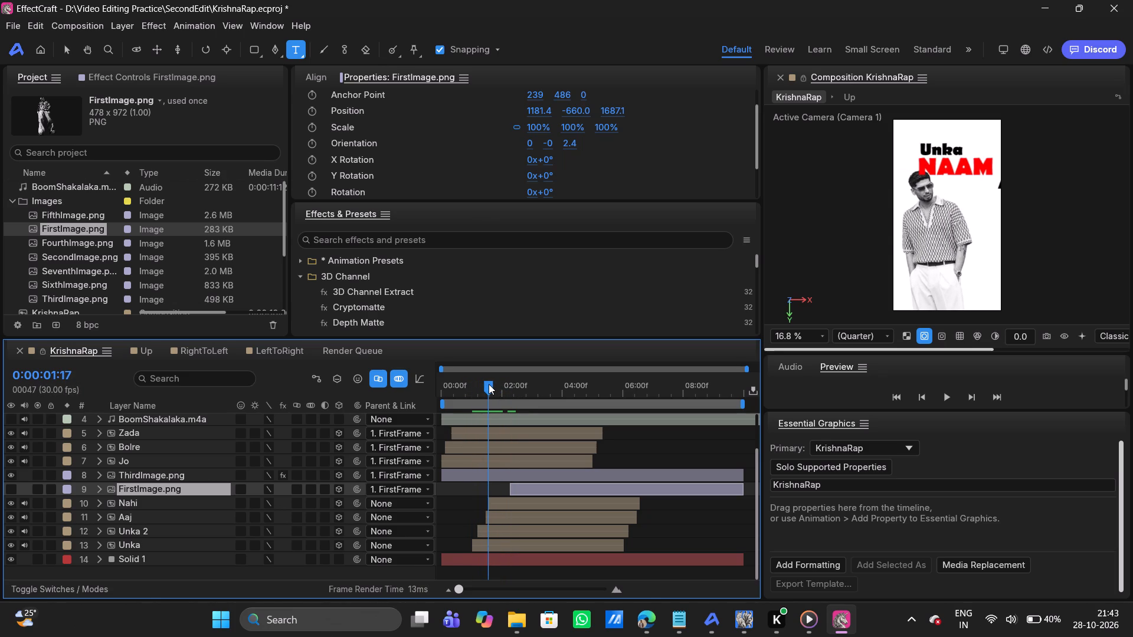
drag(489, 384, 489, 385)
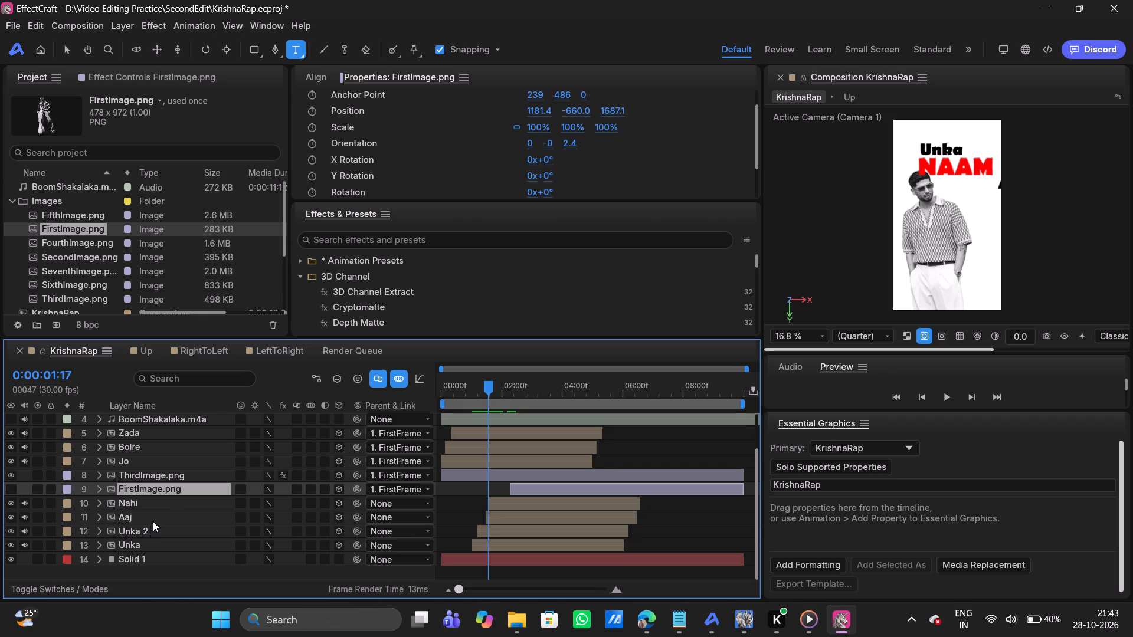
click(143, 530)
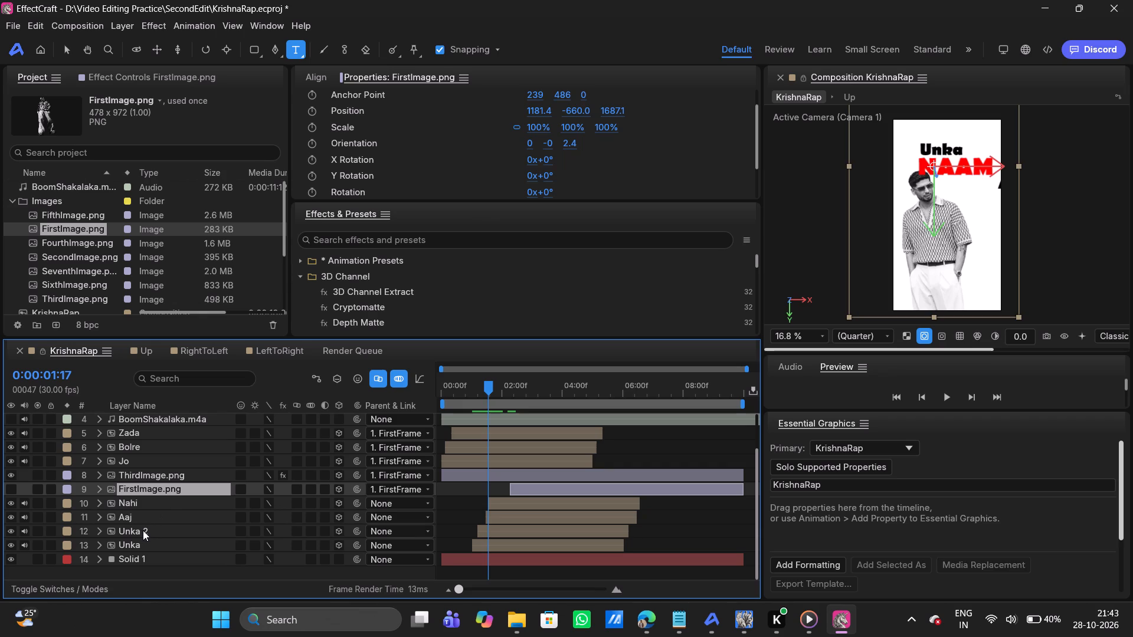
key(Return)
key(BackSpace)
text(Naam)
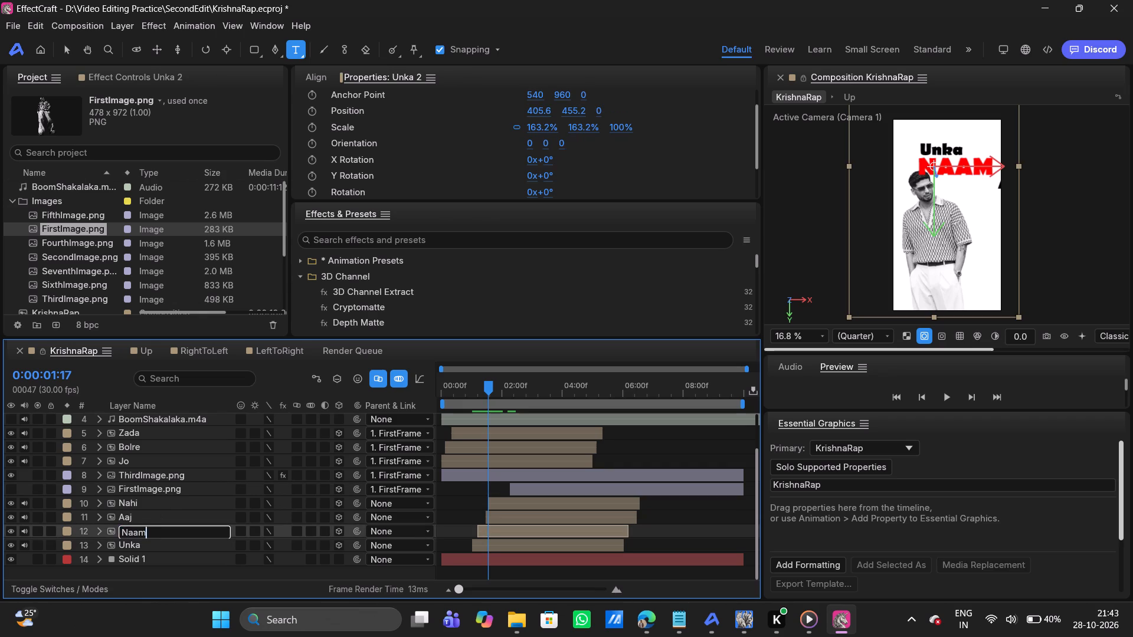
key(Return)
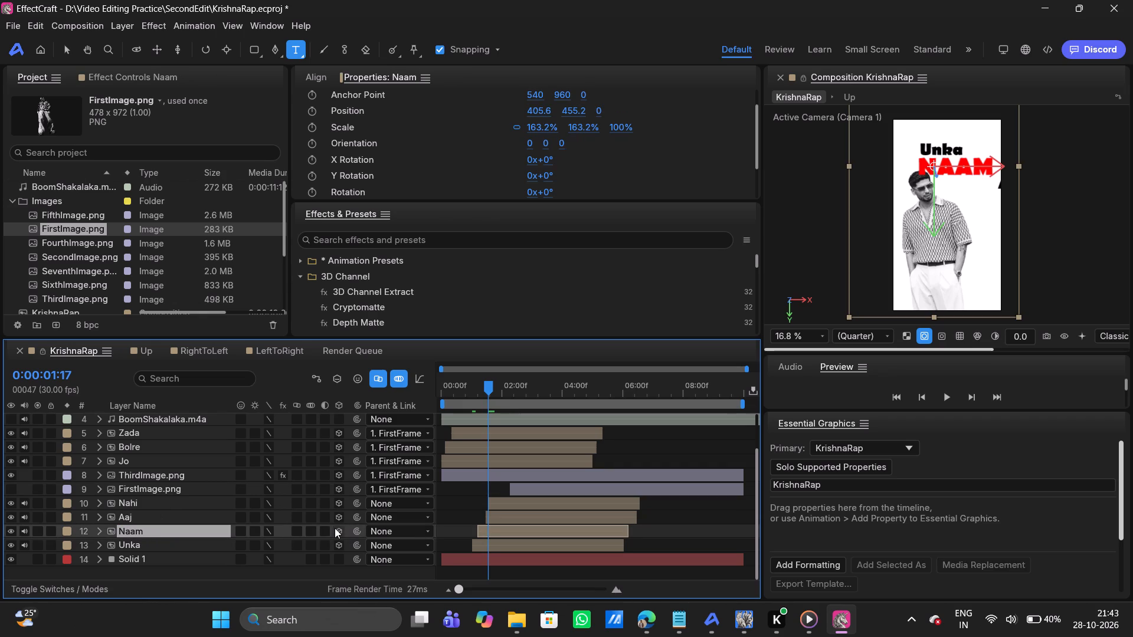
Push the Naam layer back in depth to position 405.6, 295.2, 477.6 and scale it to 191.2%, 191.2%, 117.2%.
drag(602, 113, 686, 109)
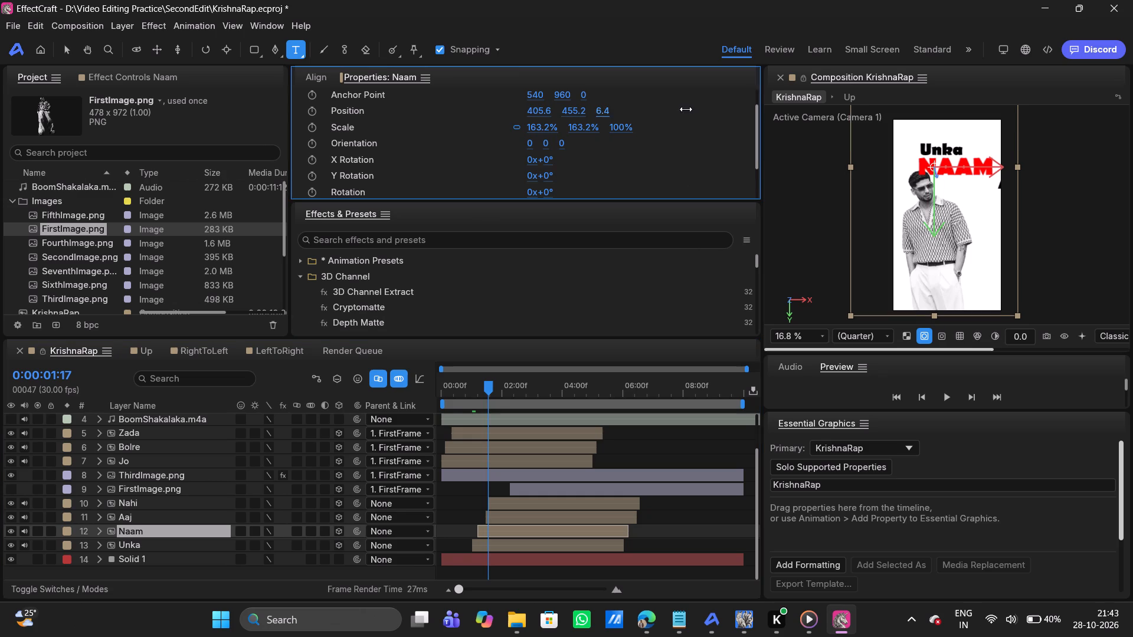
drag(686, 109, 981, 115)
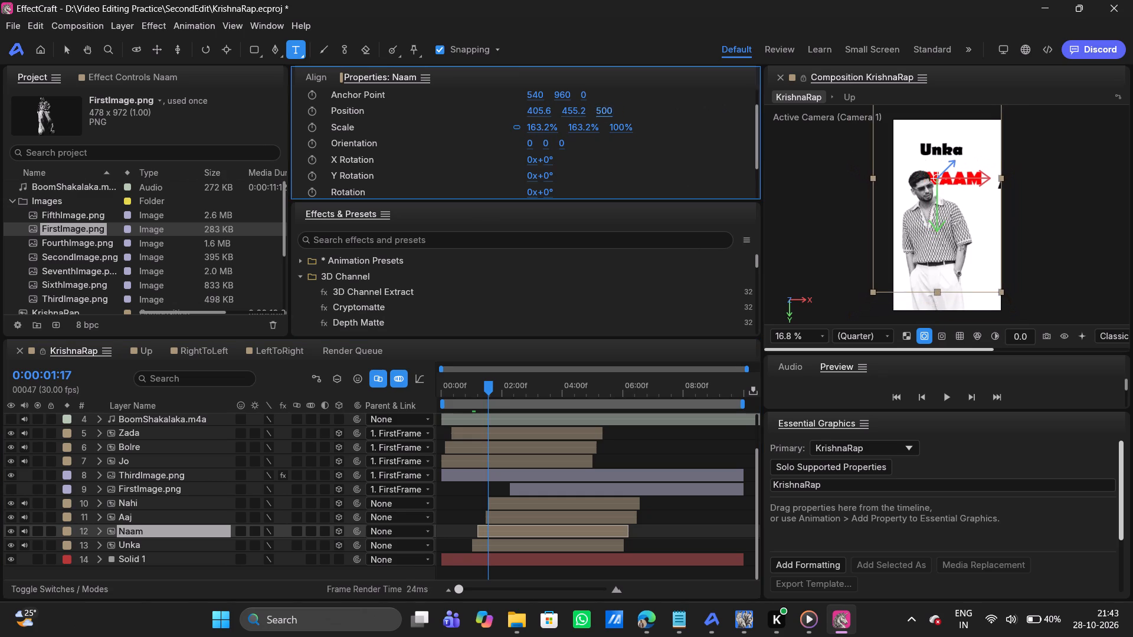
drag(981, 115, 947, 133)
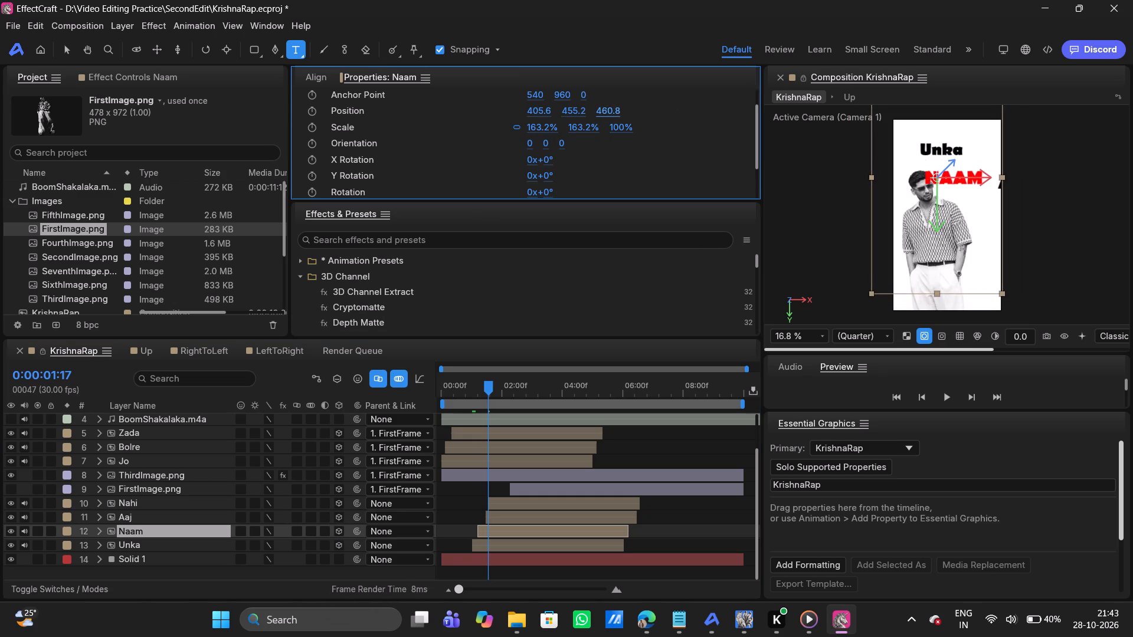
drag(947, 133, 958, 137)
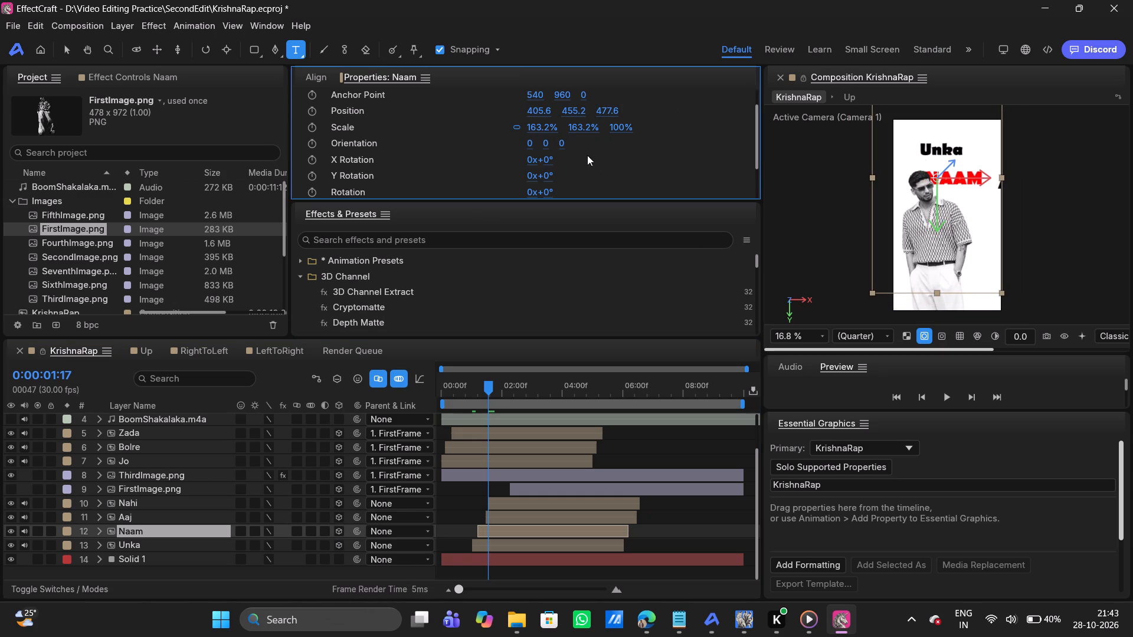
drag(573, 113, 452, 110)
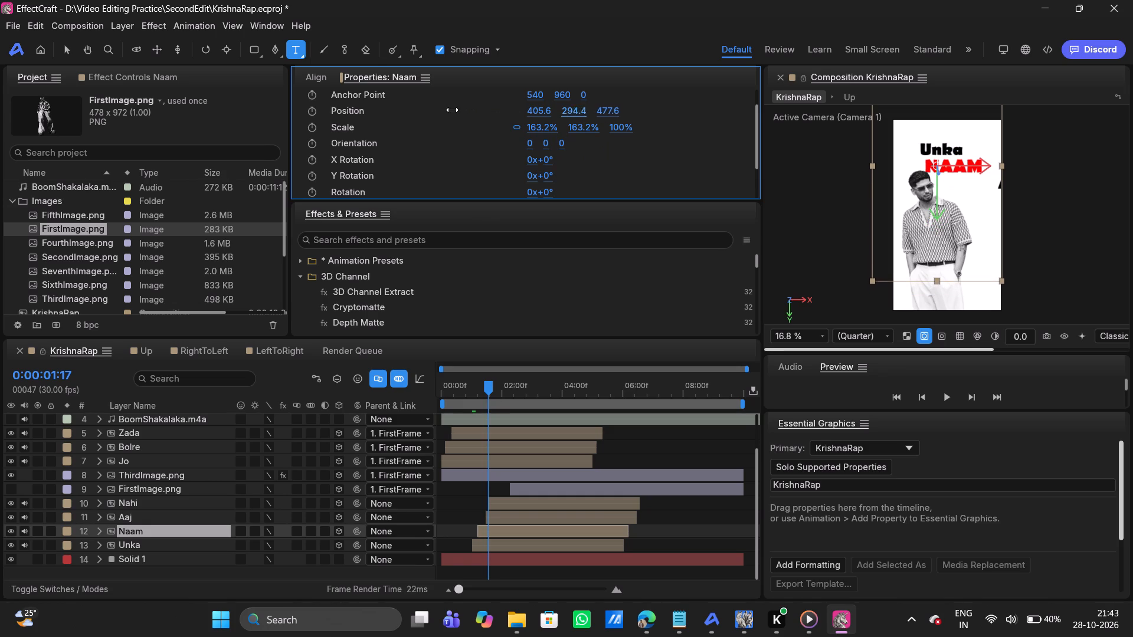
drag(452, 110, 454, 110)
drag(541, 126, 579, 125)
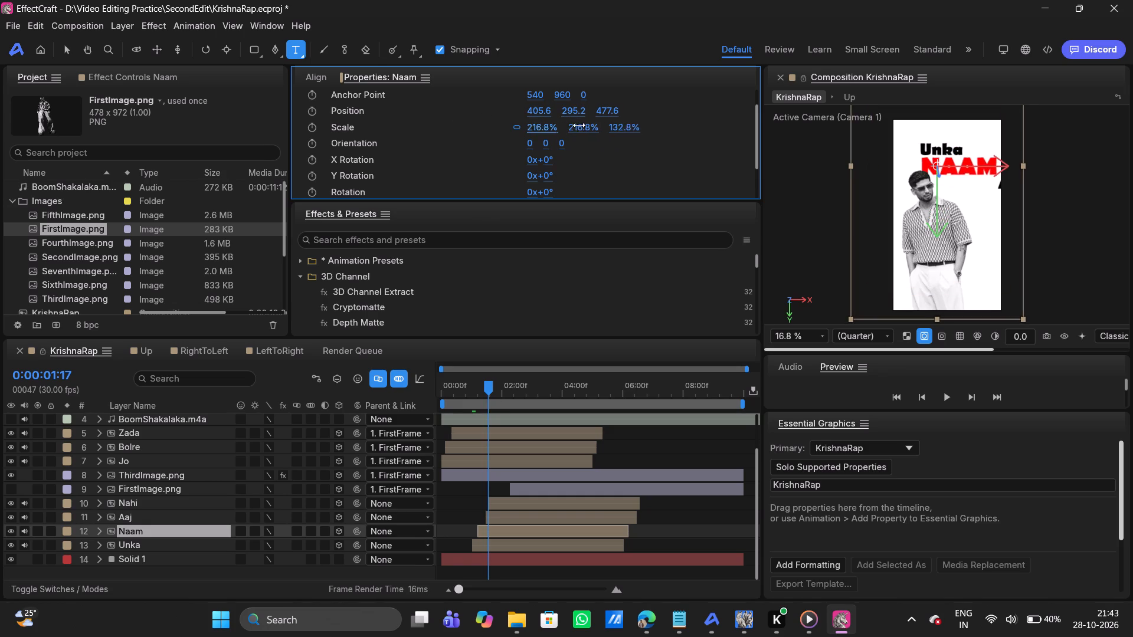
drag(579, 125, 562, 126)
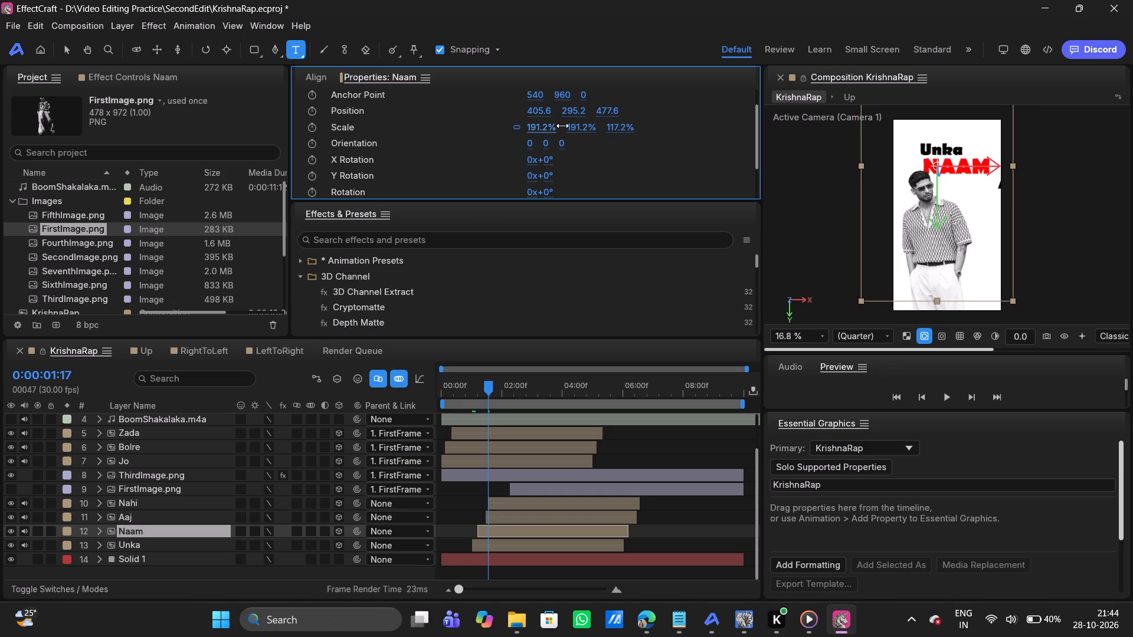
drag(562, 126, 562, 125)
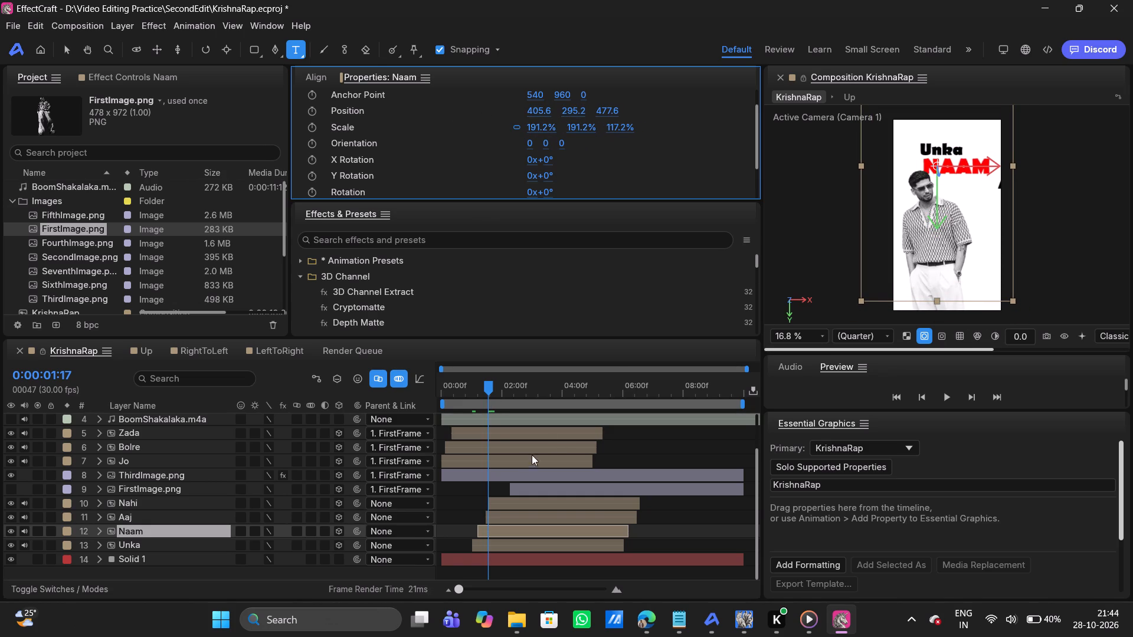
Make the hidden FirstImage.png layer visible again.
drag(487, 386, 504, 383)
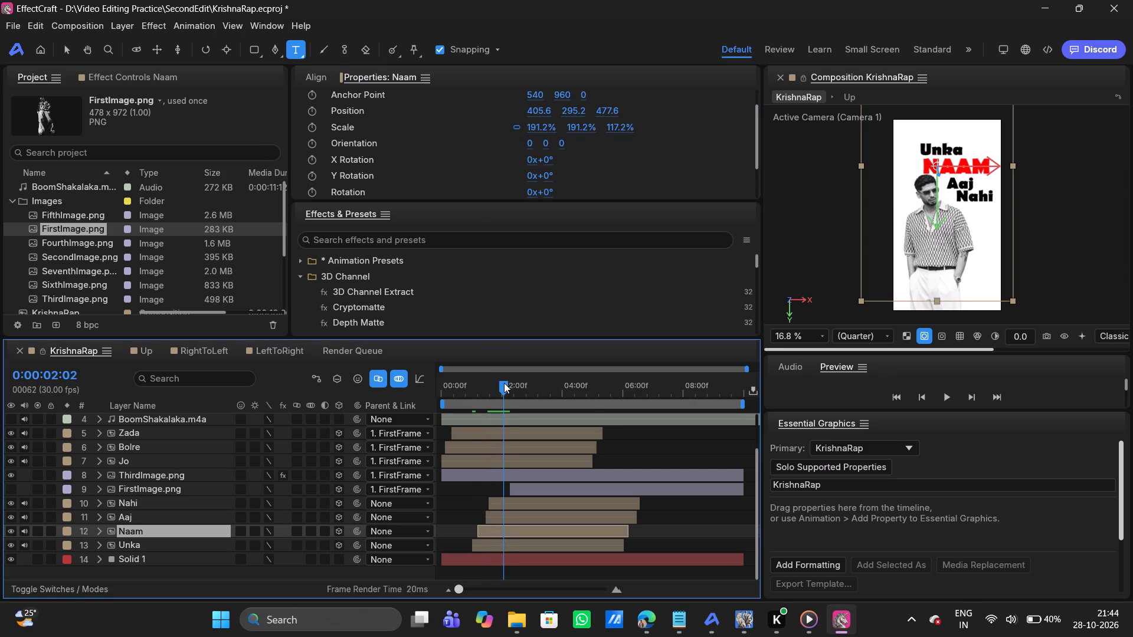
drag(504, 383, 489, 382)
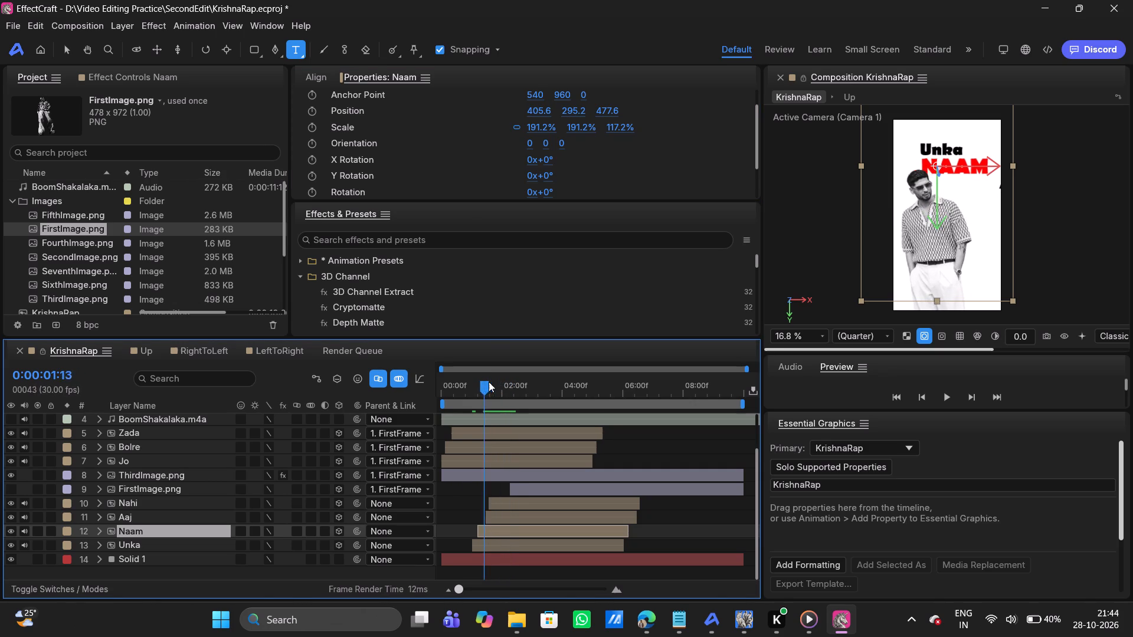
drag(489, 382, 498, 380)
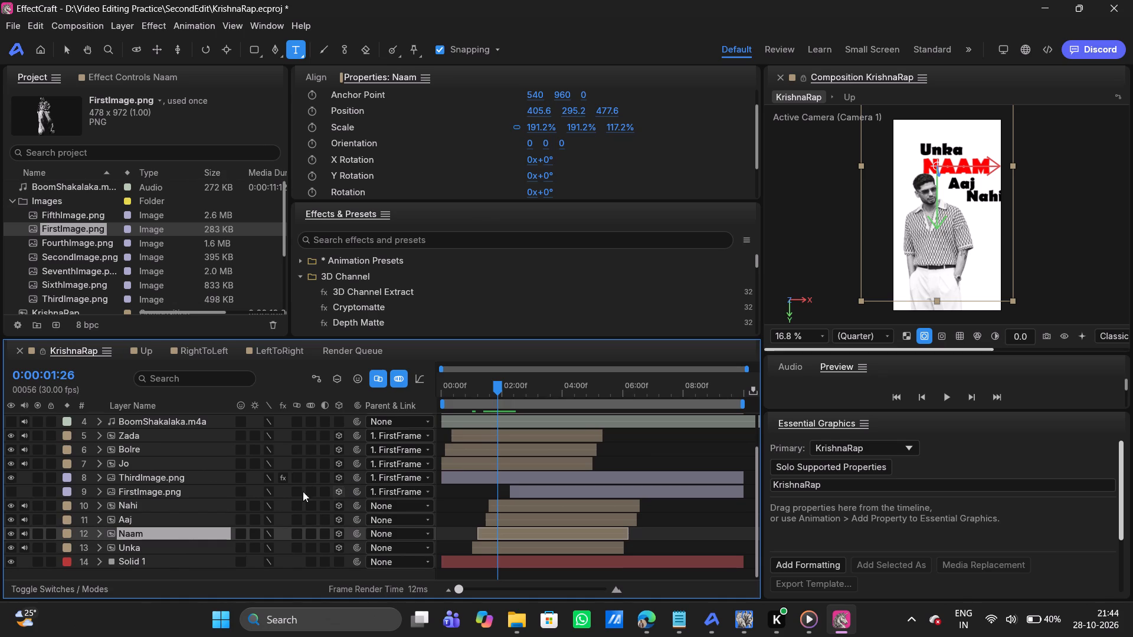
click(152, 492)
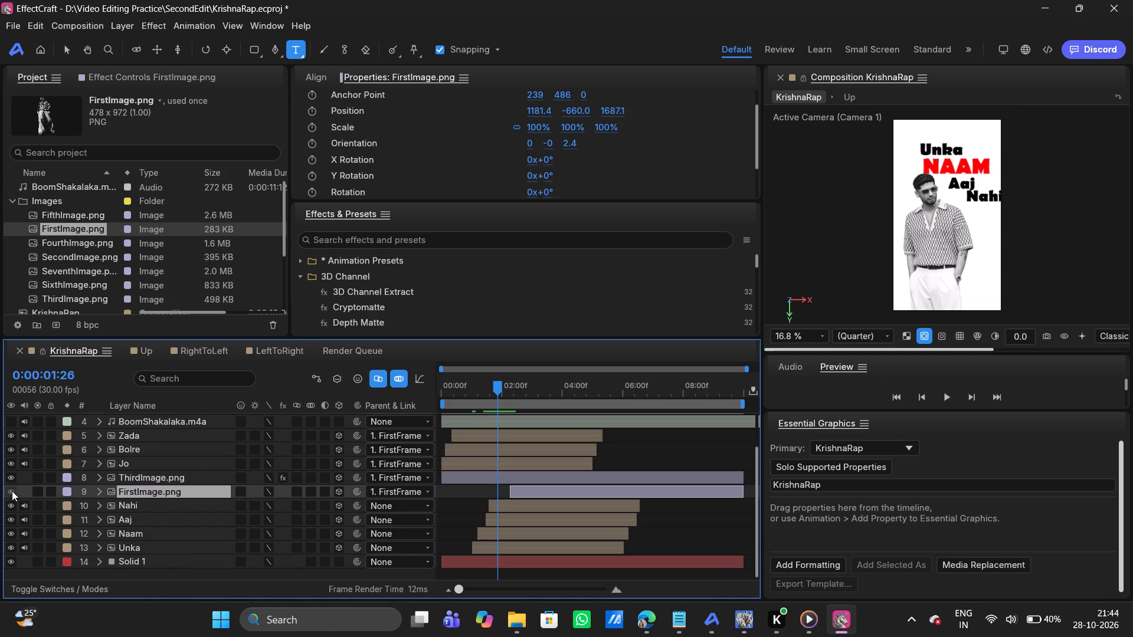
click(12, 491)
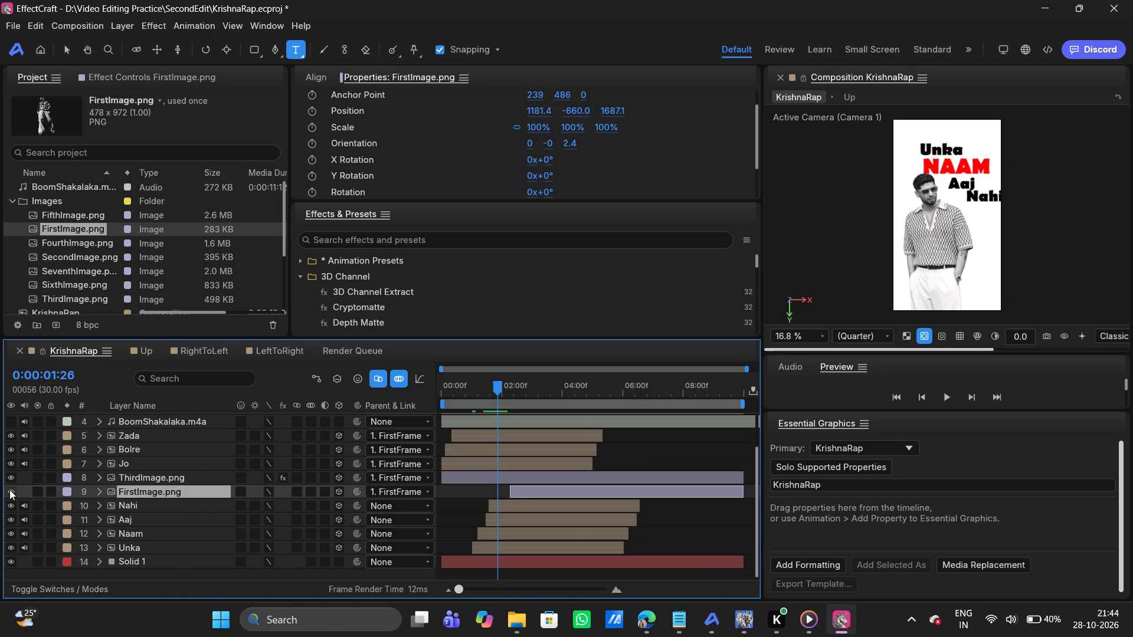
click(9, 490)
click(9, 490)
Set the current time to 0:00:02:10 and slide the FirstImage.png layer earlier to start at about 0:00:01:29.
drag(499, 388, 512, 386)
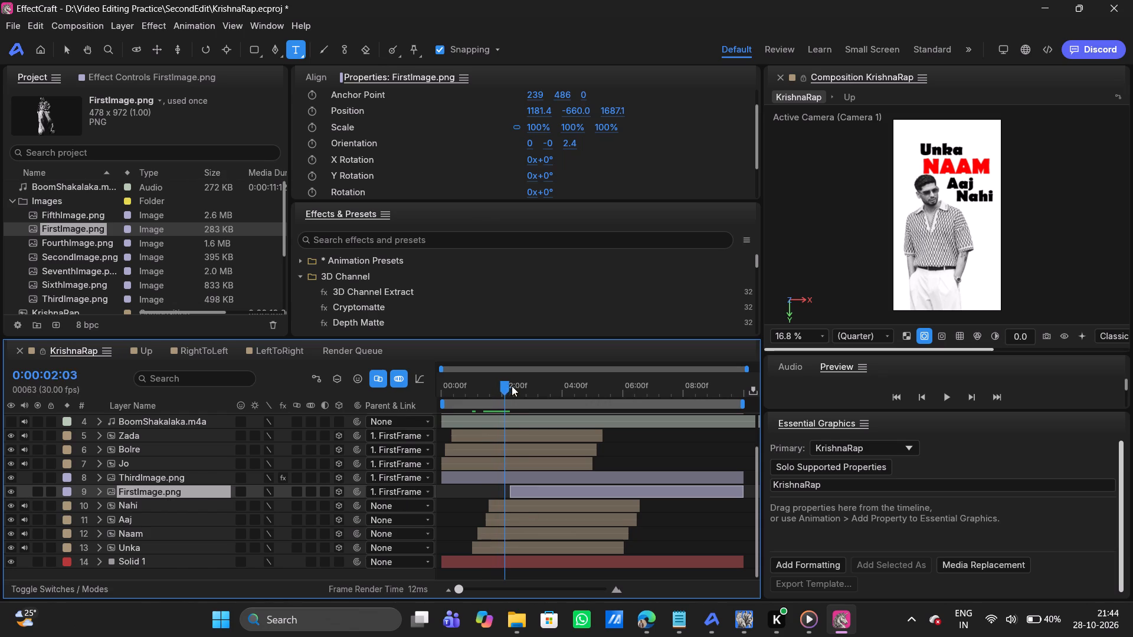
drag(512, 386, 514, 385)
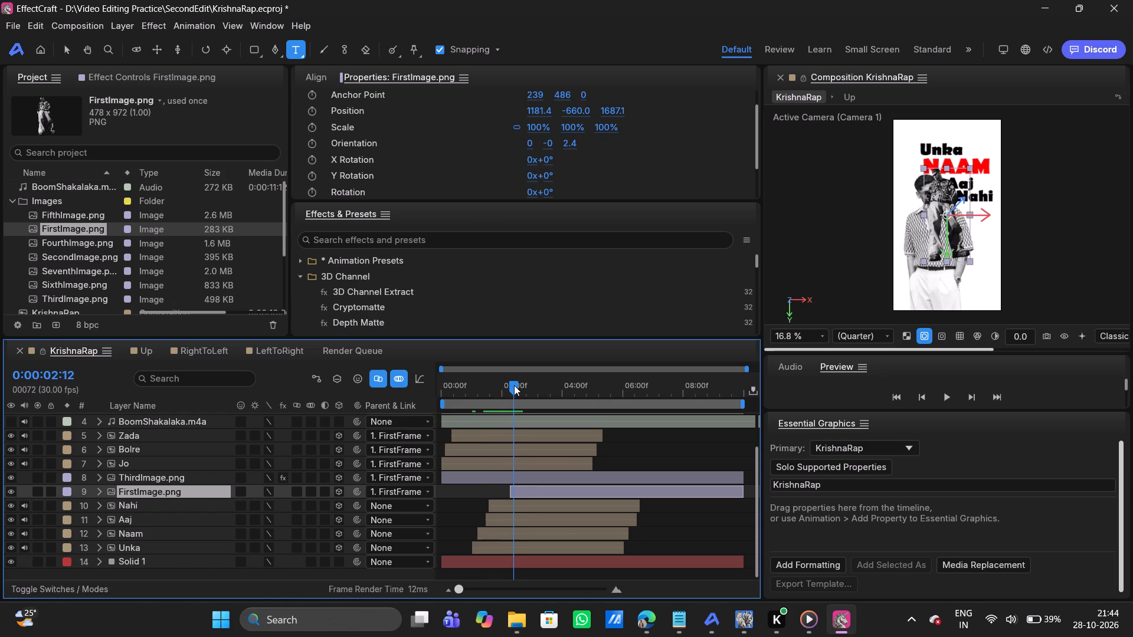
drag(514, 385, 512, 385)
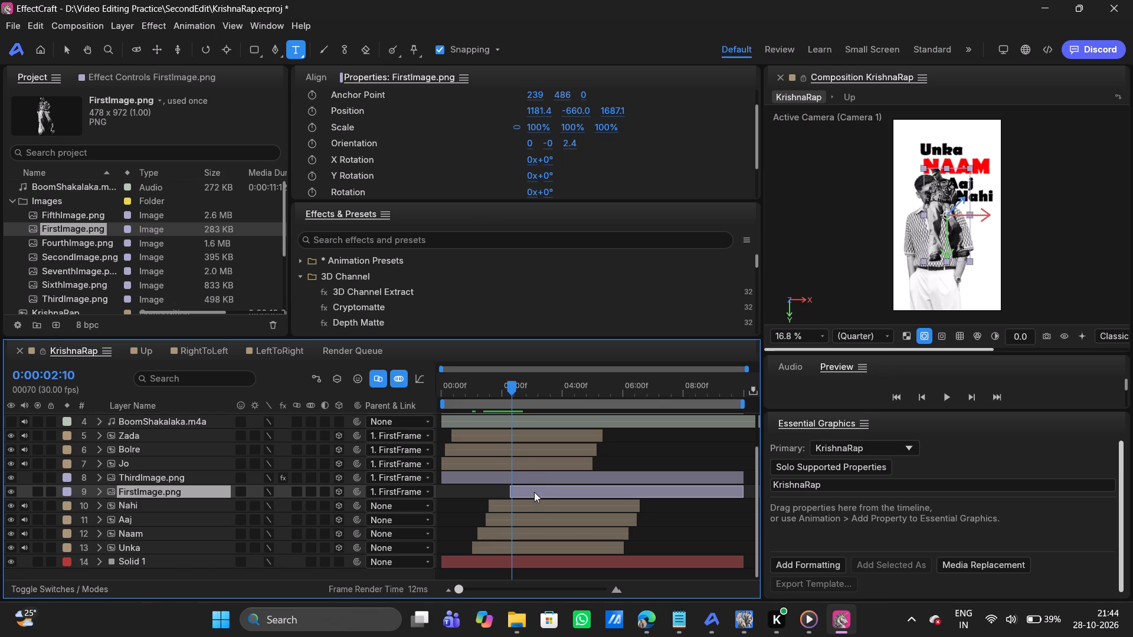
drag(534, 492, 522, 492)
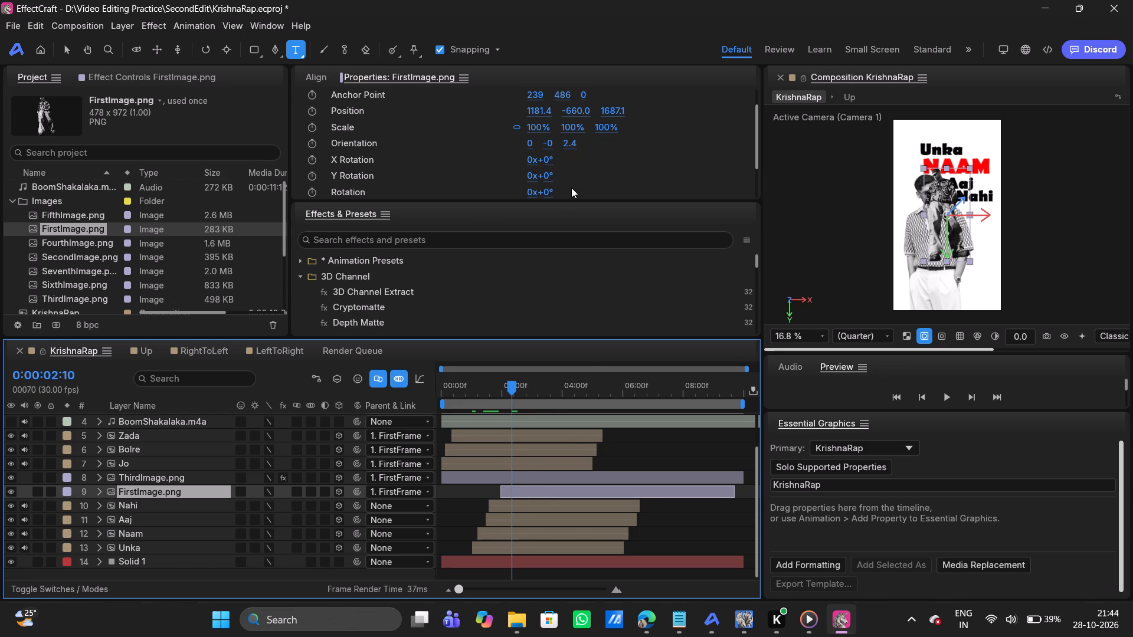
Move the FirstImage.png layer back in depth beside the man's head, to position 771.8, -904.0, 2237.5.
drag(543, 116, 342, 126)
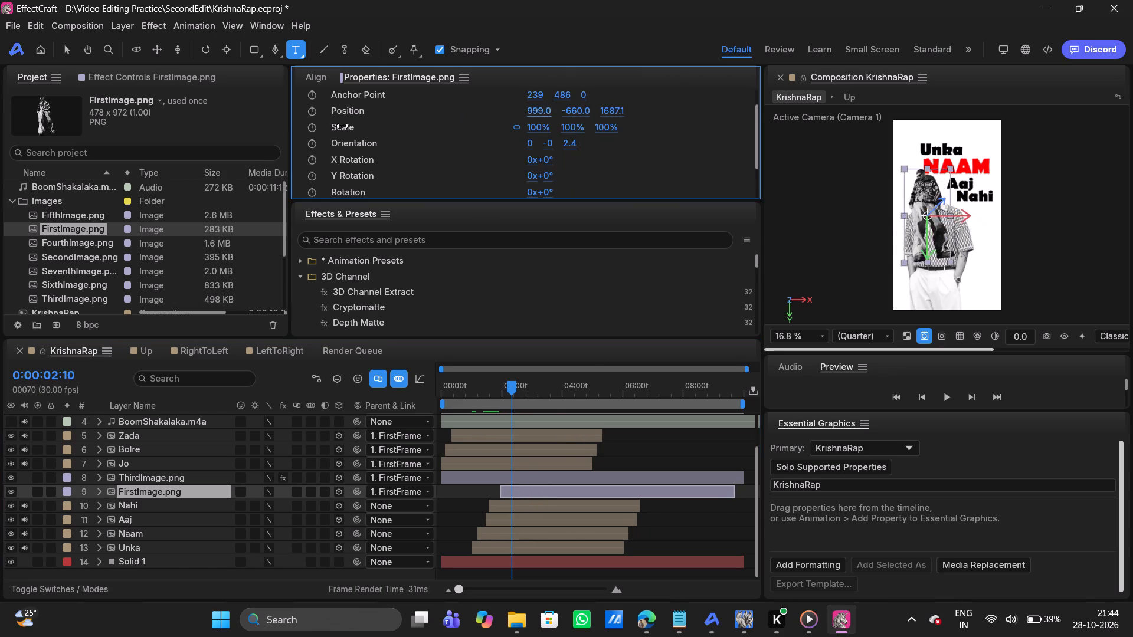
drag(342, 126, 330, 130)
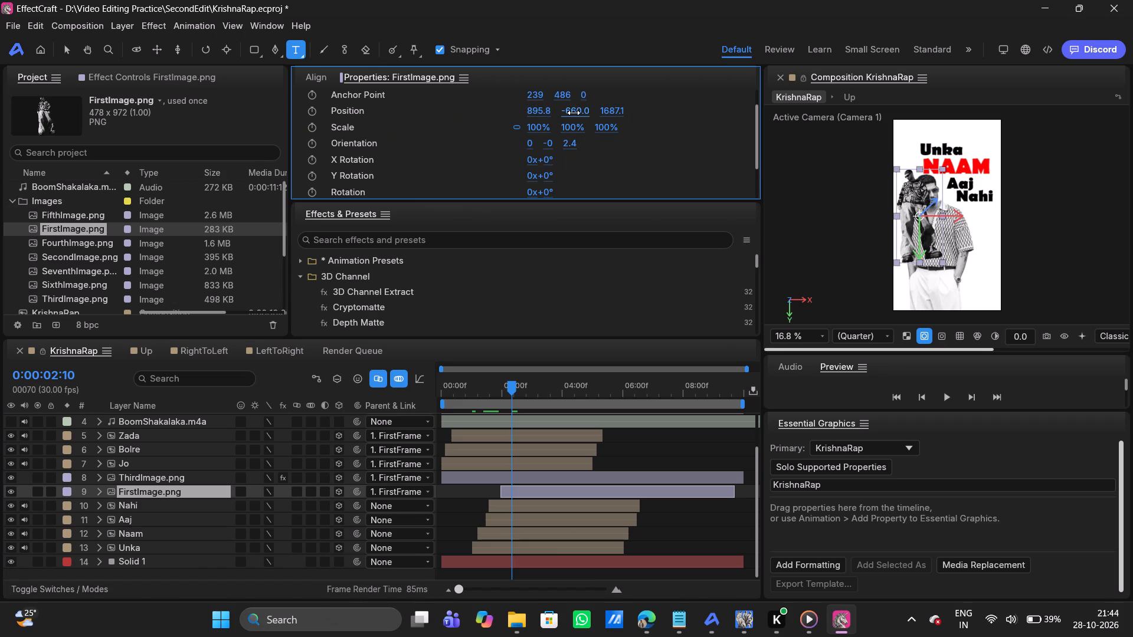
drag(604, 112, 988, 123)
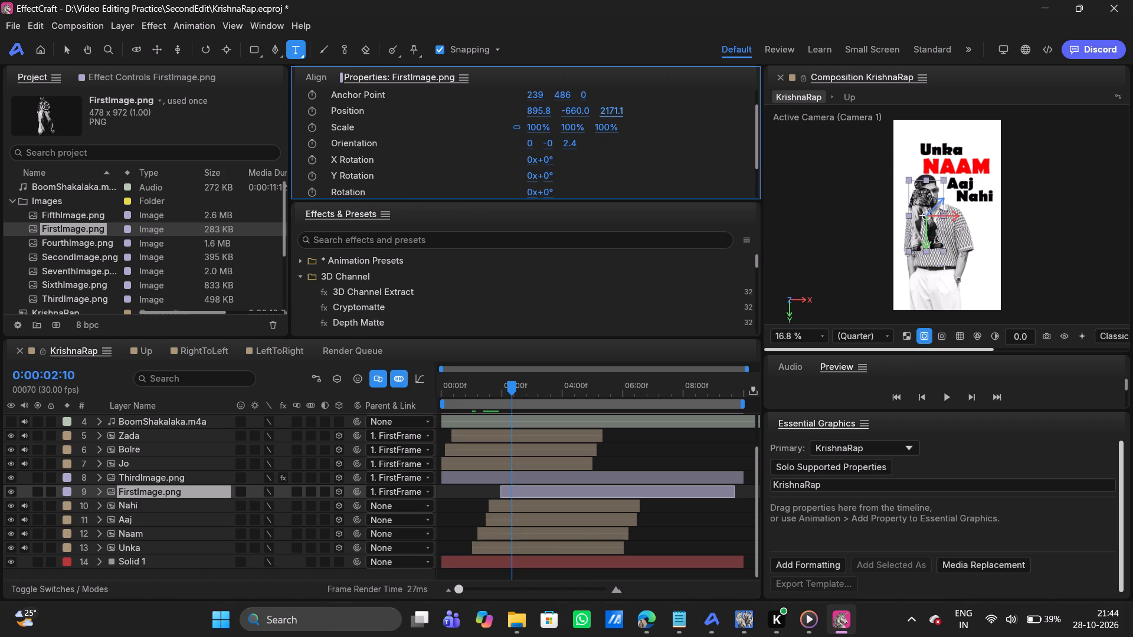
drag(988, 123, 1013, 131)
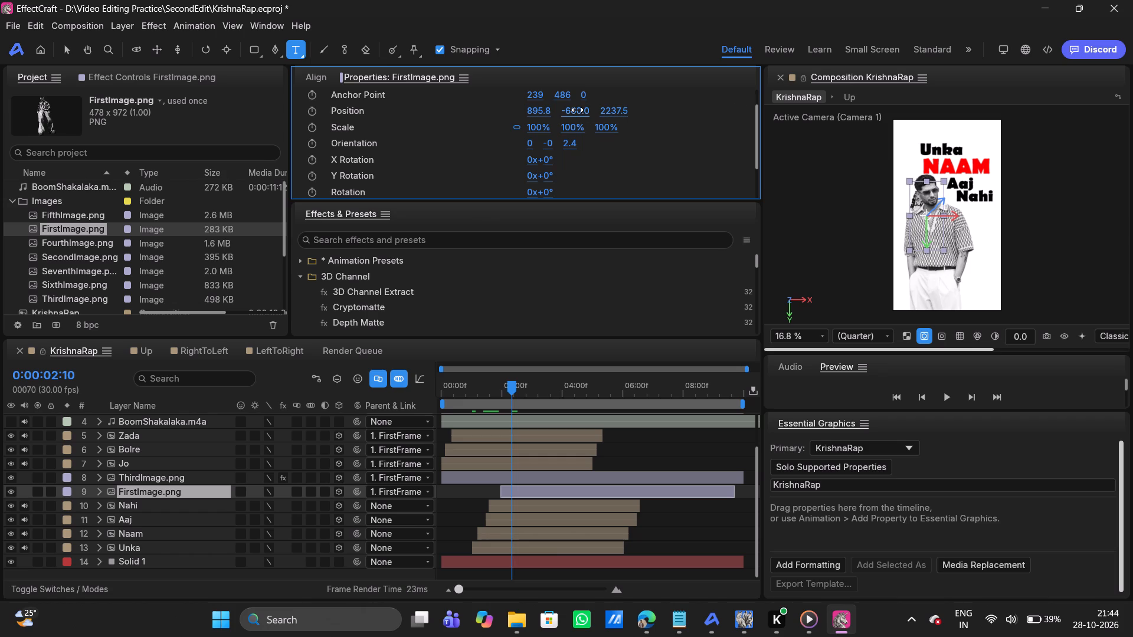
drag(577, 110, 394, 126)
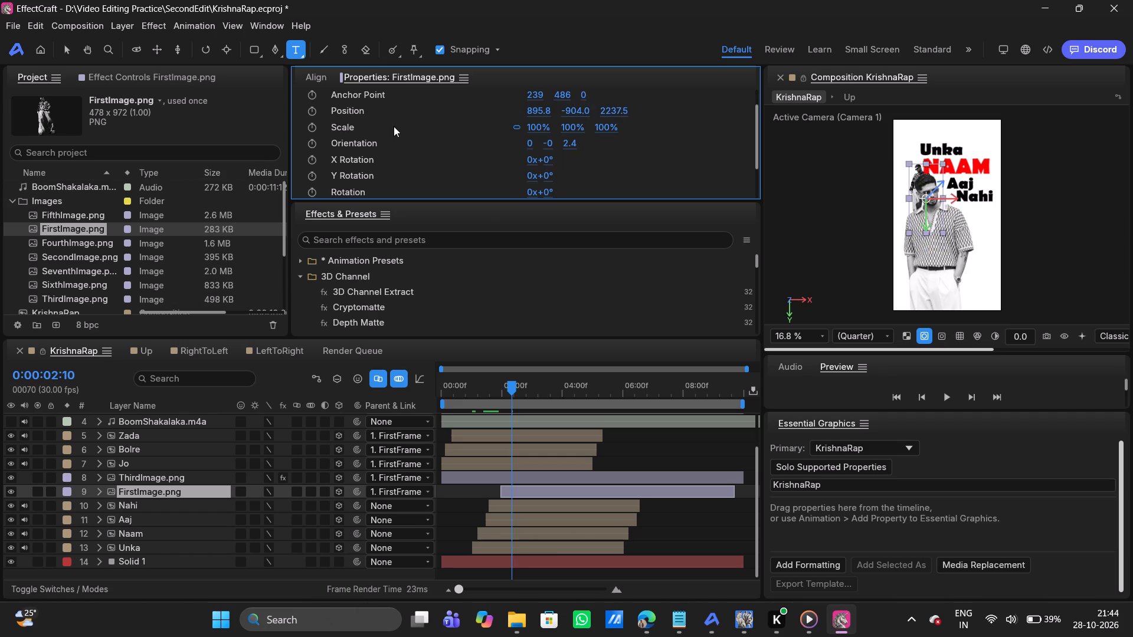
drag(532, 111, 420, 121)
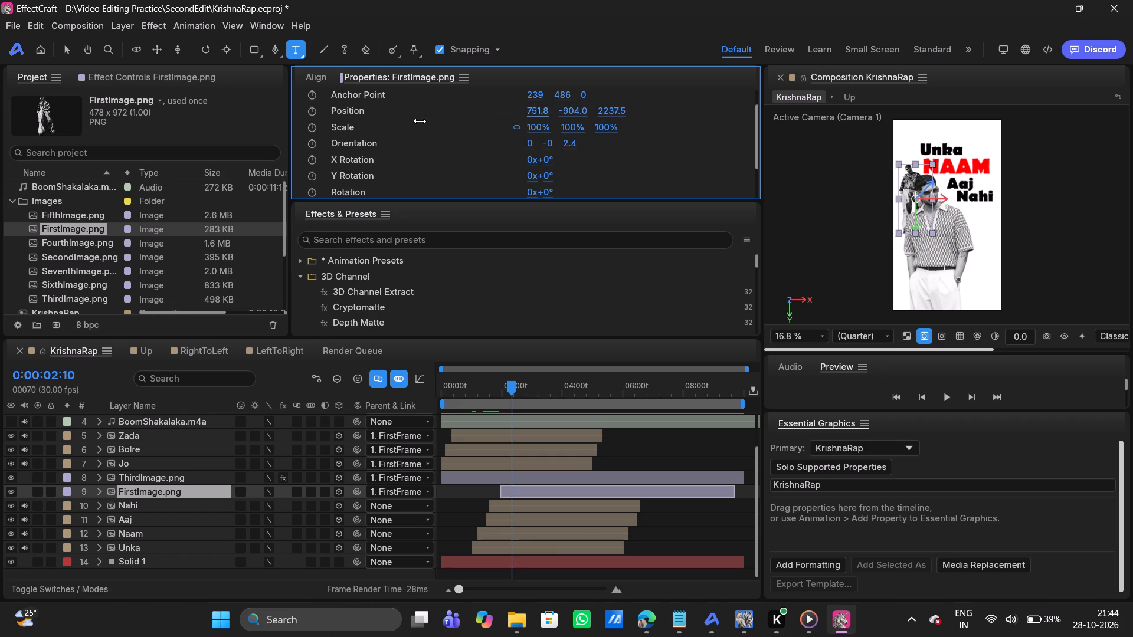
drag(420, 121, 440, 116)
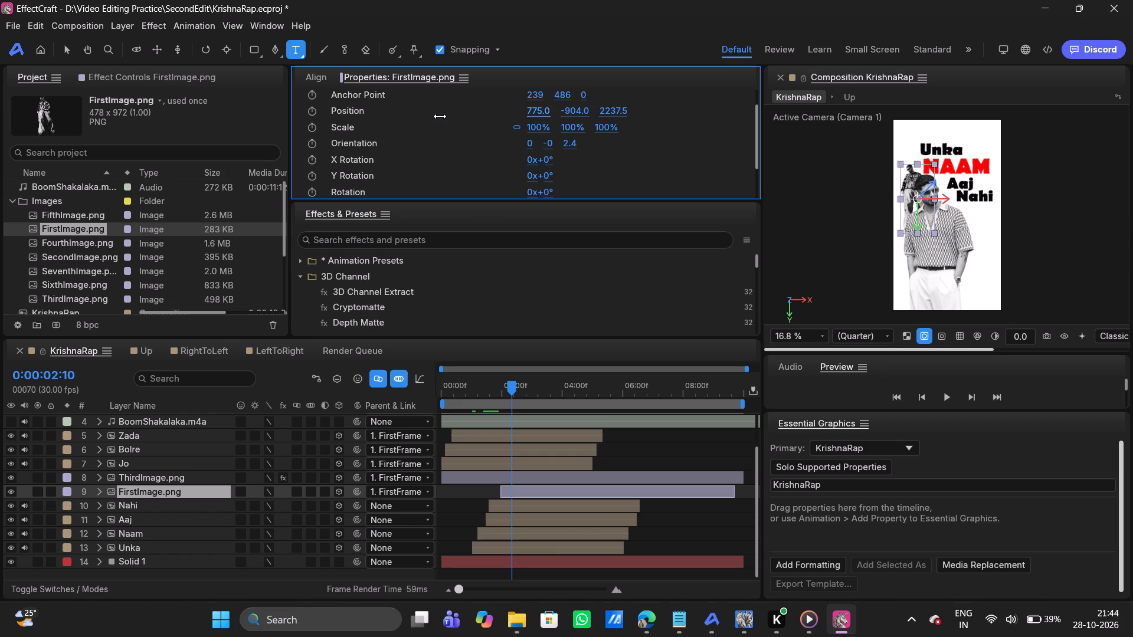
drag(440, 116, 438, 117)
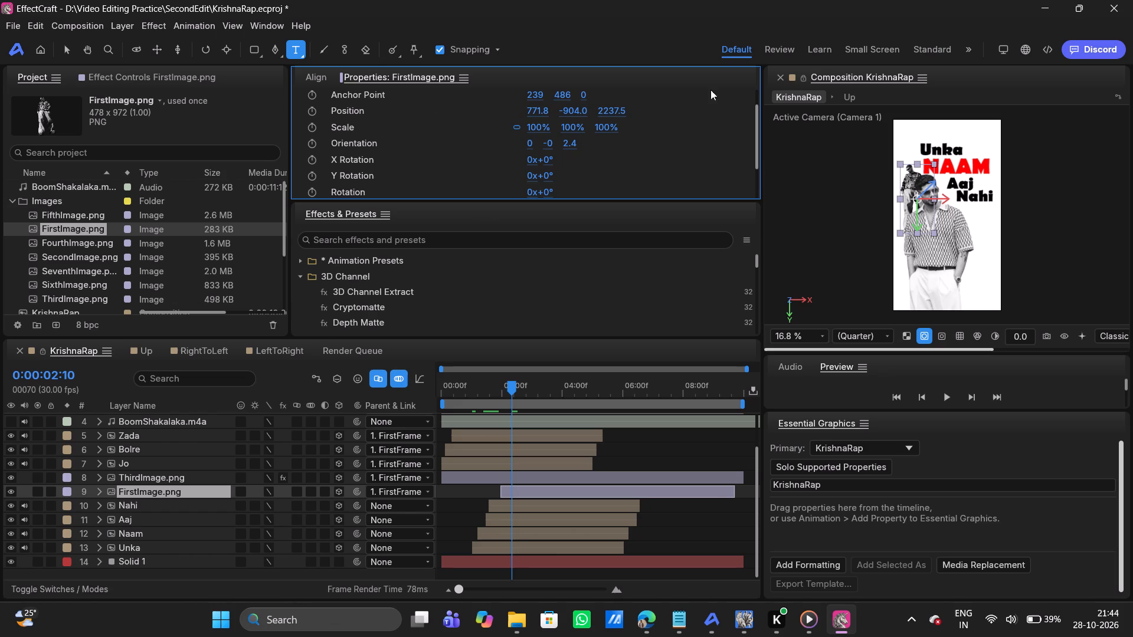
Scale the FirstImage.png layer uniformly to 76.8% and set its Rotation to 6.8°.
drag(577, 122, 554, 126)
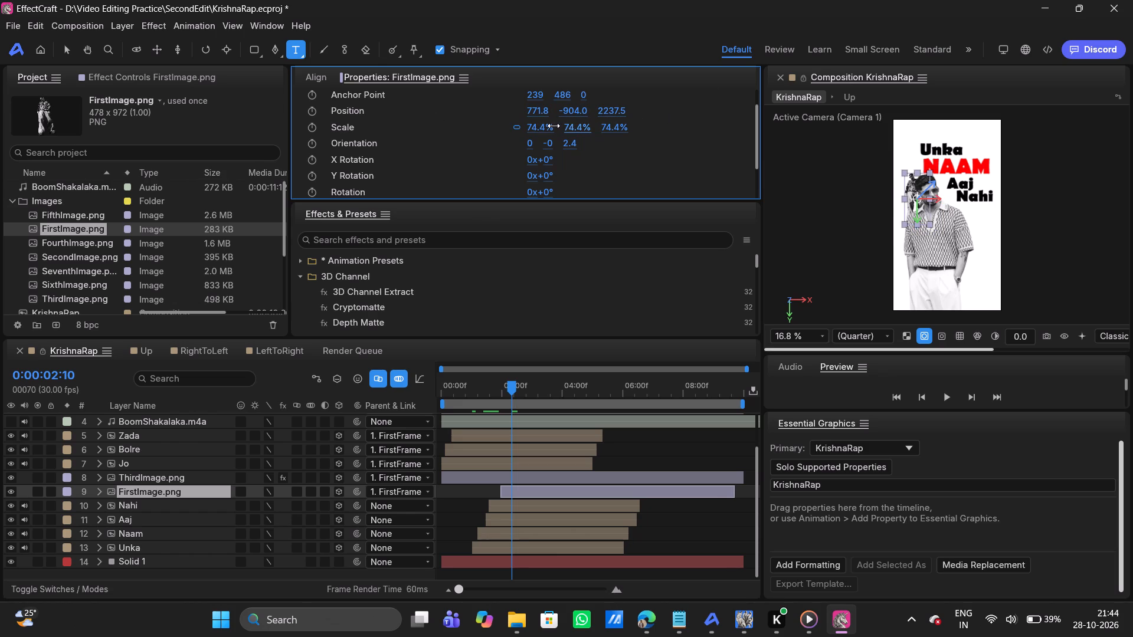
drag(554, 126, 555, 126)
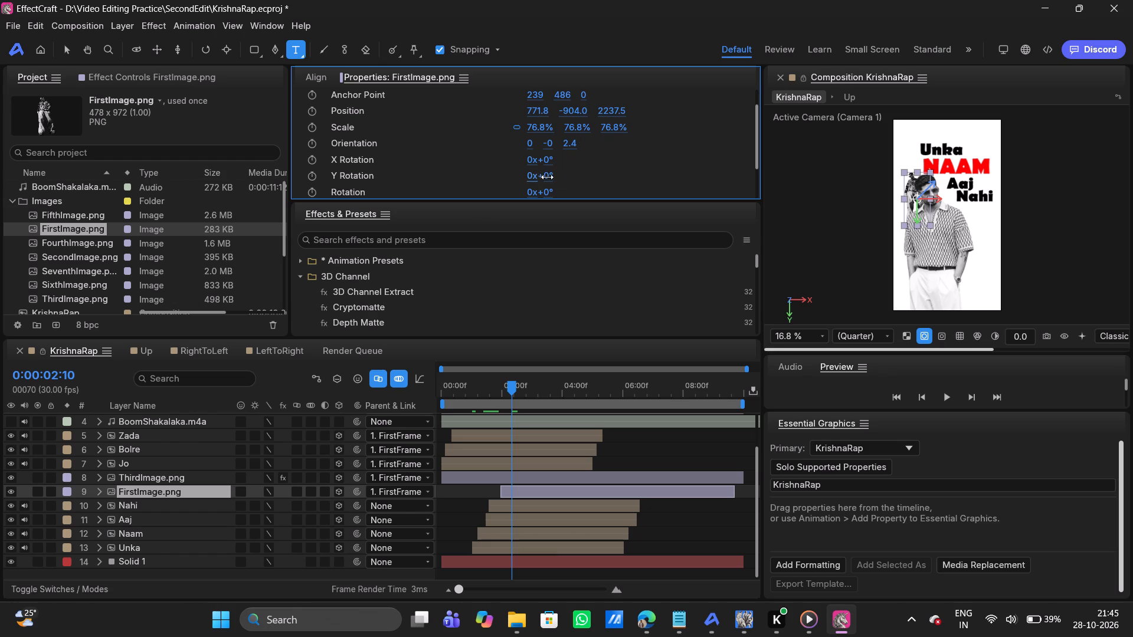
drag(550, 191, 565, 189)
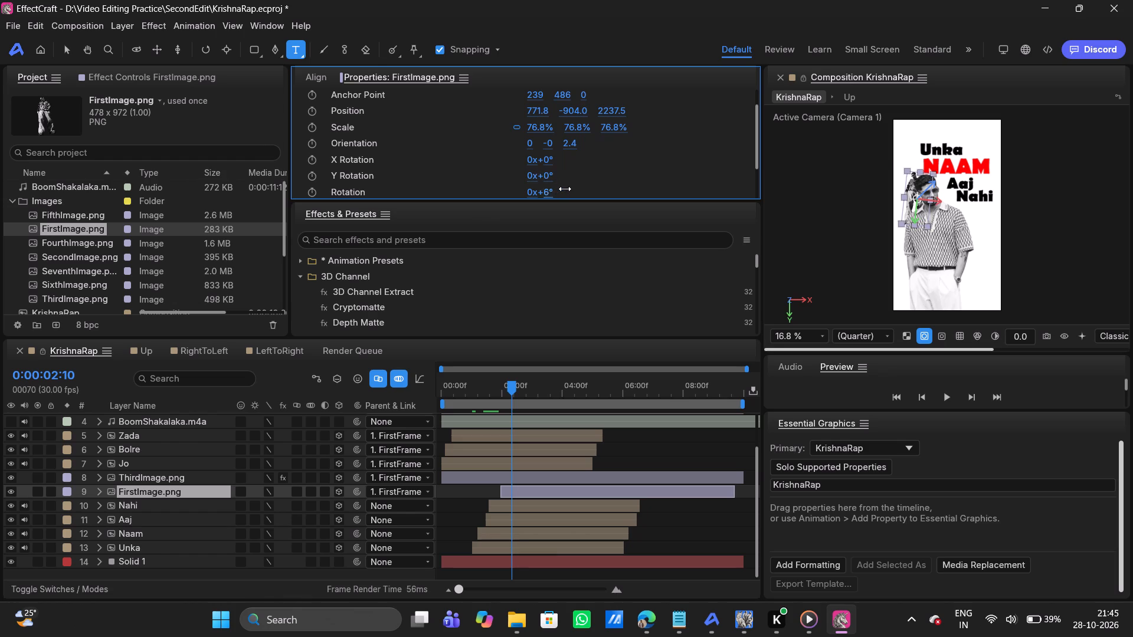
drag(565, 189, 564, 189)
Find the Gaussian Blur effect and apply it to the FirstImage.png layer.
click(365, 244)
text(gau)
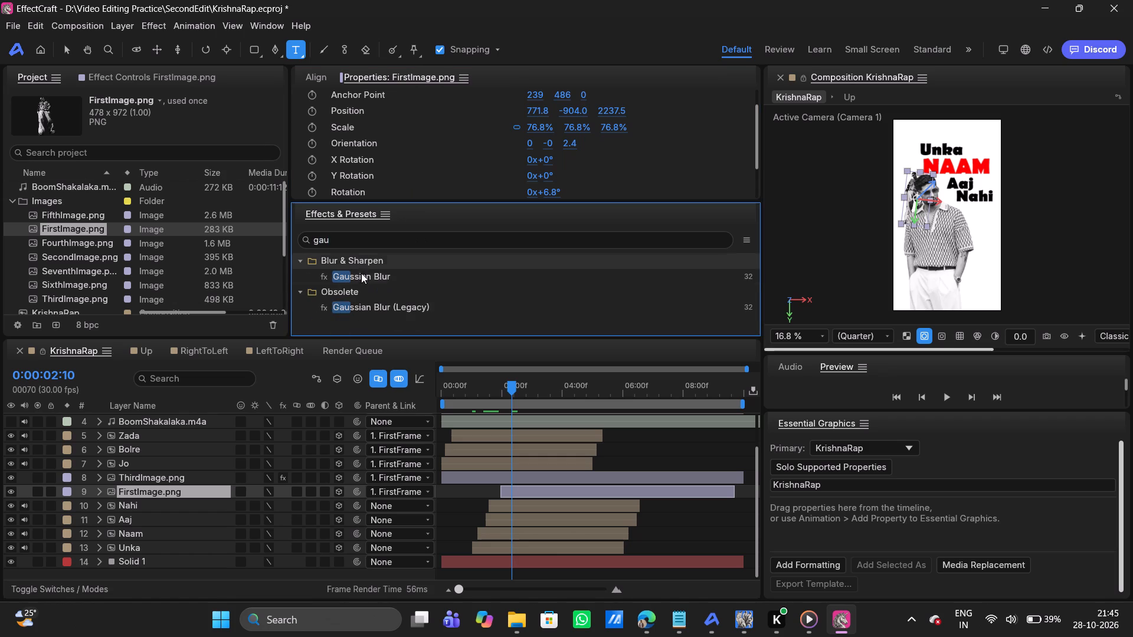
drag(362, 275, 208, 491)
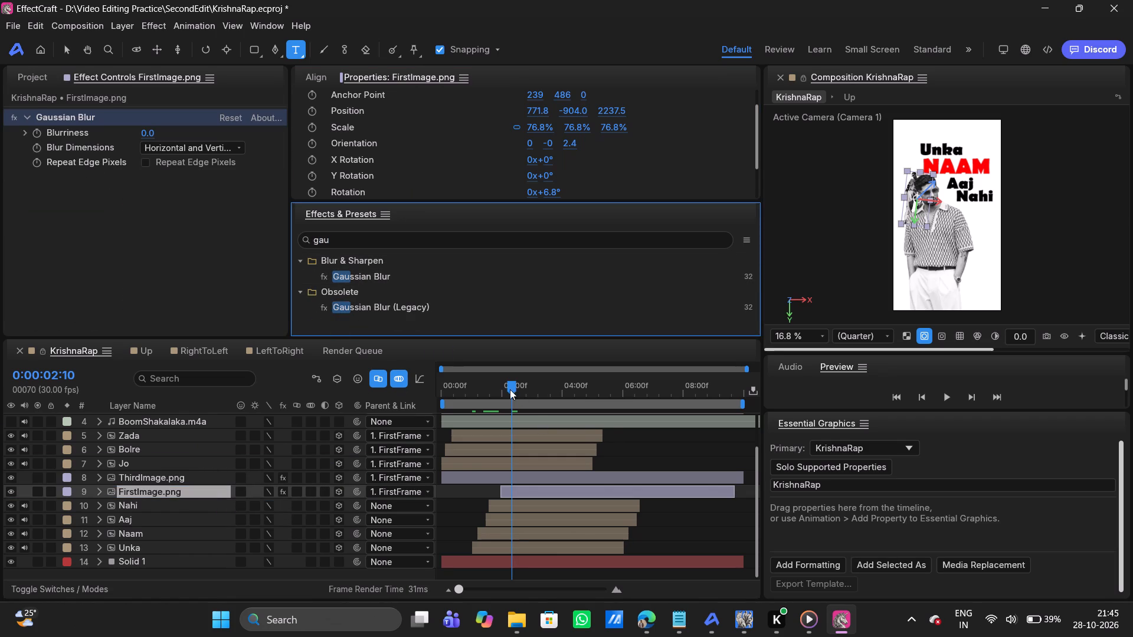
Slide the FirstImage.png layer earlier to start about level with the Nahi layer, and move the current time to 0:00:01:17.
drag(513, 386, 486, 386)
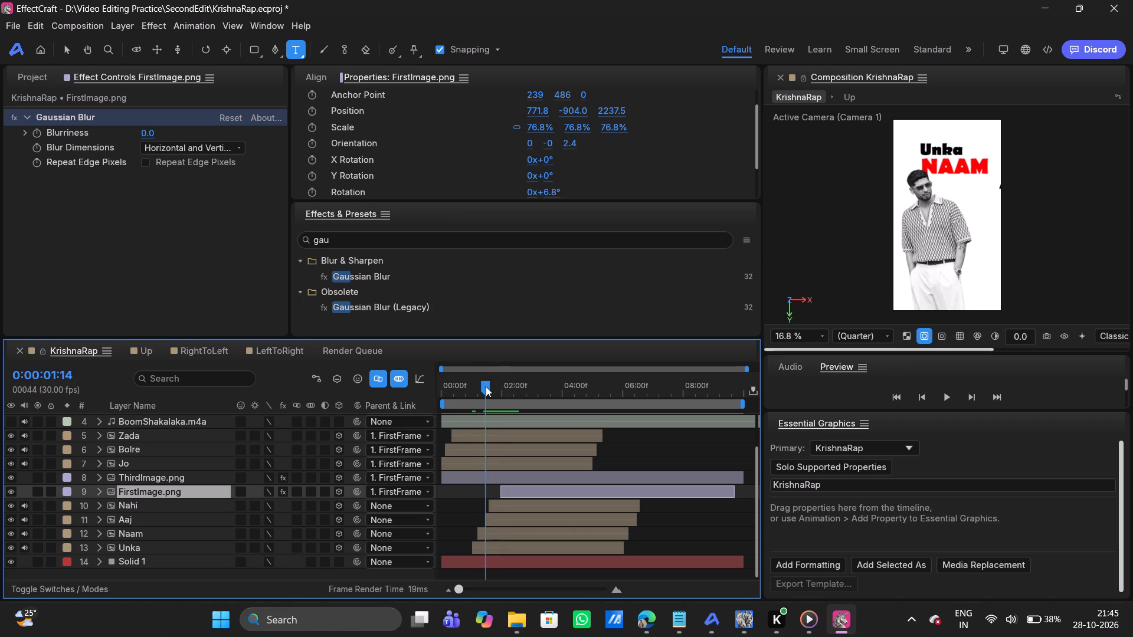
drag(486, 386, 501, 385)
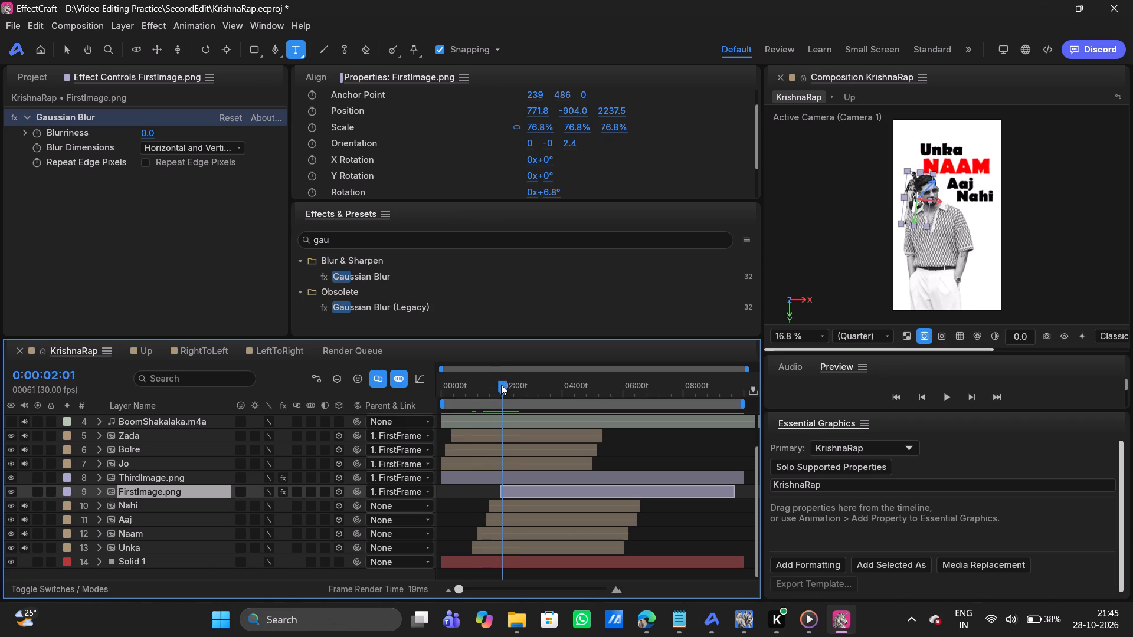
drag(501, 385, 494, 382)
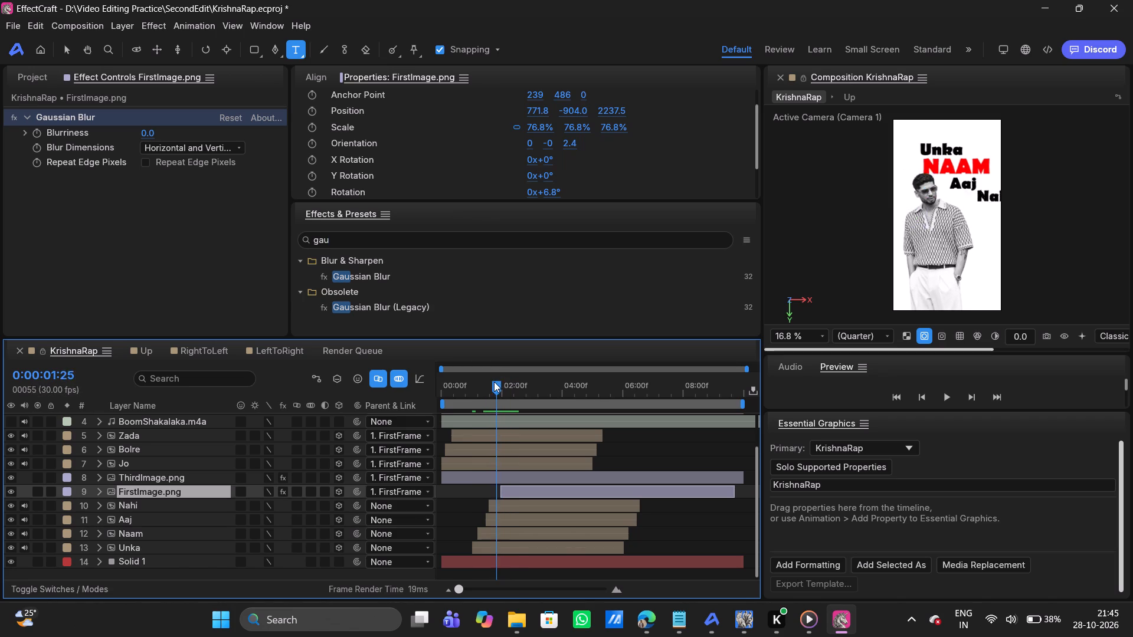
drag(494, 382, 500, 381)
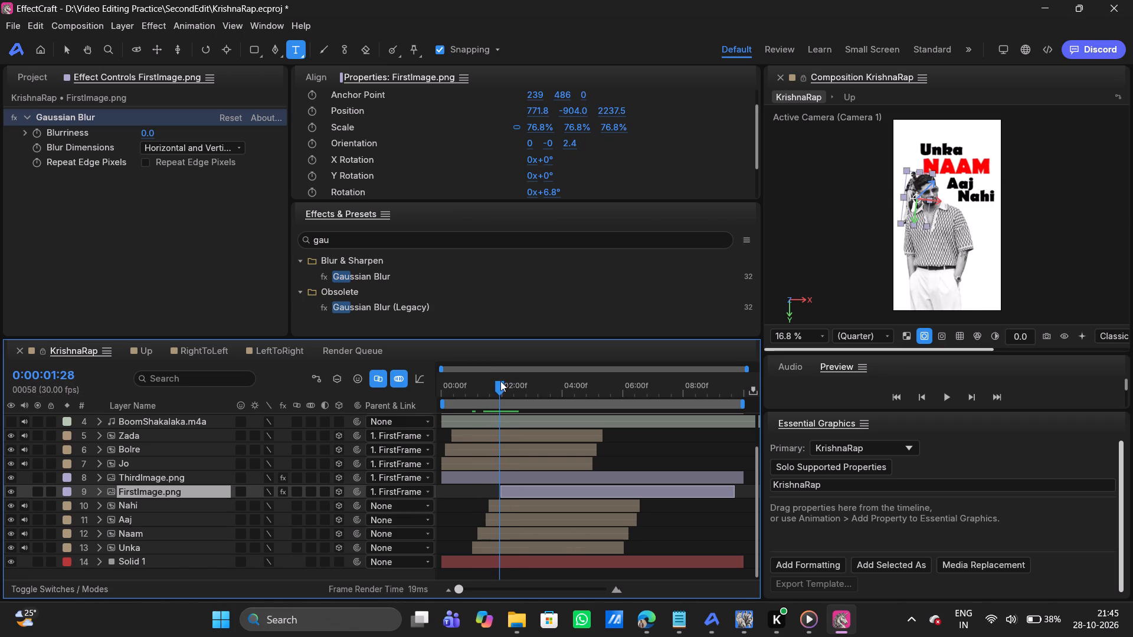
drag(500, 381, 500, 380)
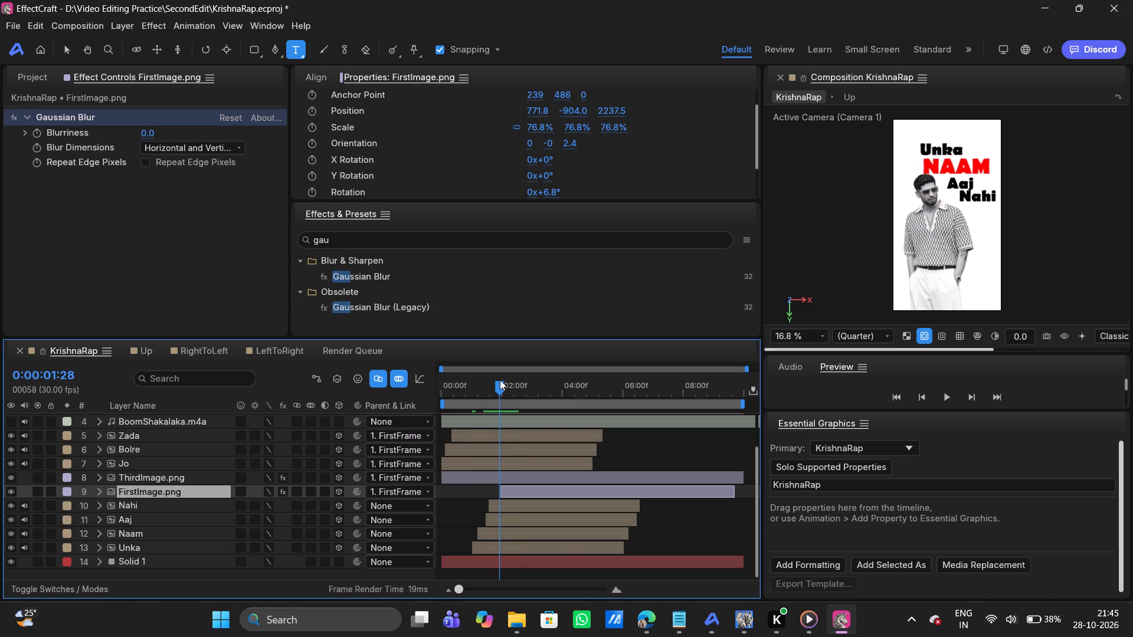
drag(500, 380, 502, 381)
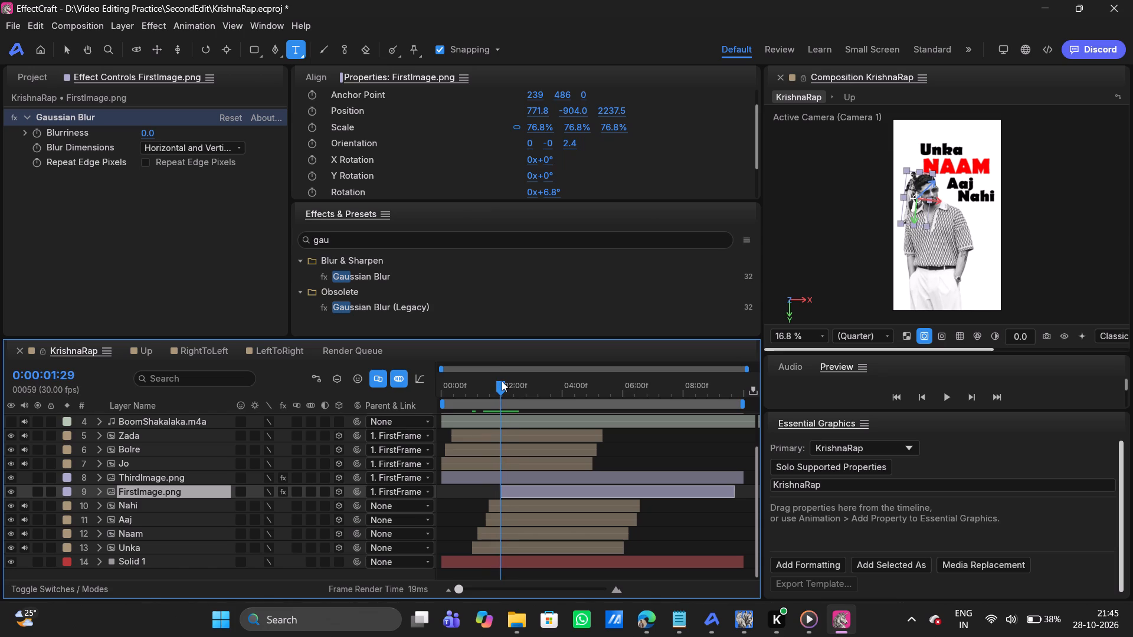
drag(502, 381, 501, 381)
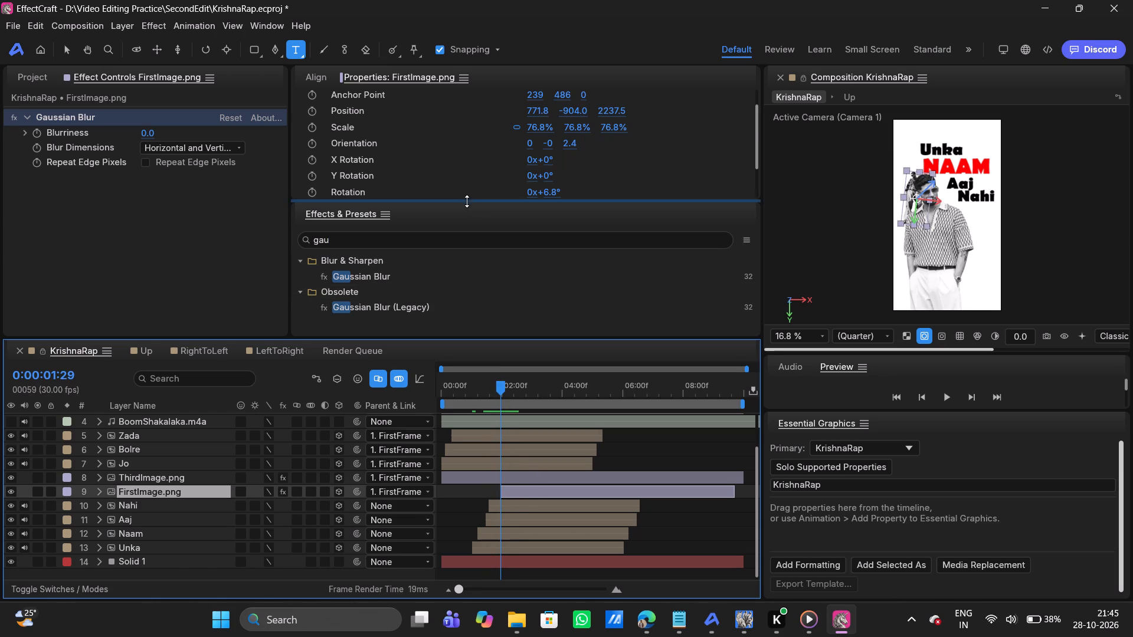
scroll(458, 185, down, 1)
drag(520, 490, 507, 490)
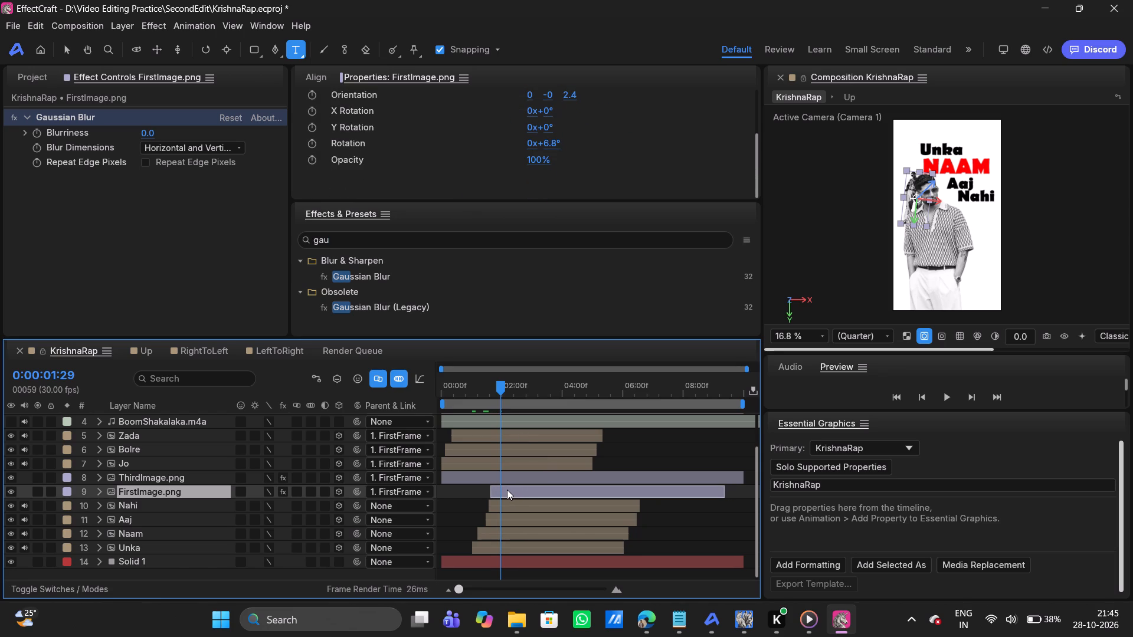
drag(507, 490, 508, 490)
drag(502, 389, 488, 389)
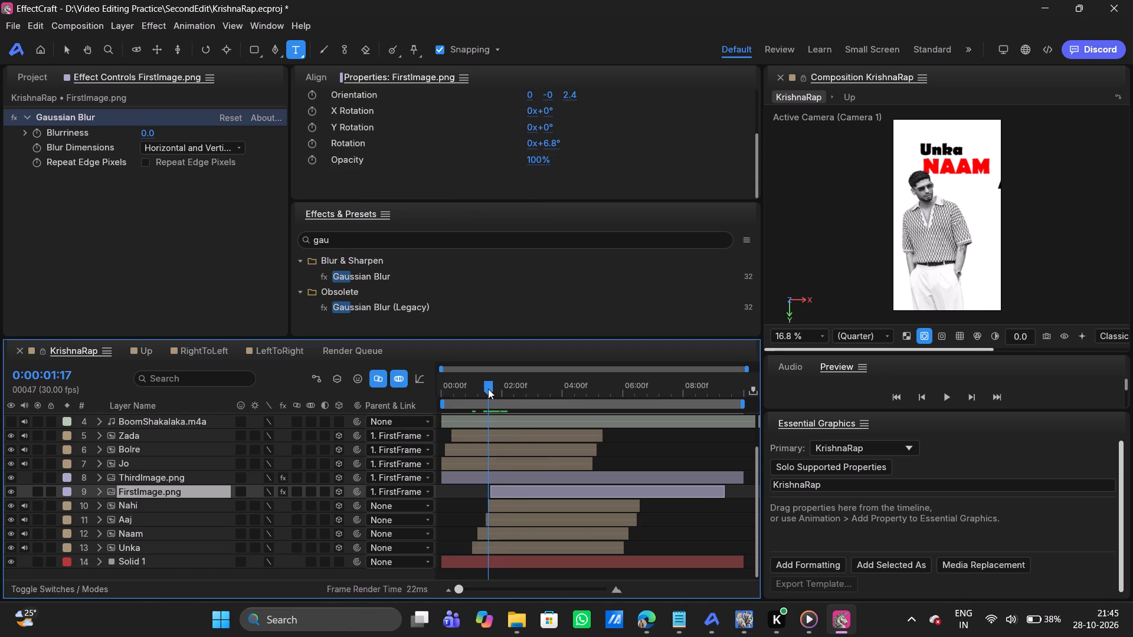
Start animating the FirstImage.png layer's Opacity with a keyframe at the layer's first frame, 0:00:01:19.
drag(488, 389, 492, 389)
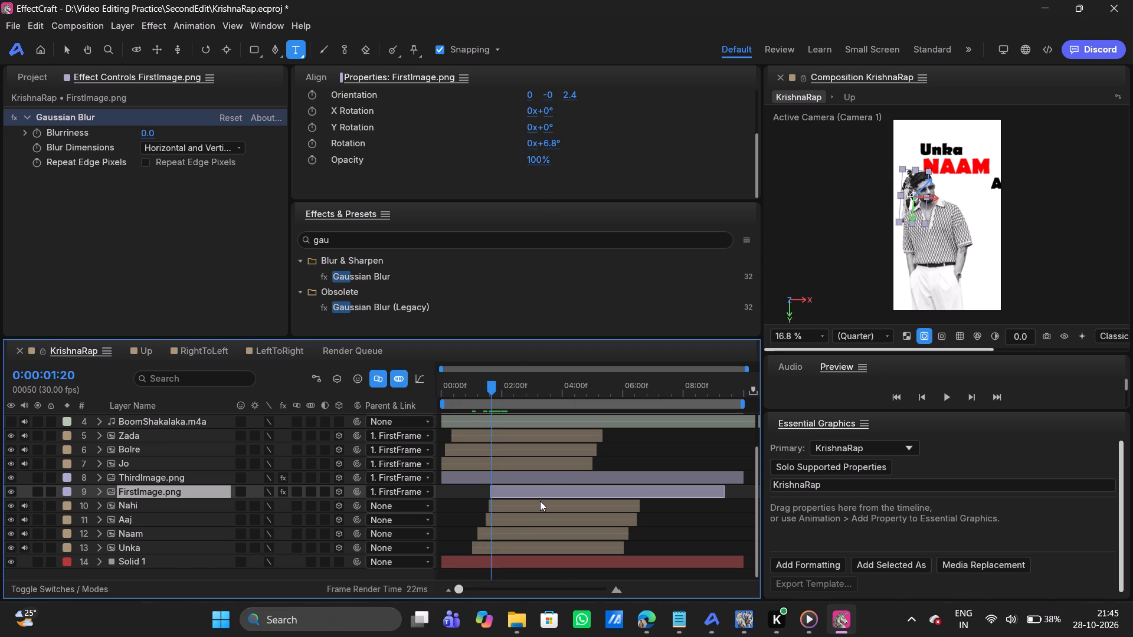
key(i)
key(BackSpace)
click(526, 487)
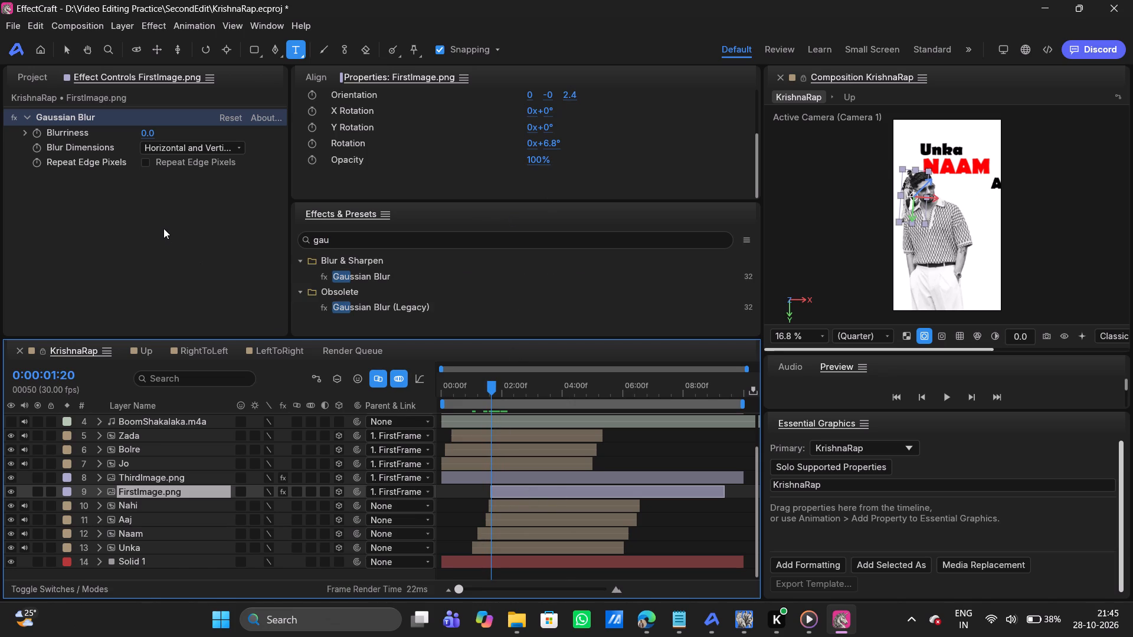
click(163, 228)
click(507, 487)
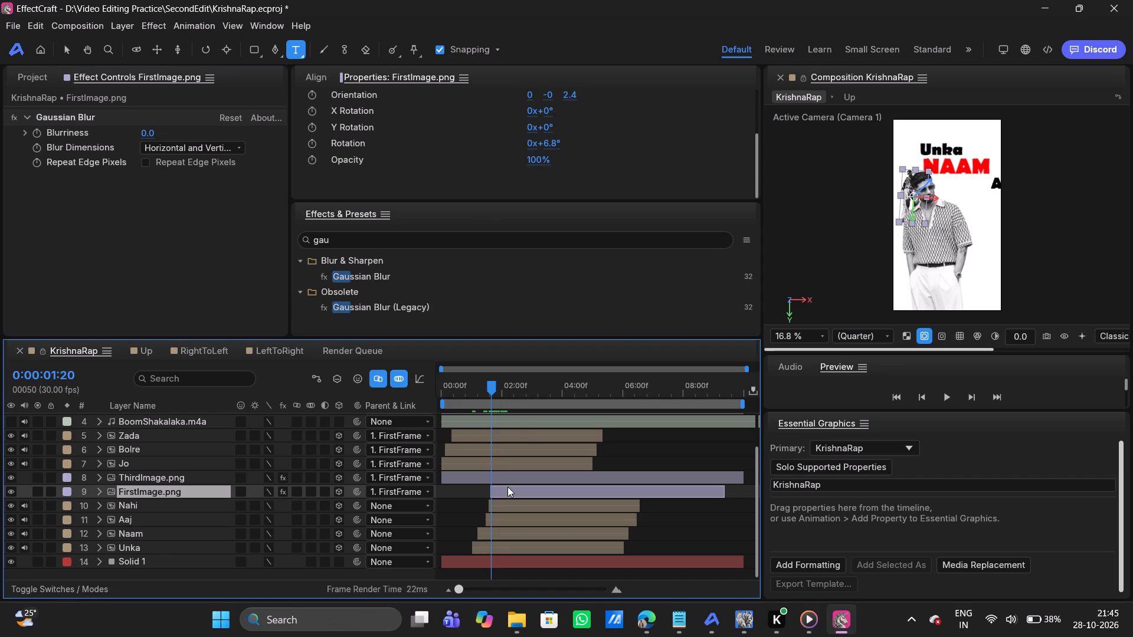
key(i)
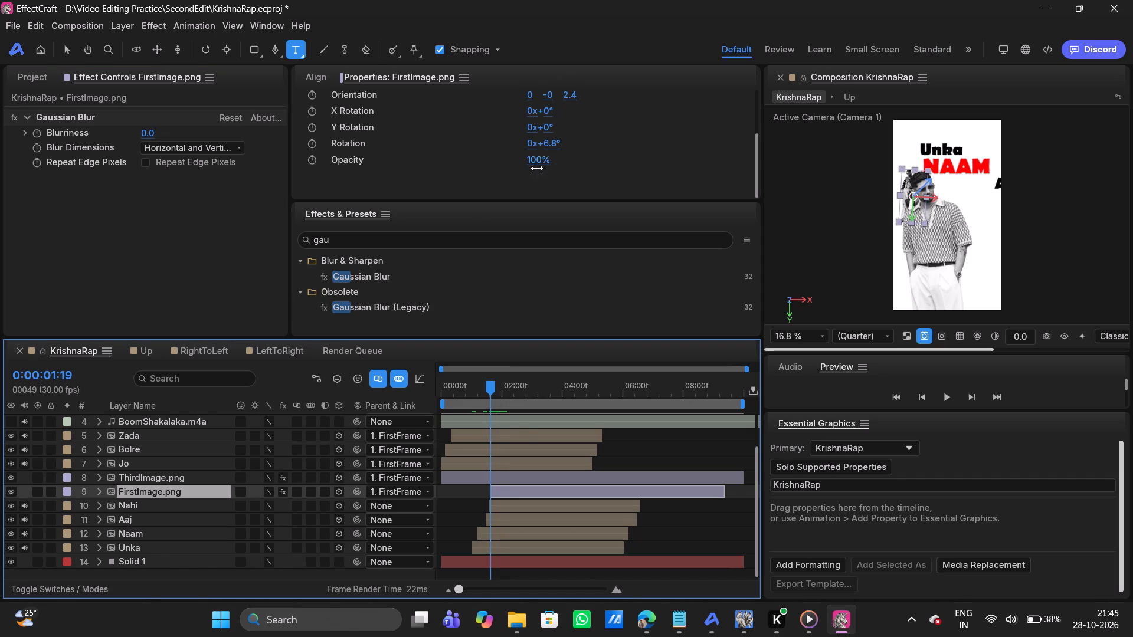
click(310, 159)
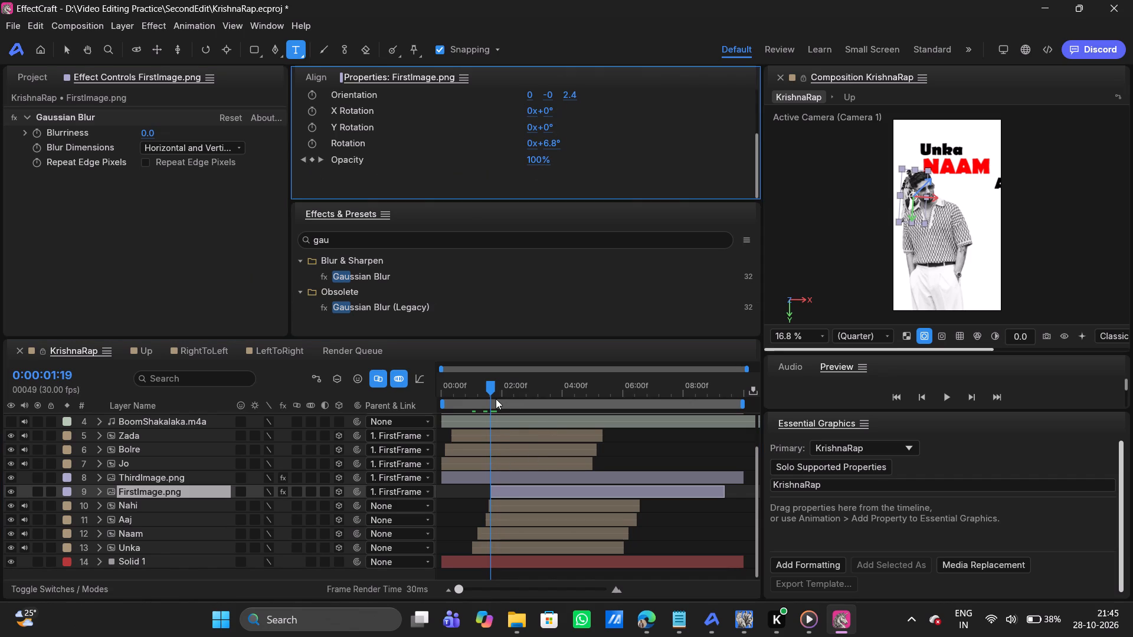
Add a second Opacity keyframe at 100% to the FirstImage.png layer at 0:00:01:28.
drag(492, 385, 500, 385)
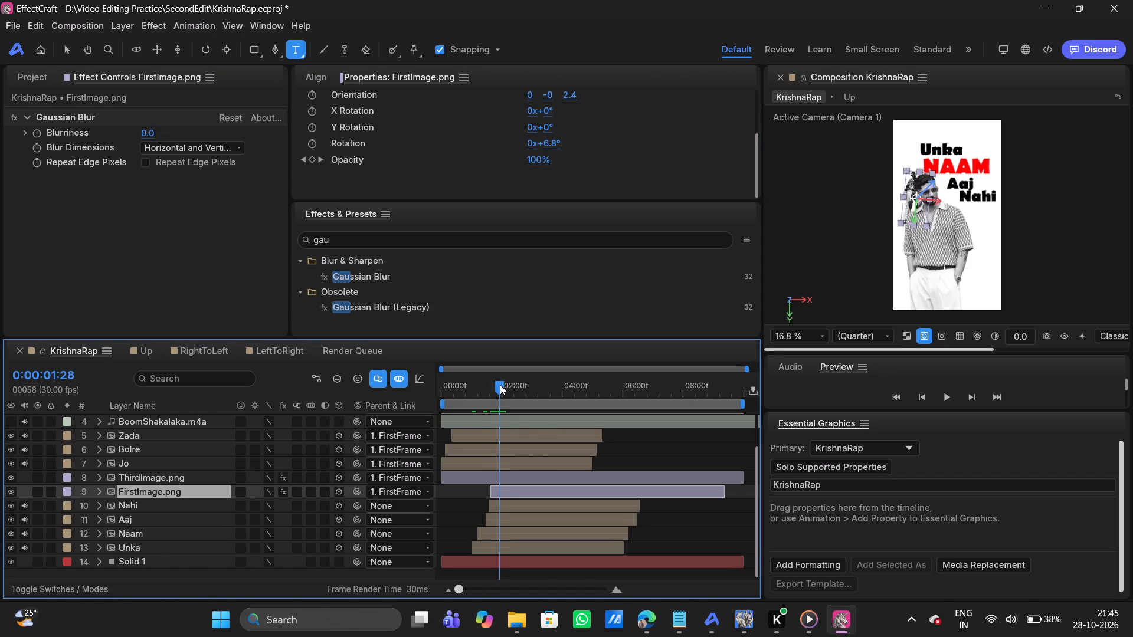
drag(500, 385, 499, 385)
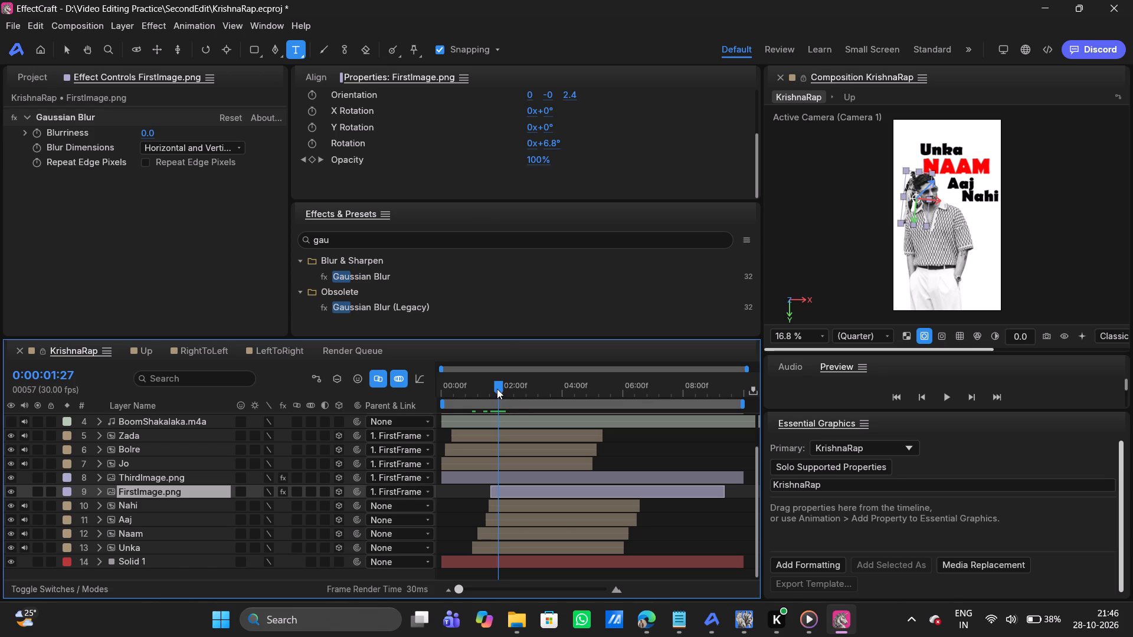
click(497, 389)
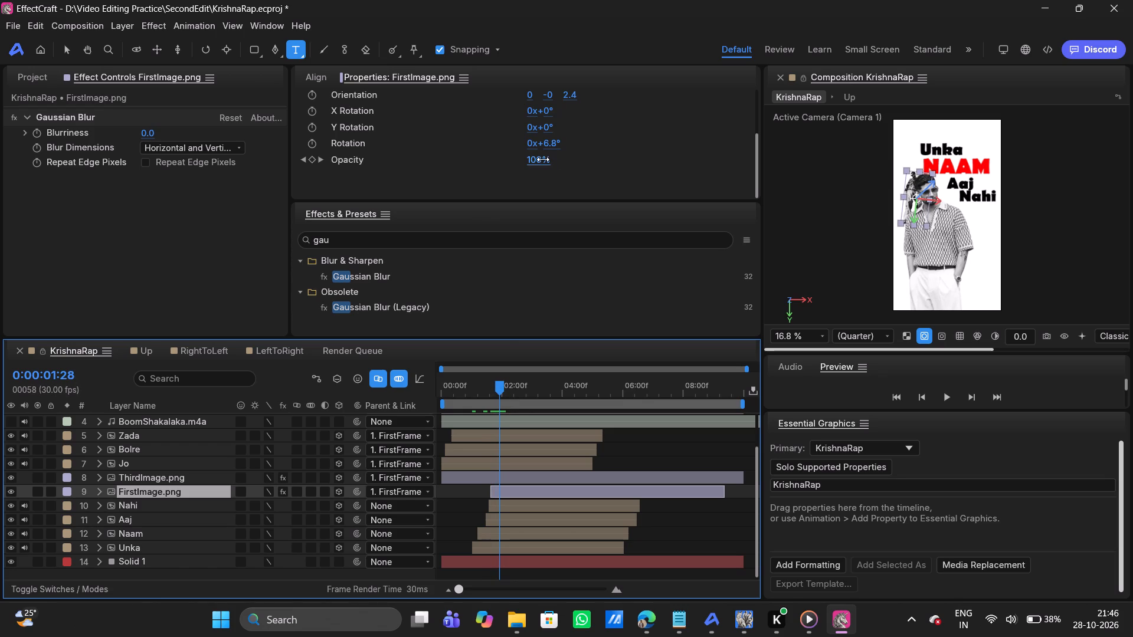
click(310, 160)
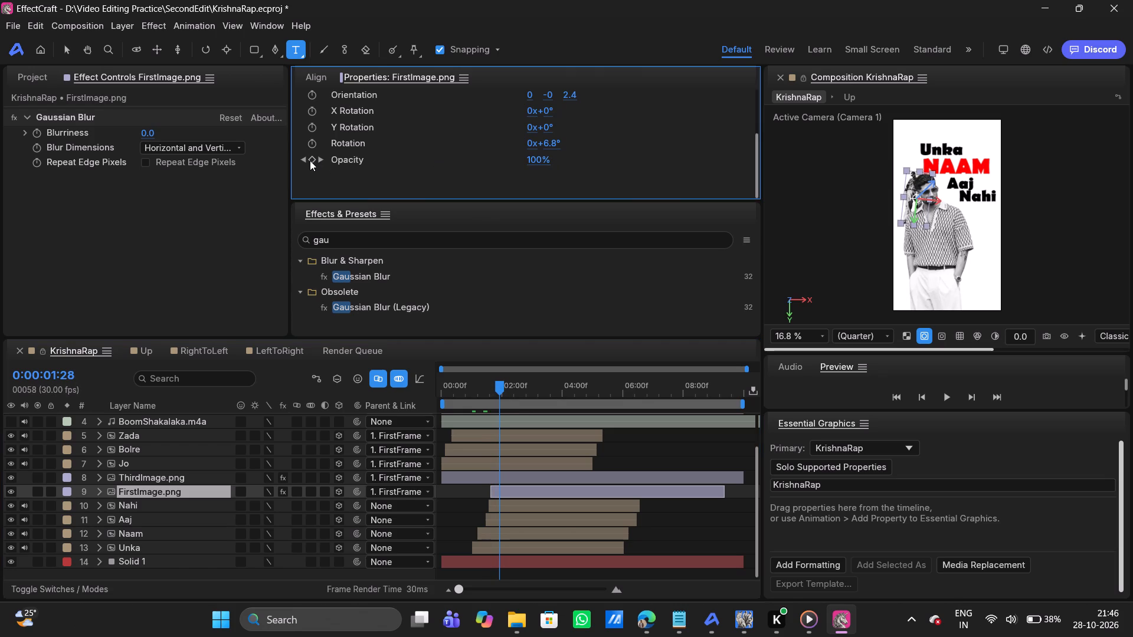
Return to the first Opacity keyframe at 0:00:01:19 and set its value to 0%.
click(306, 160)
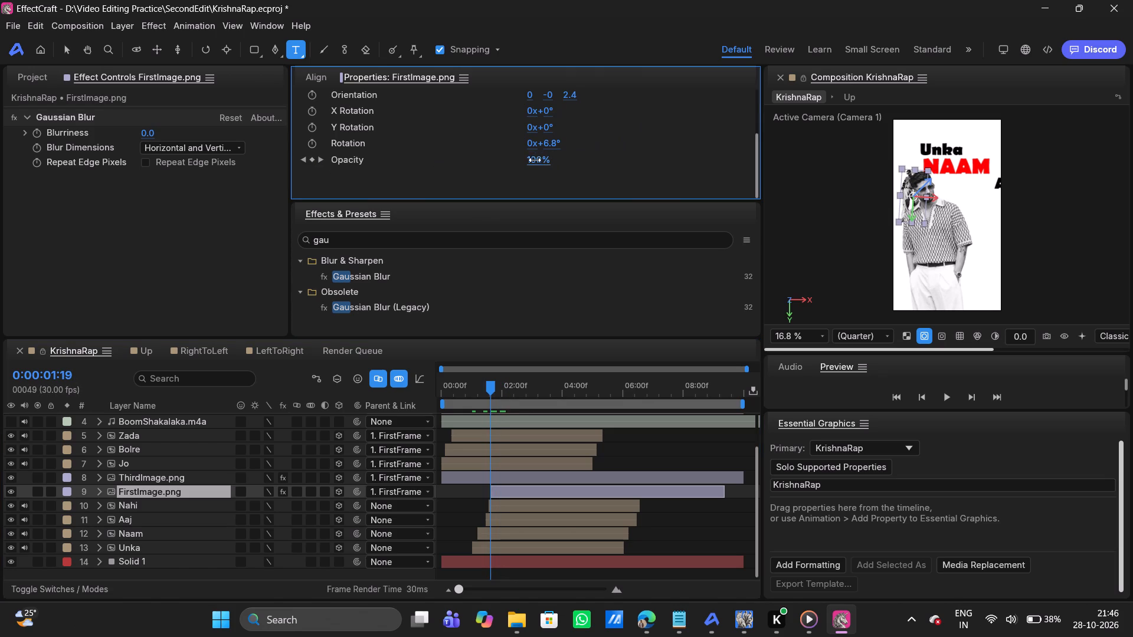
drag(535, 160, 289, 172)
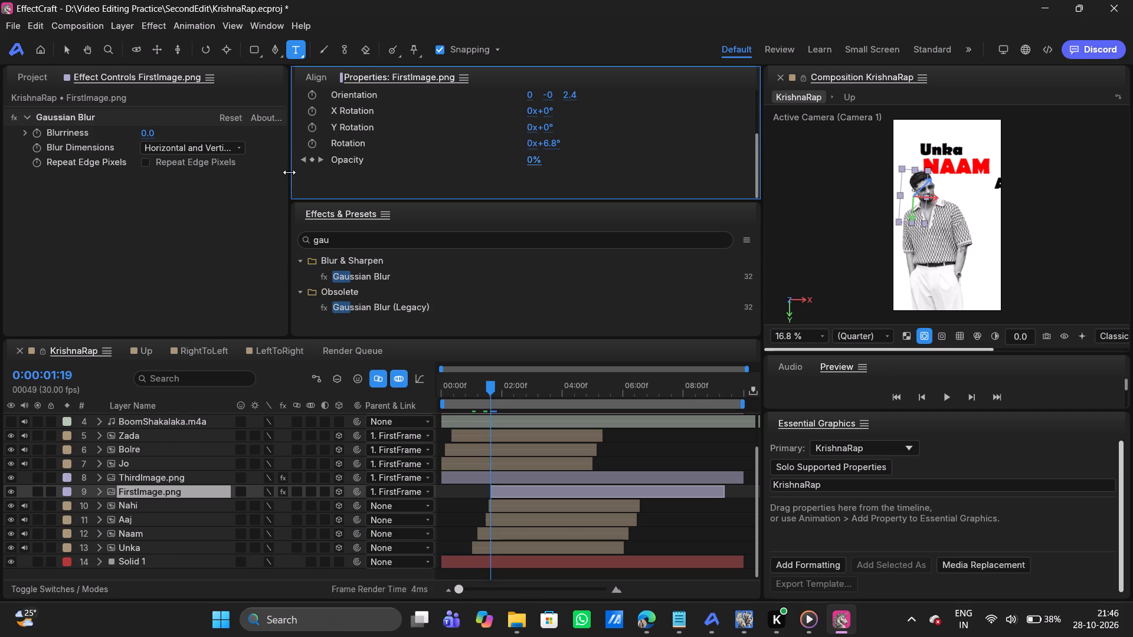
drag(289, 172, 289, 172)
Set the Gaussian Blur's Blurriness on FirstImage.png to 20.1 and start keyframing it at 0:00:01:19.
key(i)
drag(149, 132, 222, 130)
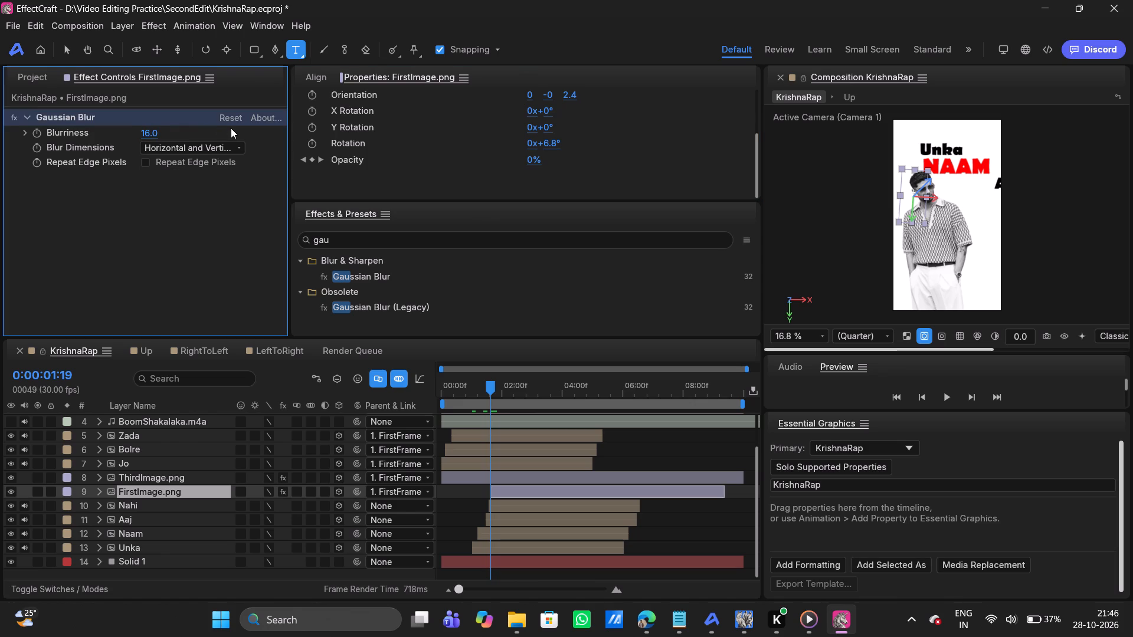
drag(149, 130, 173, 130)
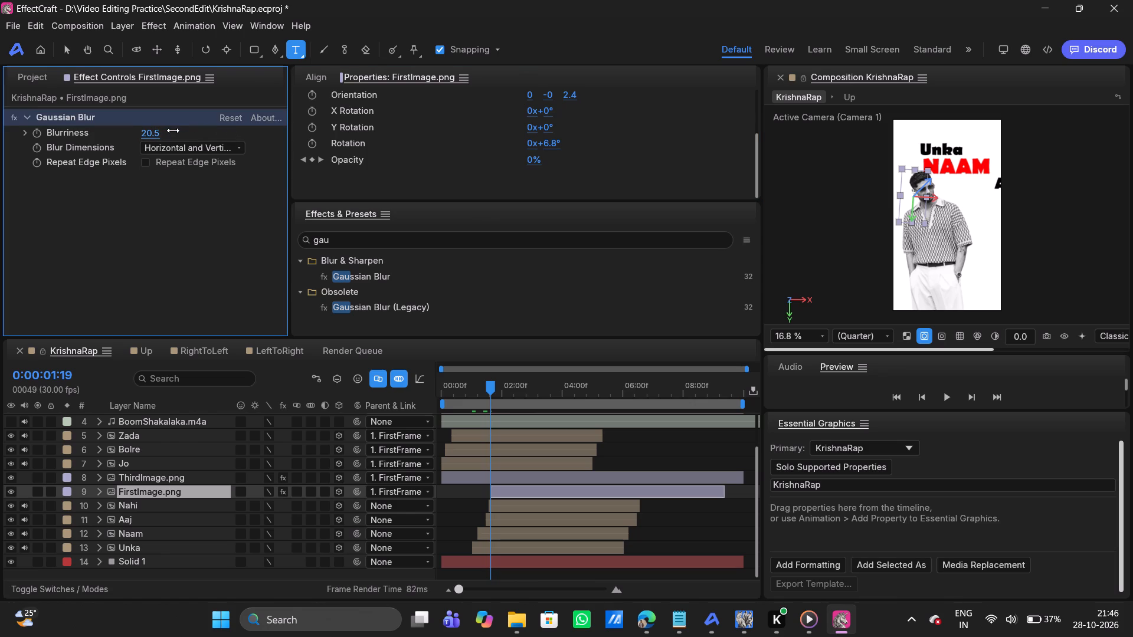
drag(173, 130, 171, 130)
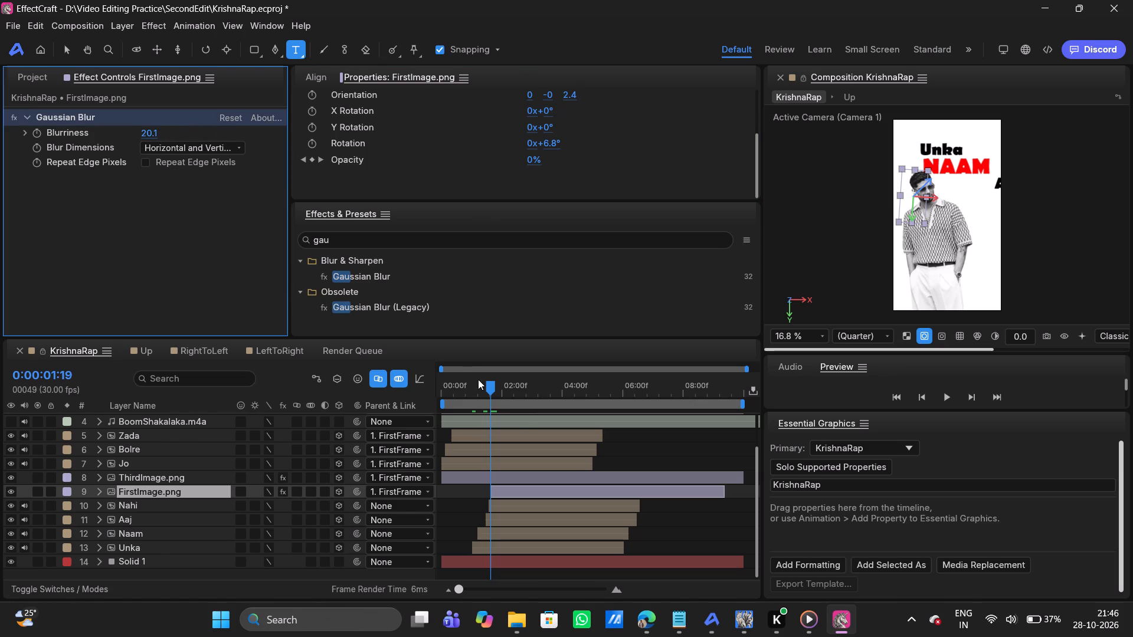
click(37, 131)
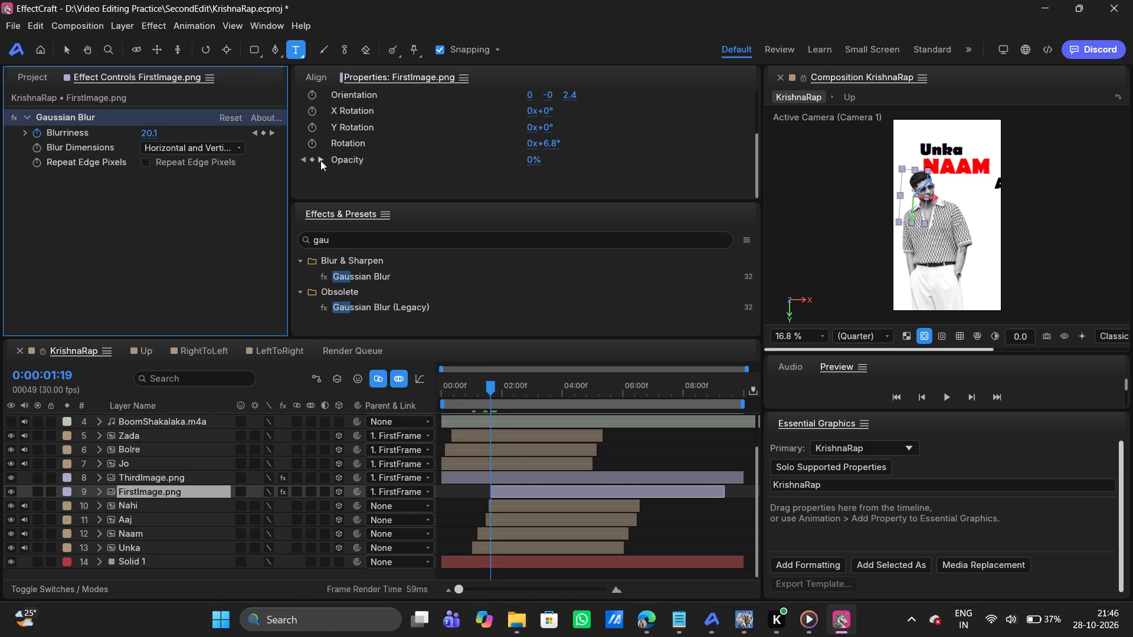
Preview the FirstImage.png fade-in together with the incoming words, playing from shortly after 0:00:01:00.
click(320, 160)
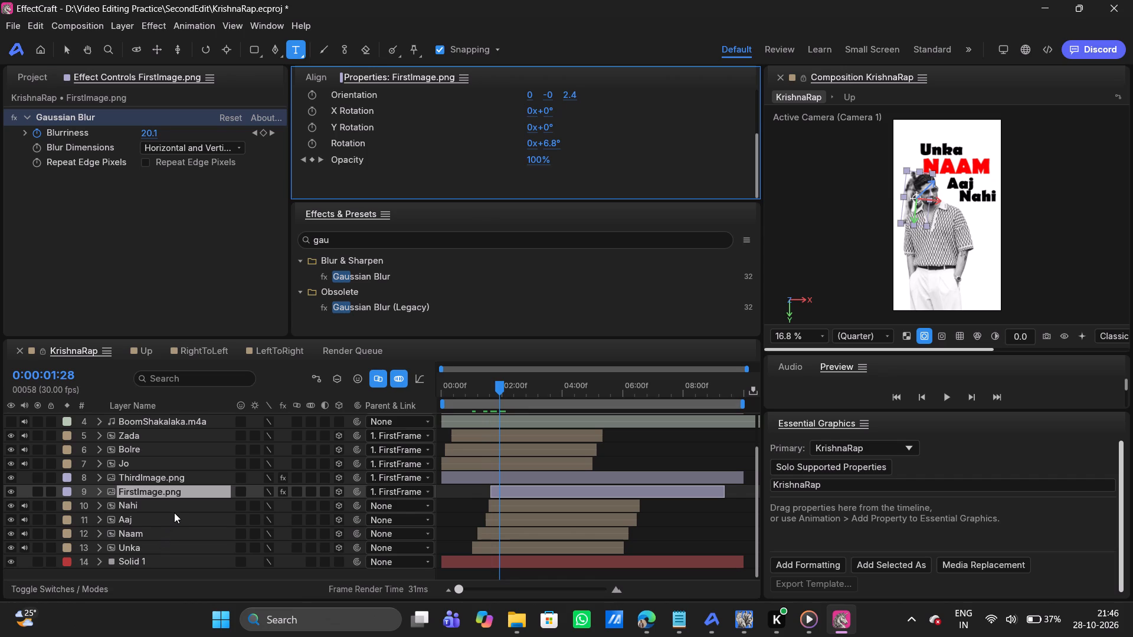
drag(497, 383, 473, 386)
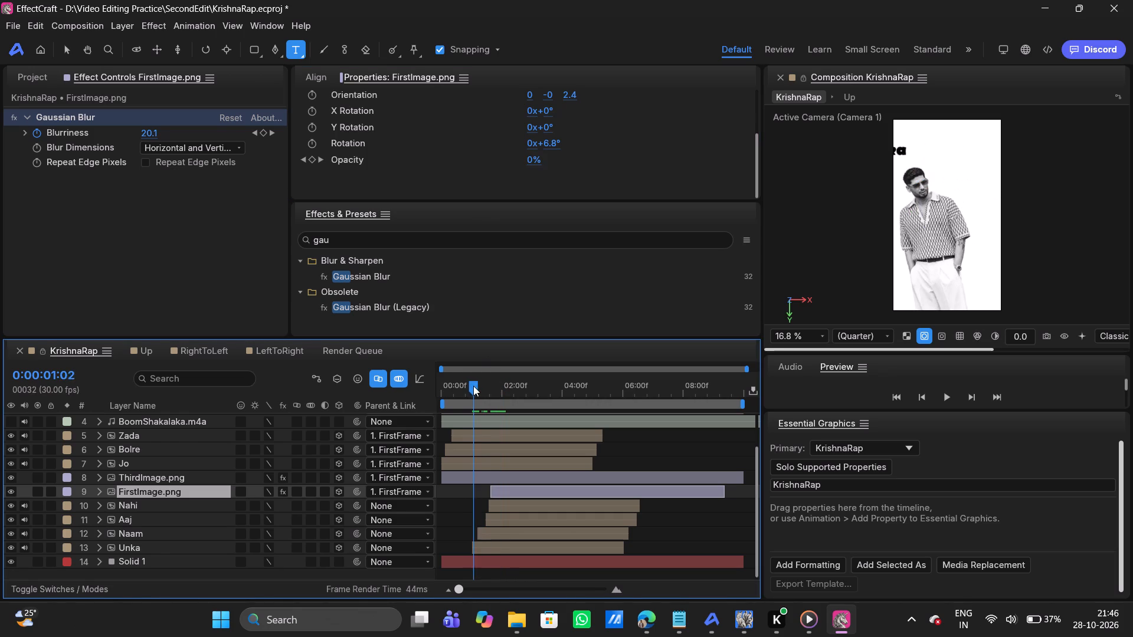
drag(473, 386, 479, 388)
key(space)
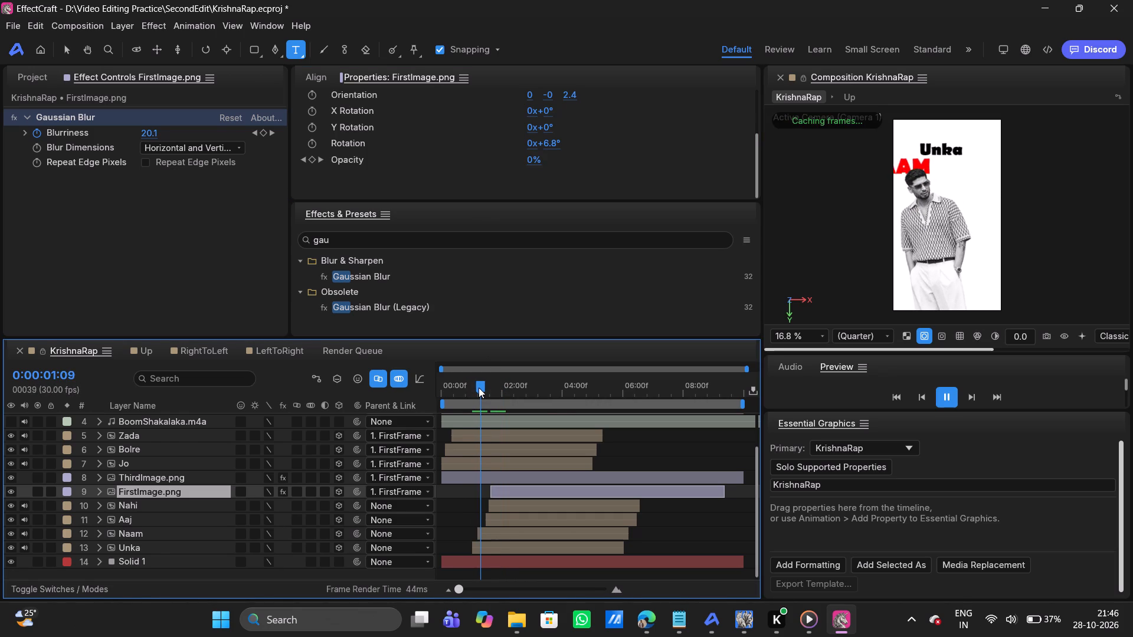
key(space)
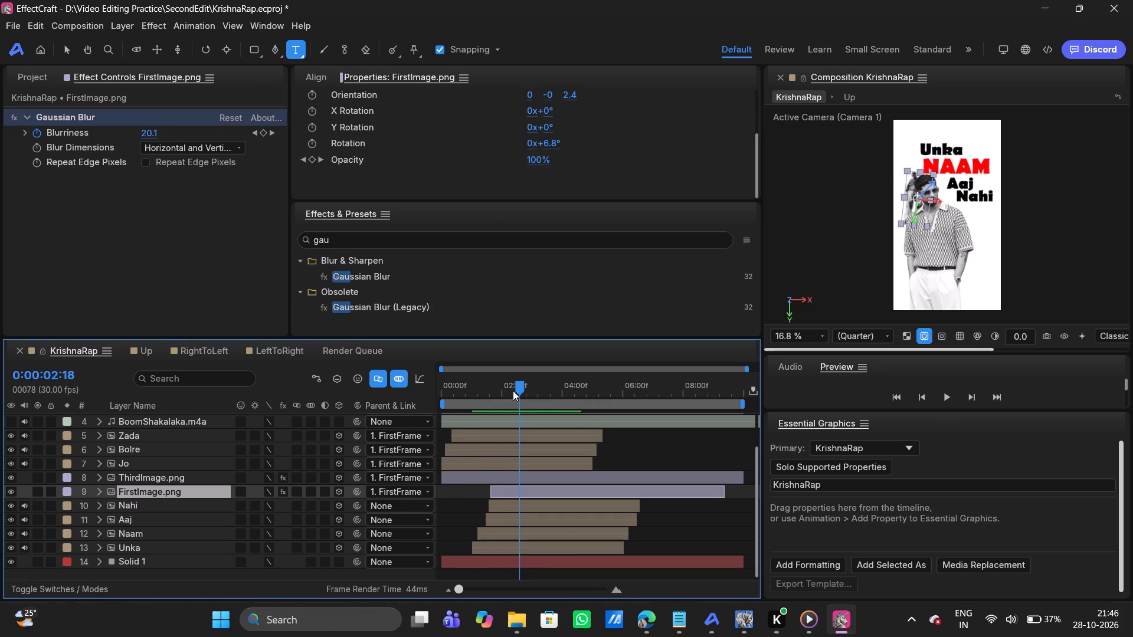
drag(520, 387, 475, 386)
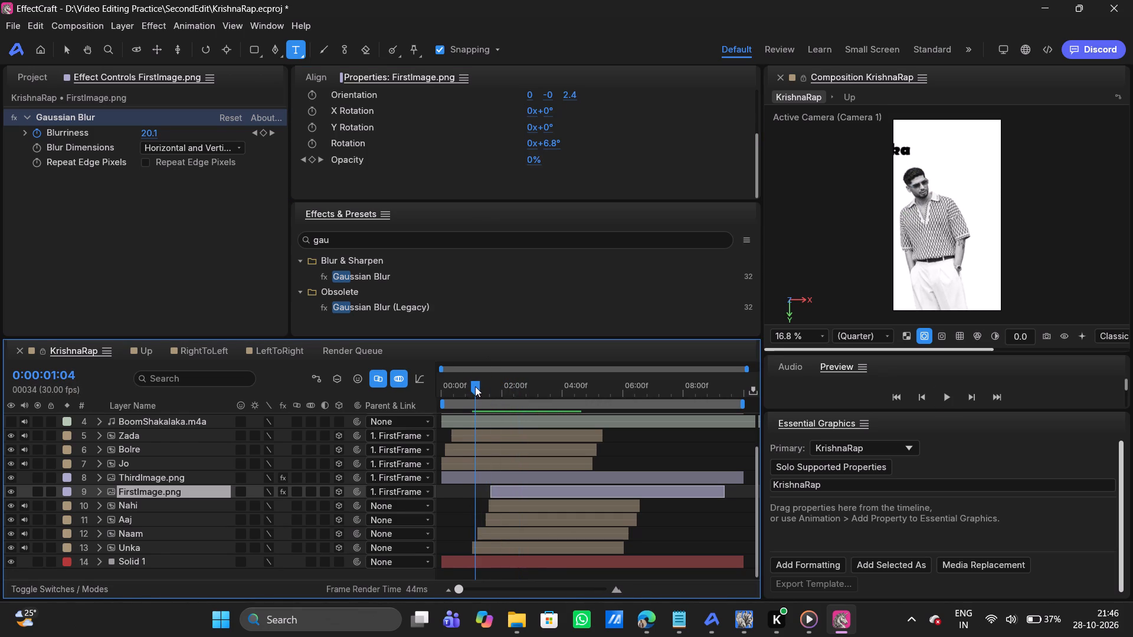
key(space)
key(space)
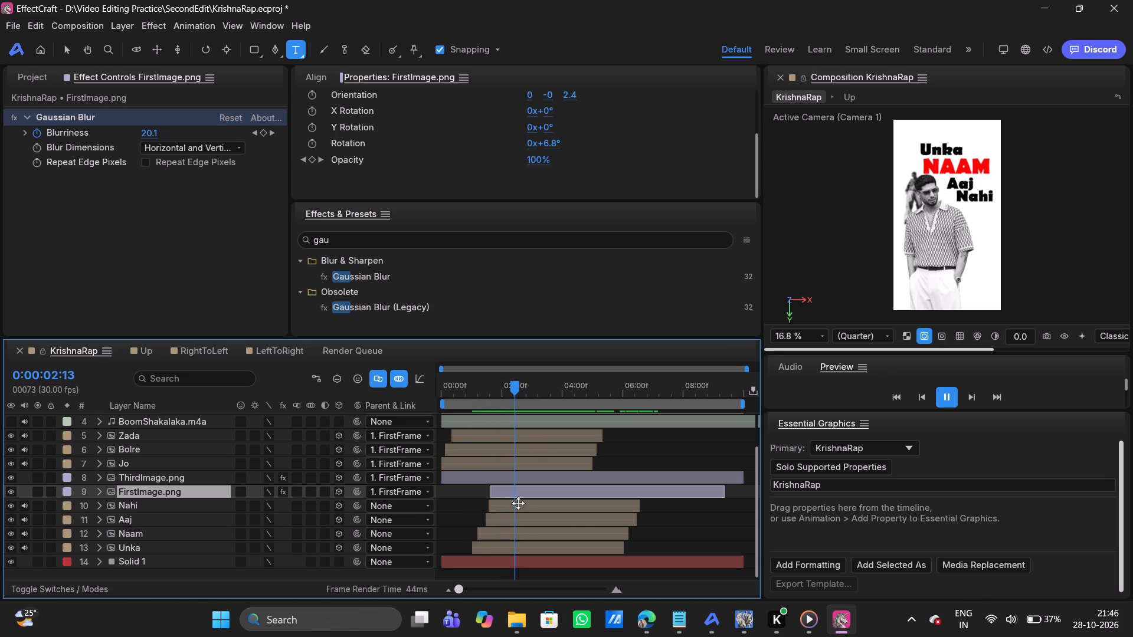
click(532, 489)
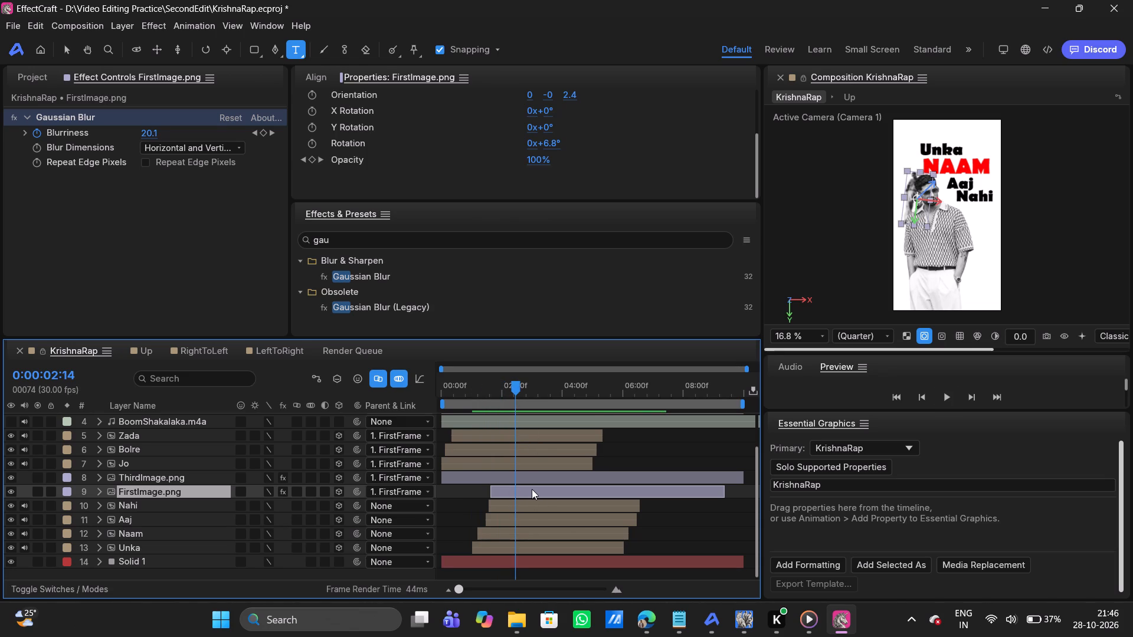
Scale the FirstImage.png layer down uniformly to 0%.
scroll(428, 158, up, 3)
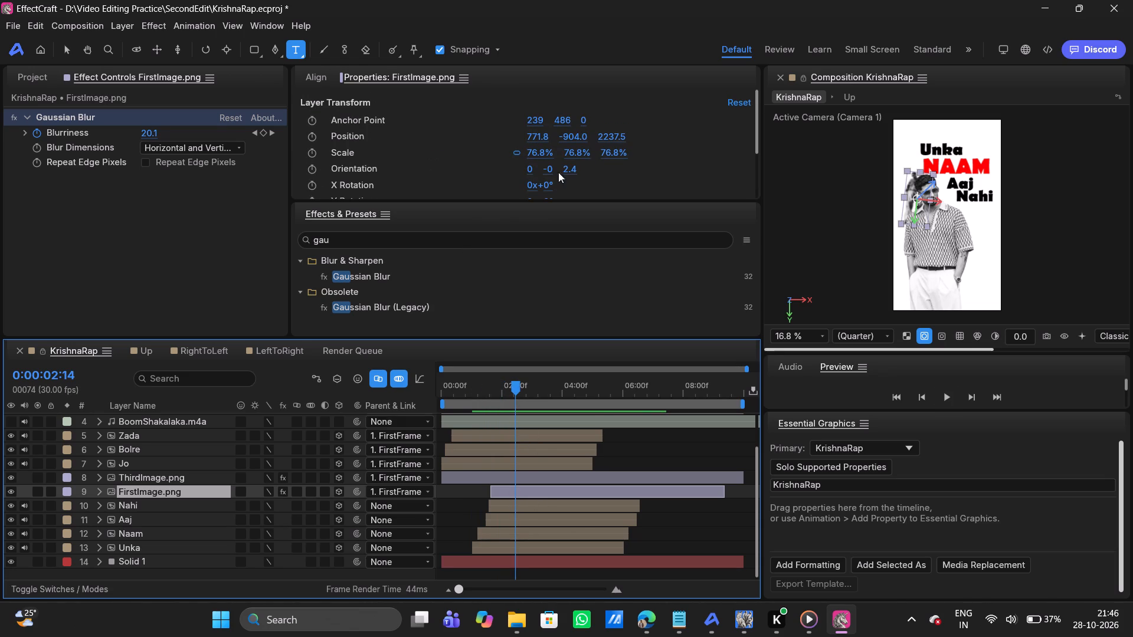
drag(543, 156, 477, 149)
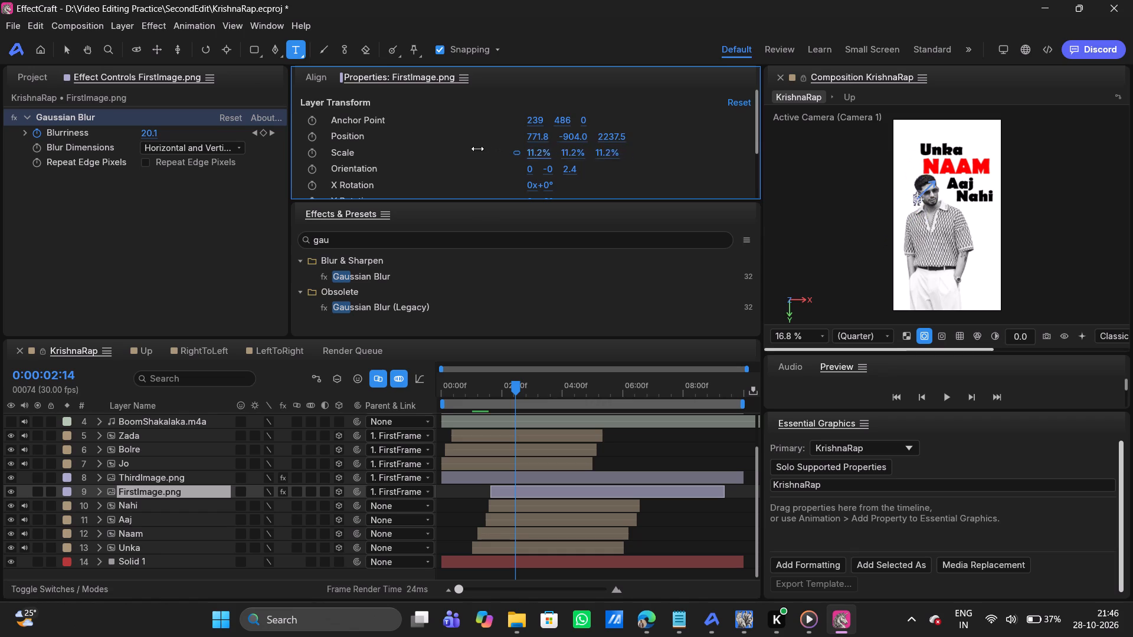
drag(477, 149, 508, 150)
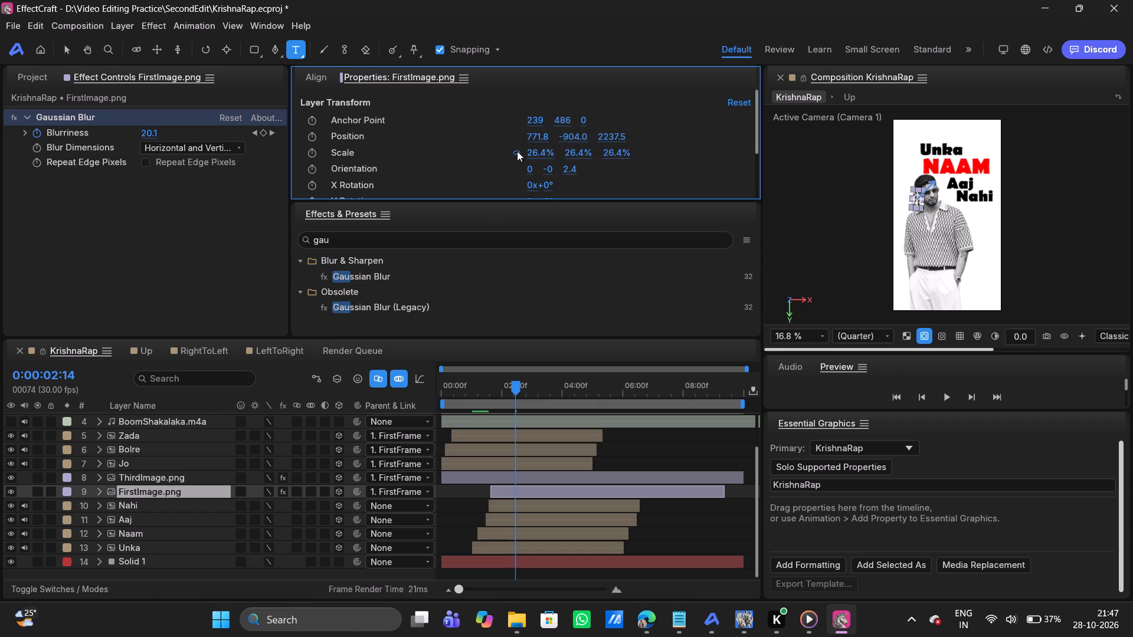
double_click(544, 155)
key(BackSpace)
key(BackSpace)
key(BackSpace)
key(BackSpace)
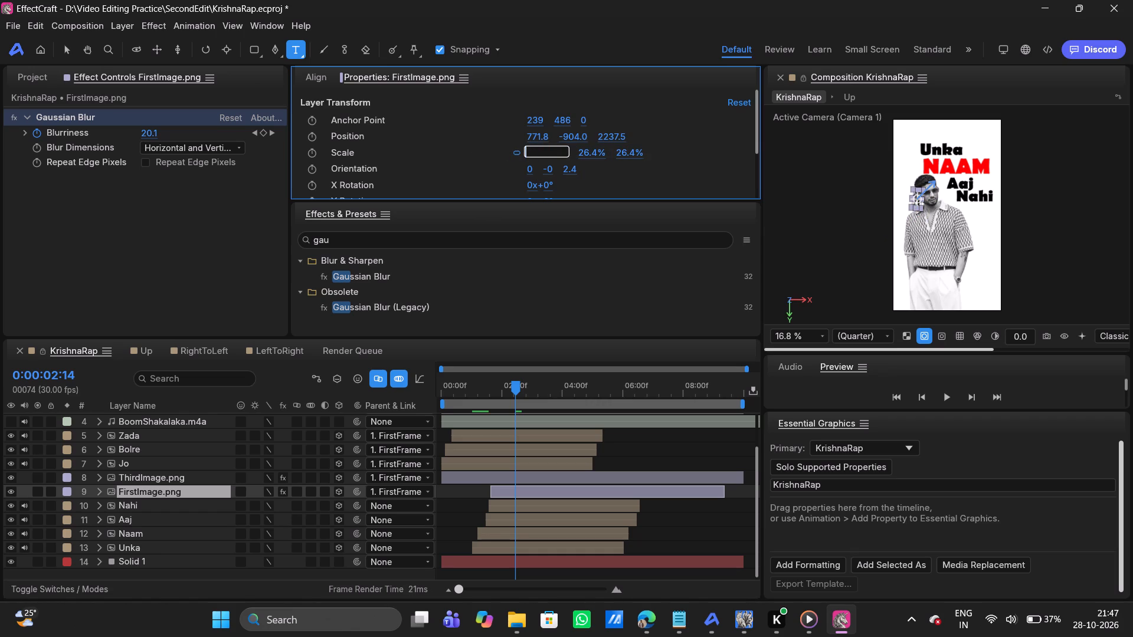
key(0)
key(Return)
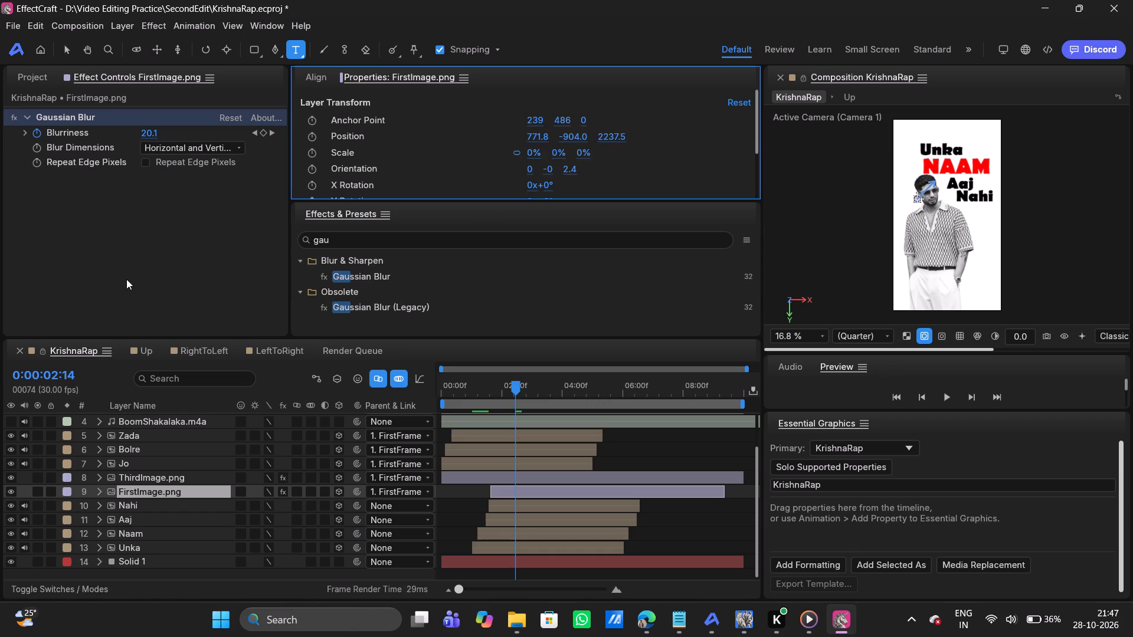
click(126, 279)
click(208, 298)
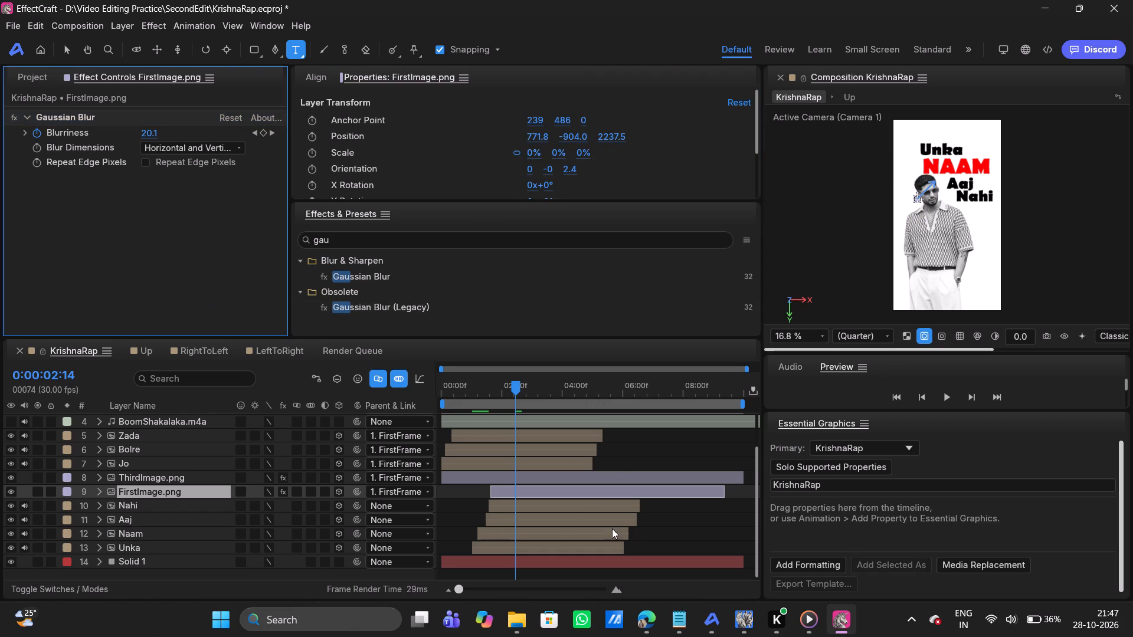
Reselect the FirstImage.png layer and set its uniform Scale to 1%.
click(678, 528)
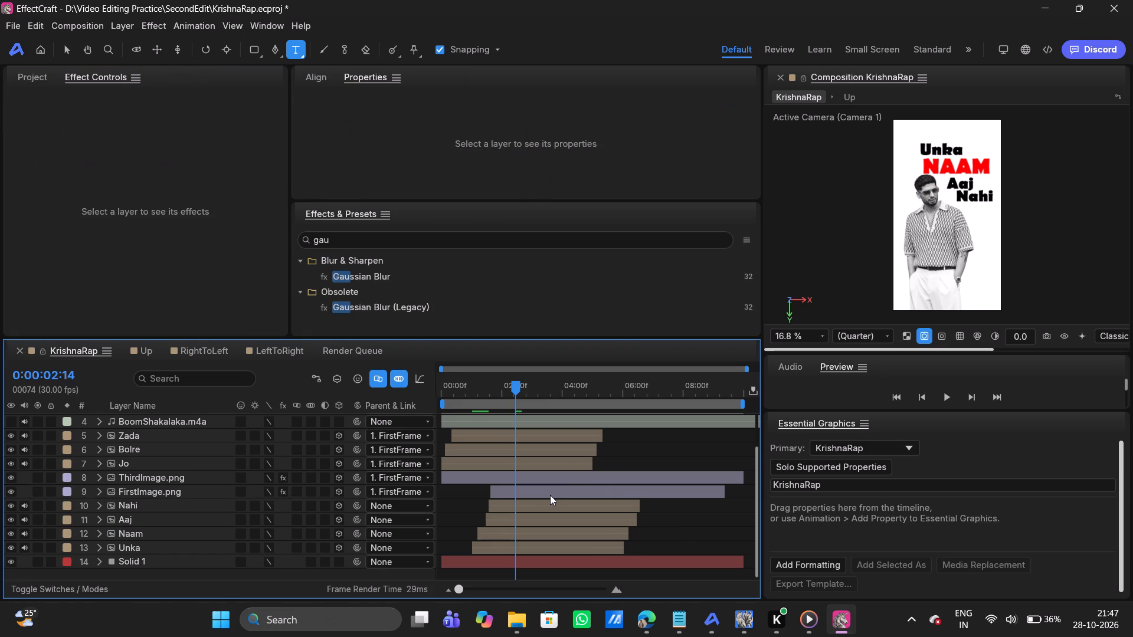
click(550, 495)
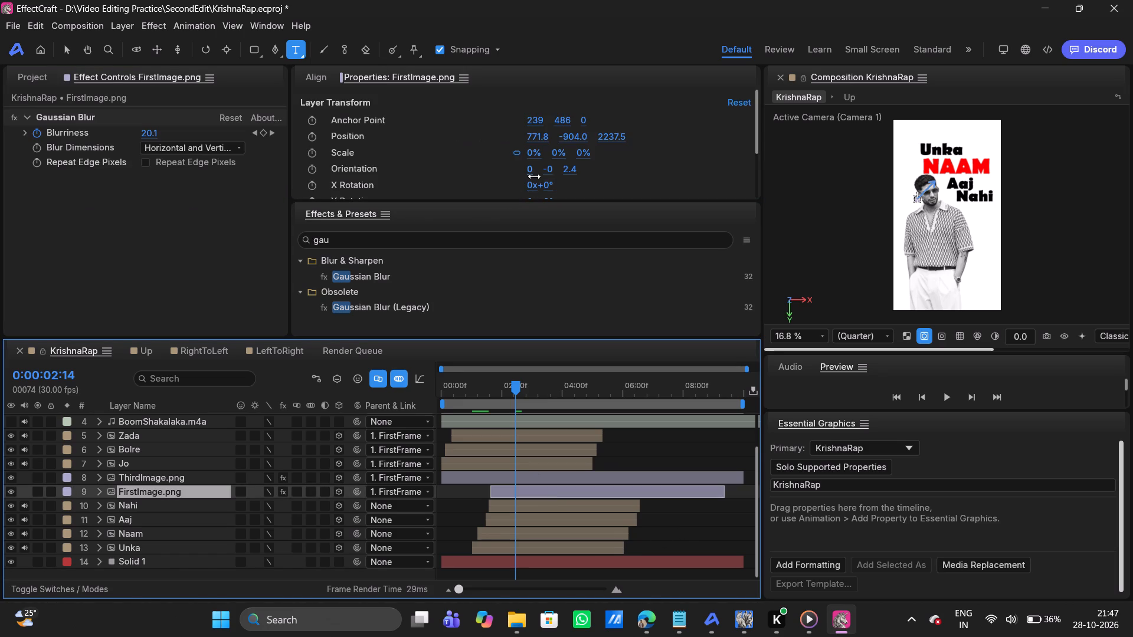
double_click(536, 152)
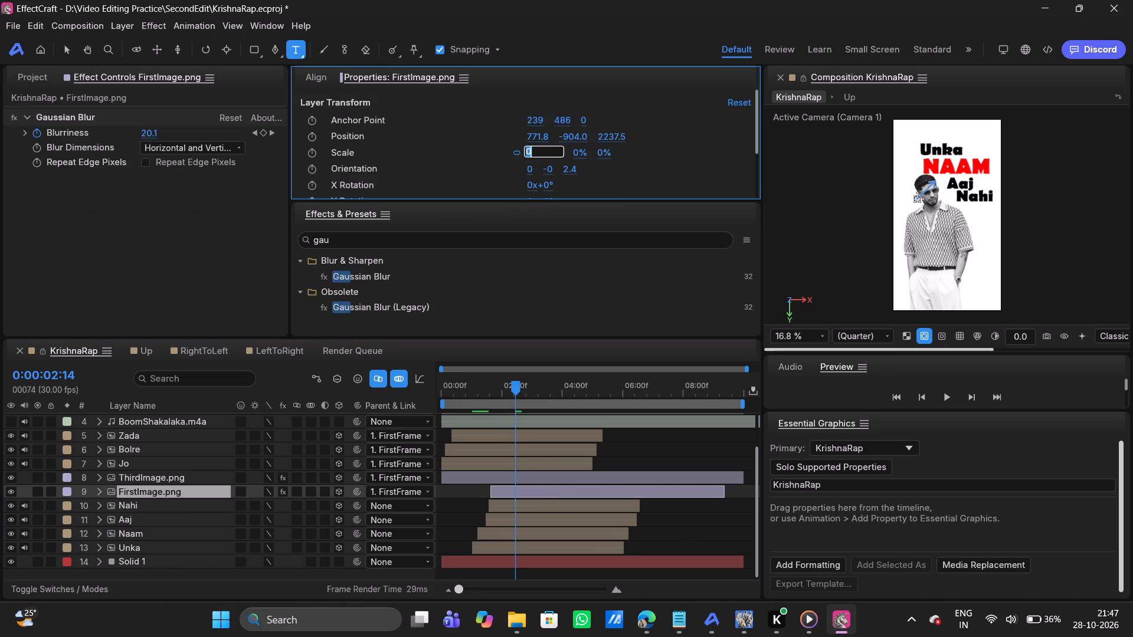
key(BackSpace)
key(1)
key(Return)
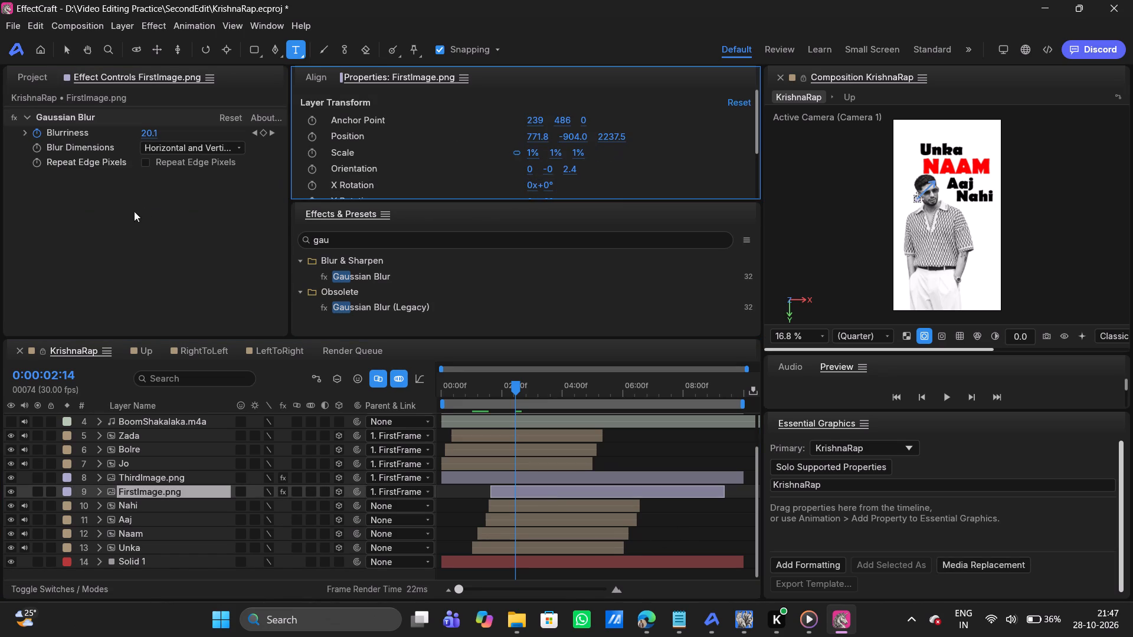
Reveal the keyframed properties of FirstImage.png and delete both of its Opacity keyframes.
click(138, 262)
click(668, 534)
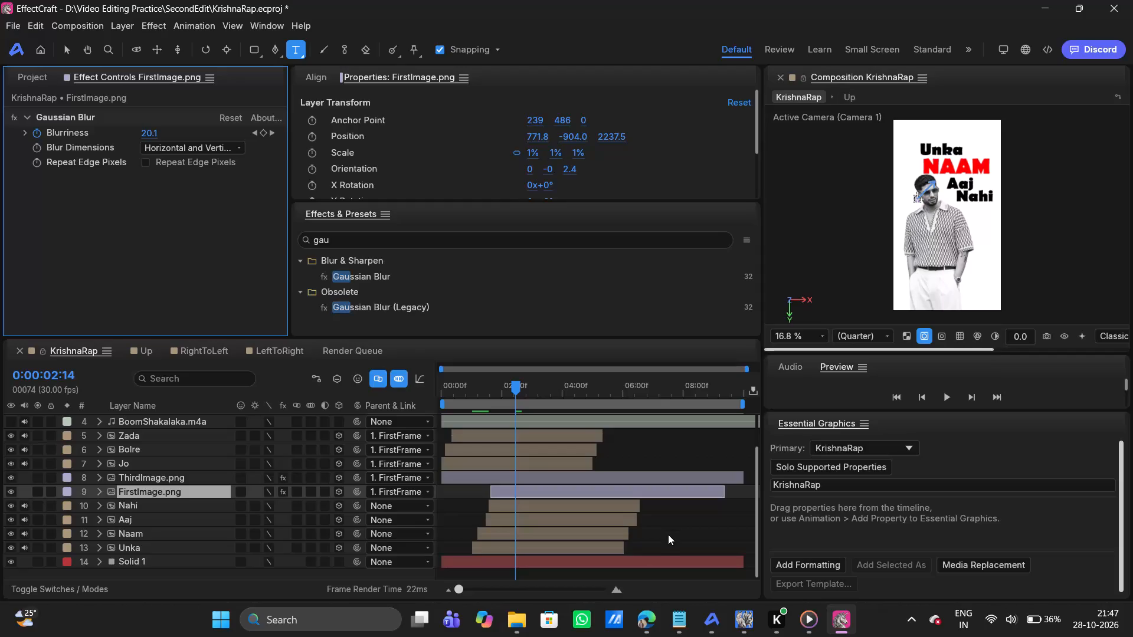
click(543, 495)
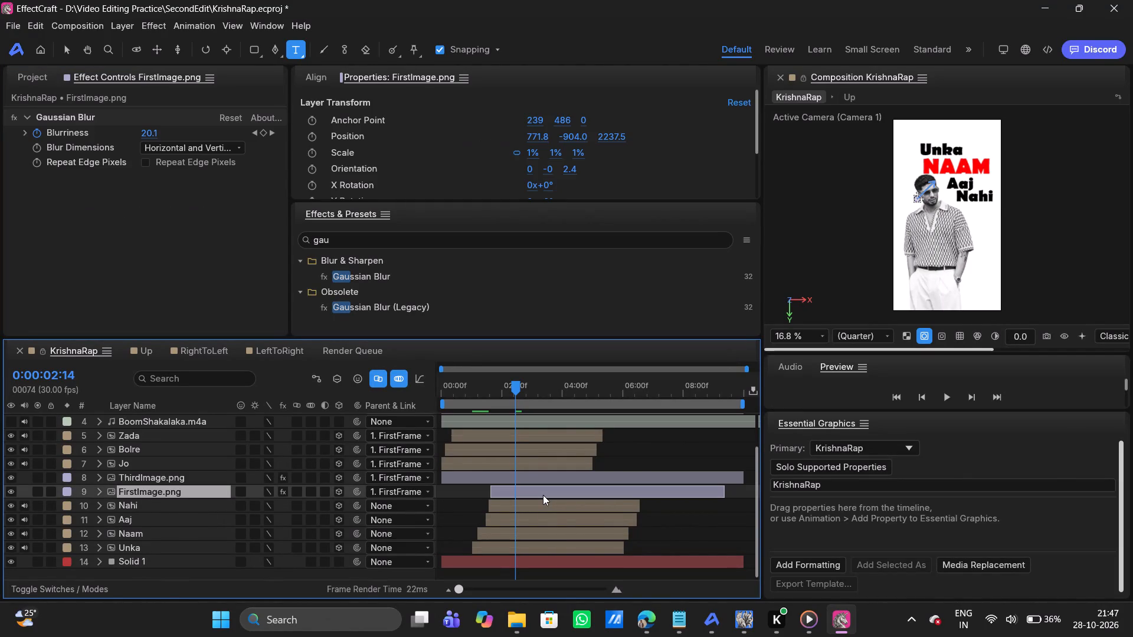
scroll(472, 168, down, 1)
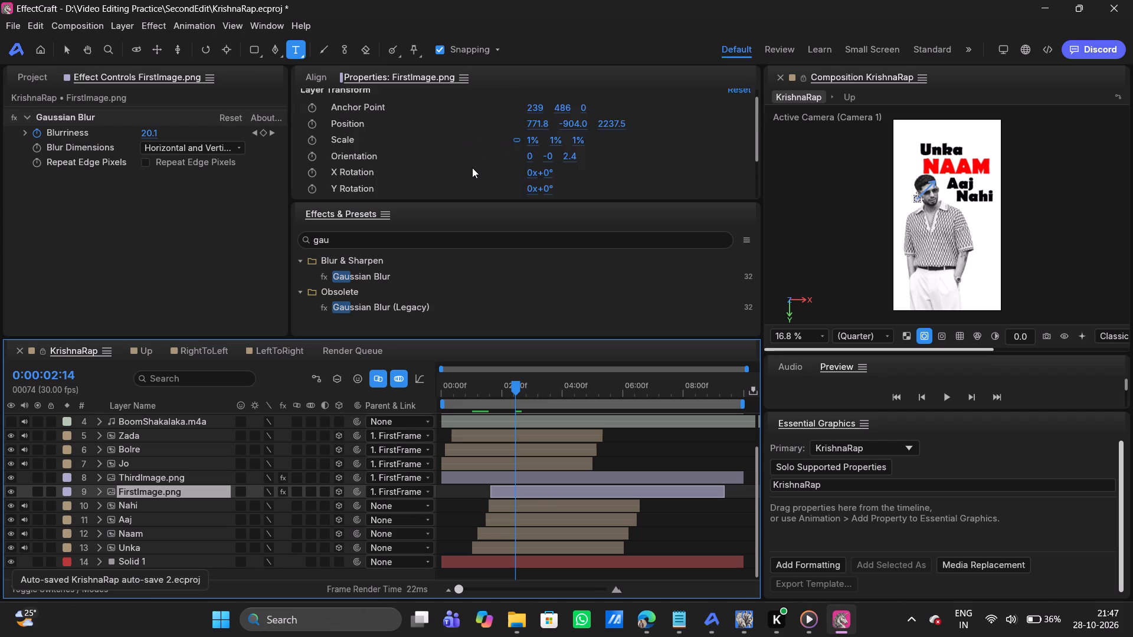
scroll(472, 168, down, 1)
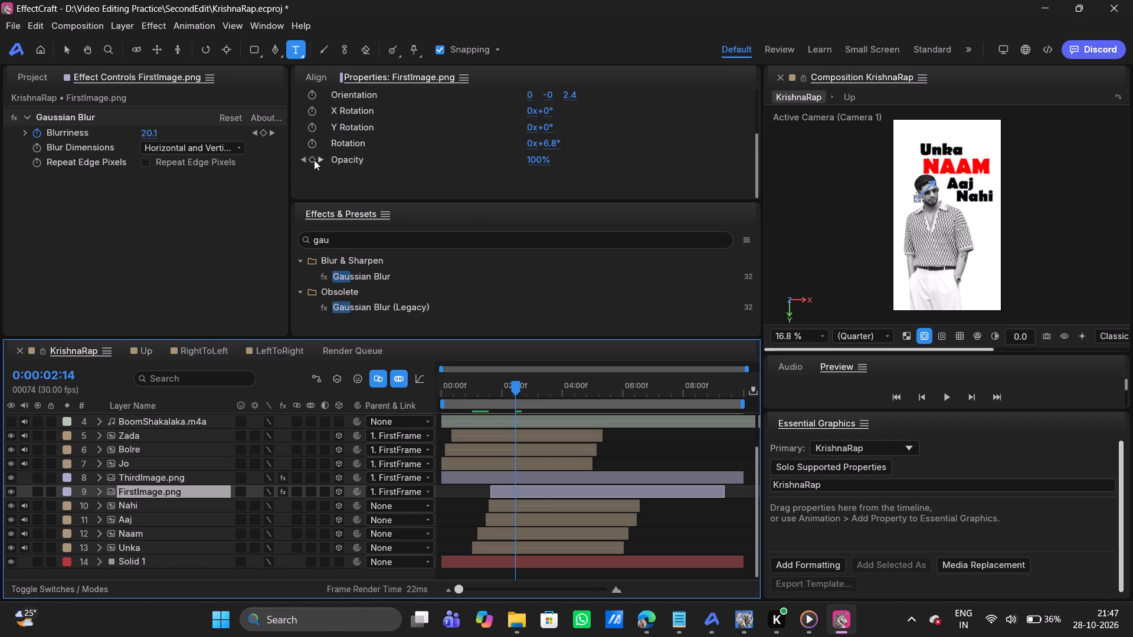
key(u)
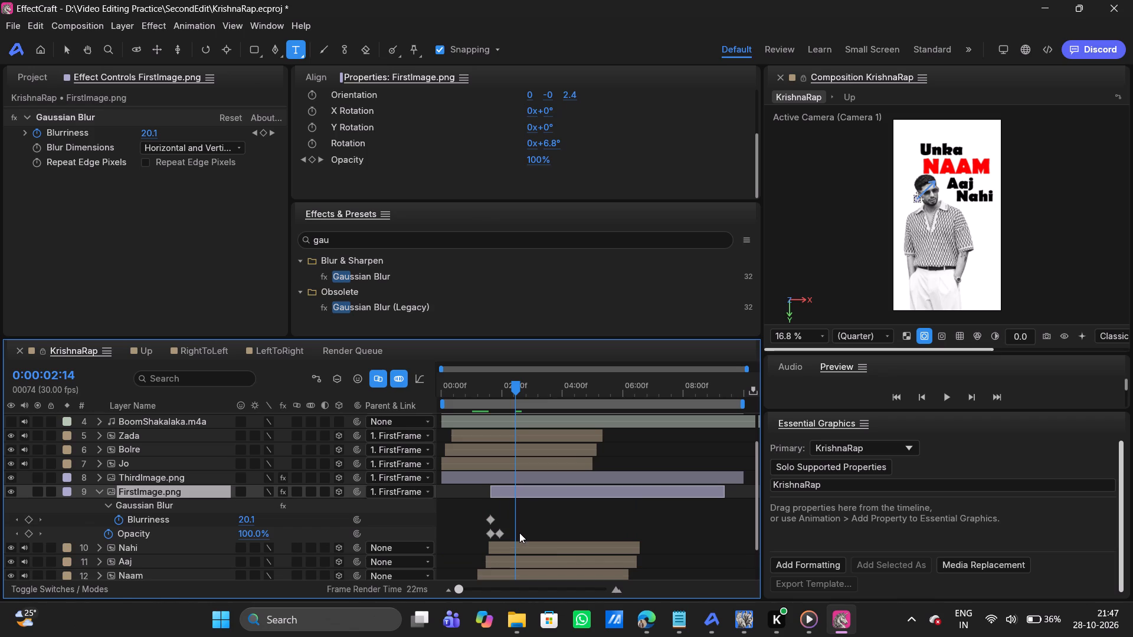
drag(519, 533, 475, 531)
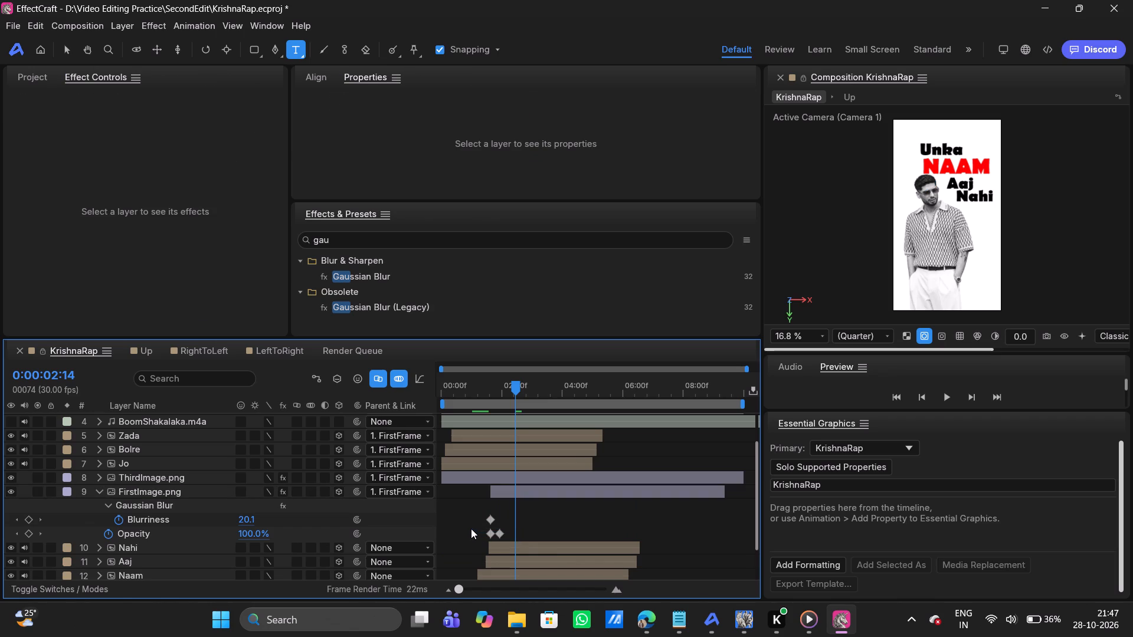
drag(471, 528, 523, 539)
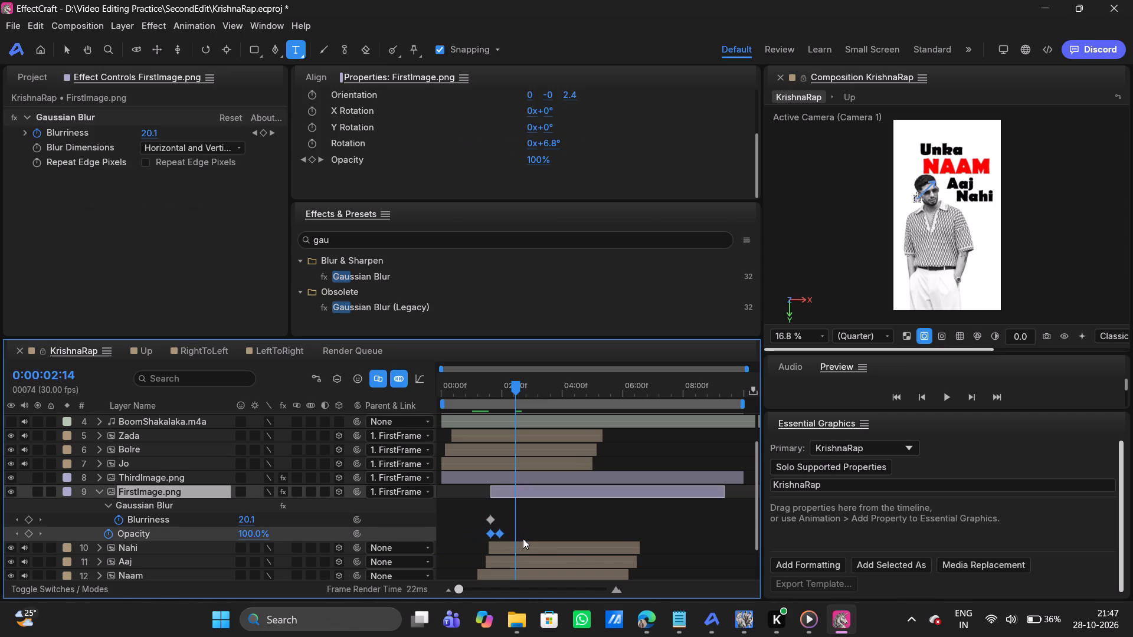
key(Delete)
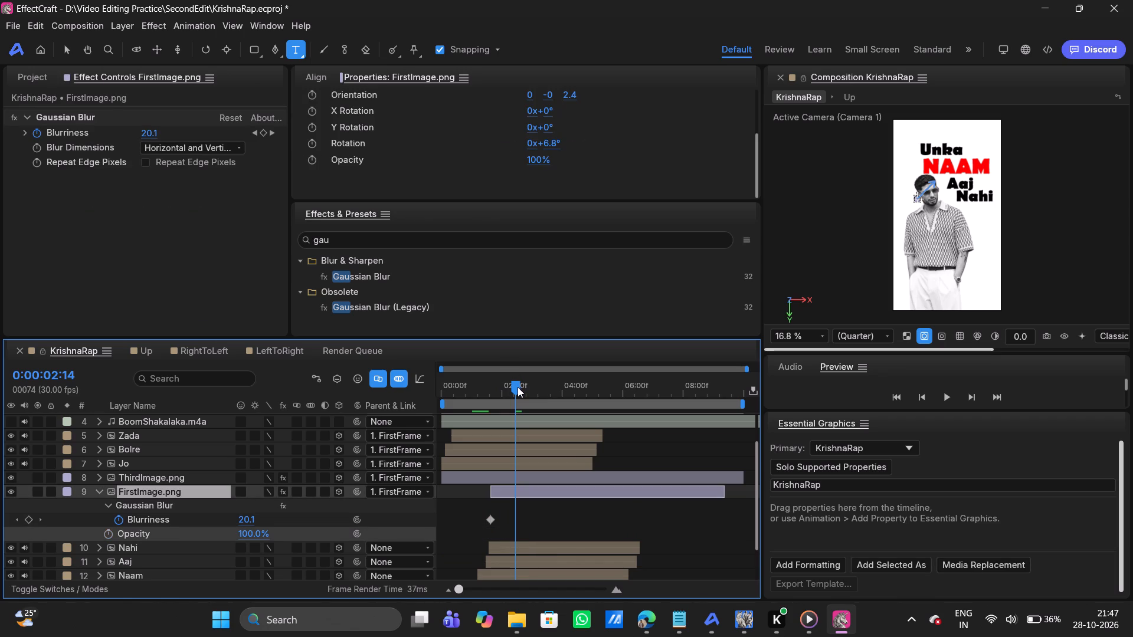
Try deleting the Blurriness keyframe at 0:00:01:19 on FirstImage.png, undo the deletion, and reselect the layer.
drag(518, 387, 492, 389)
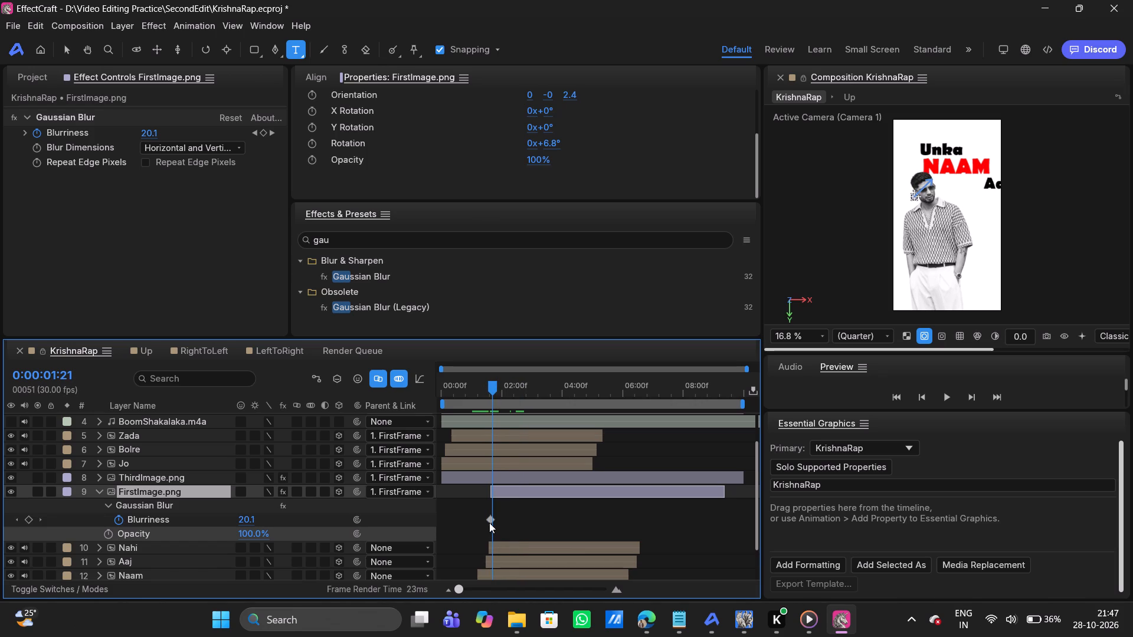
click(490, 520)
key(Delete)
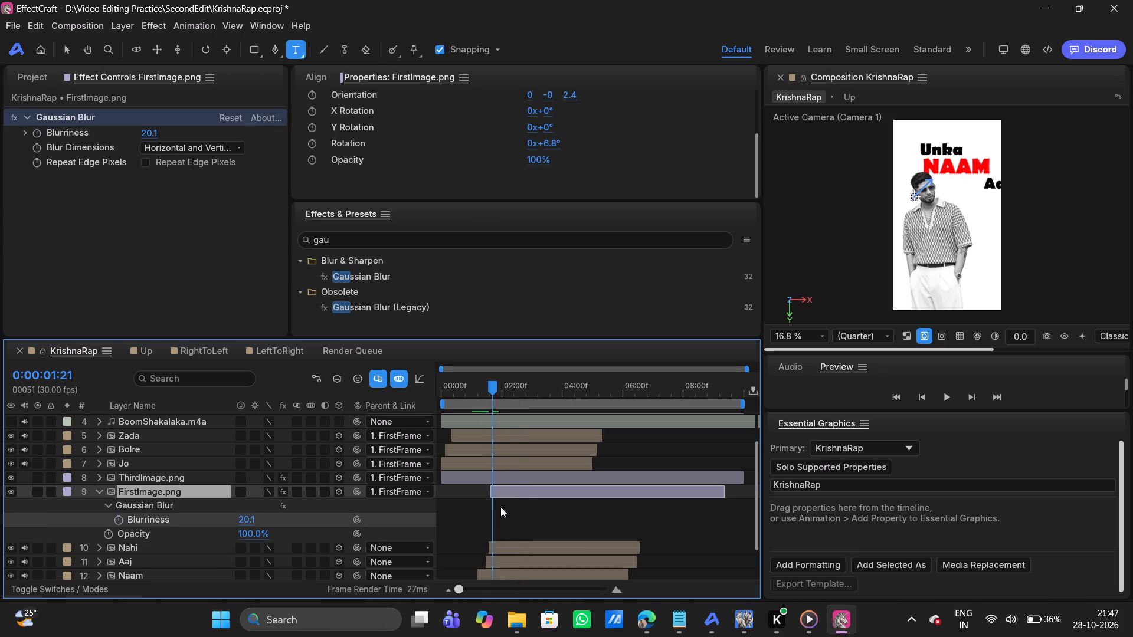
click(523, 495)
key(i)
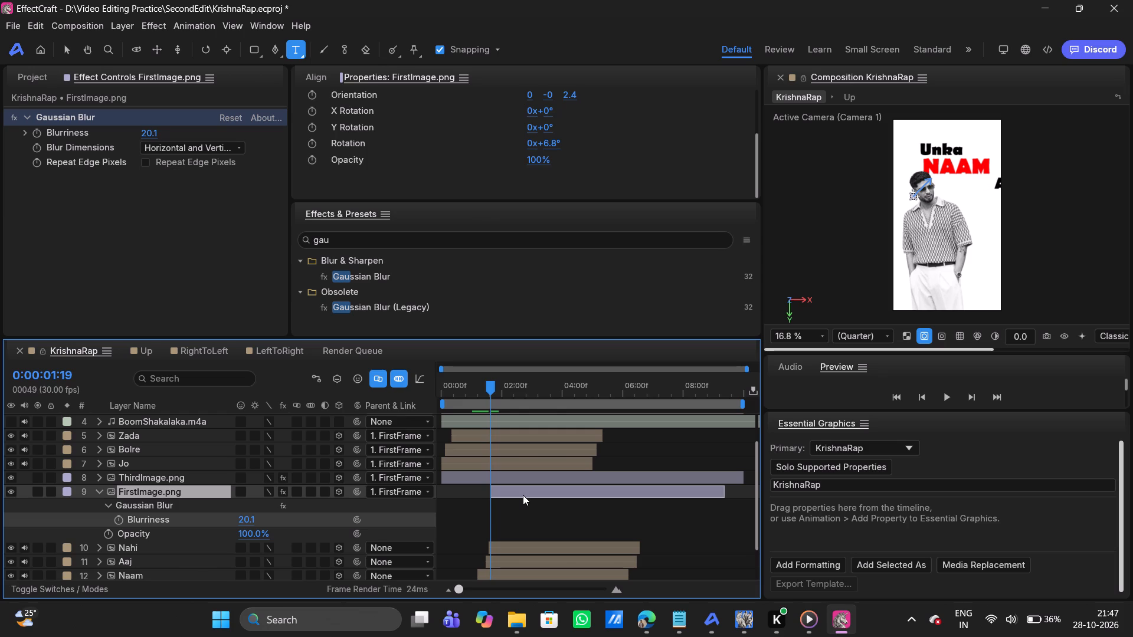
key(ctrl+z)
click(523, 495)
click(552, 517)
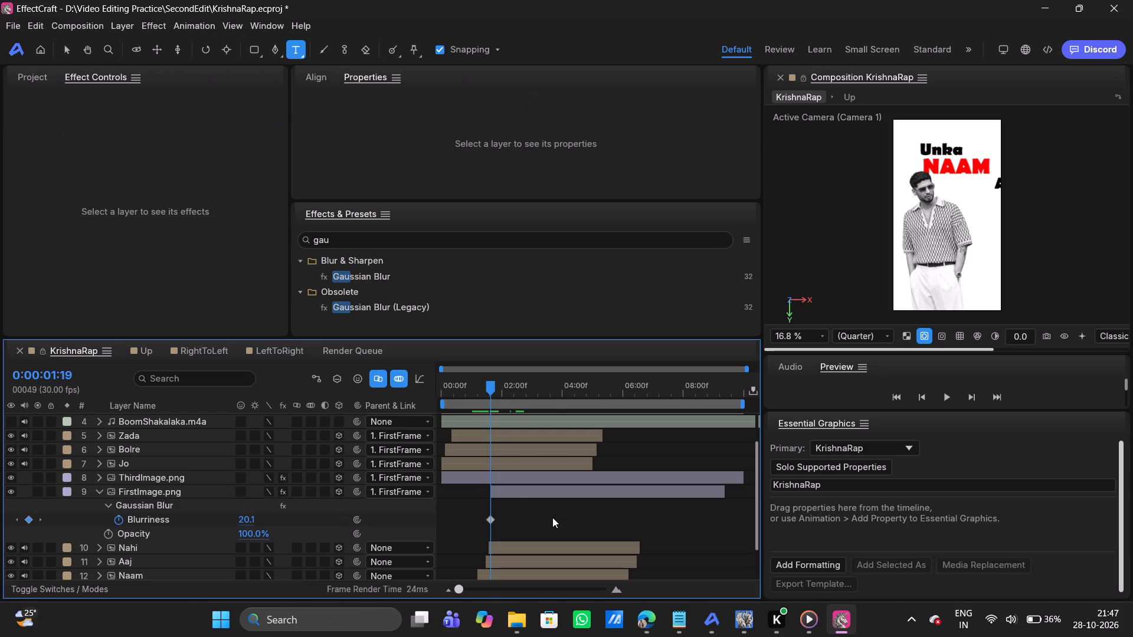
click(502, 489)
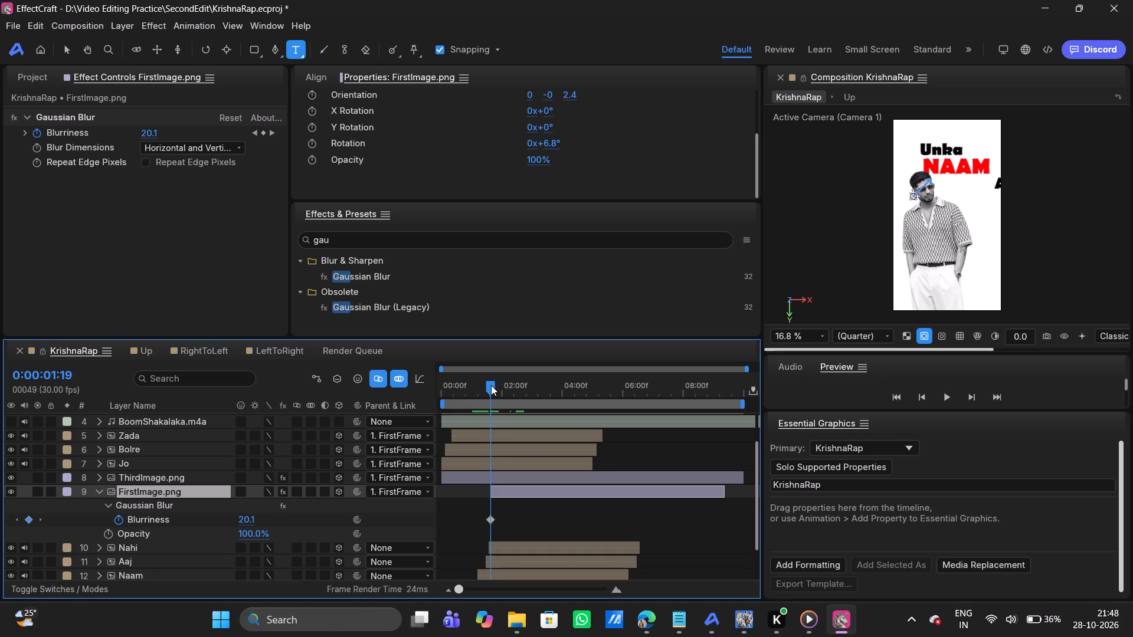
Preview the transition to the "Unka NAAM Aaj Nahi" words several times, playing from around 0:00:01:00 to just past 0:00:02:00.
drag(491, 385, 474, 387)
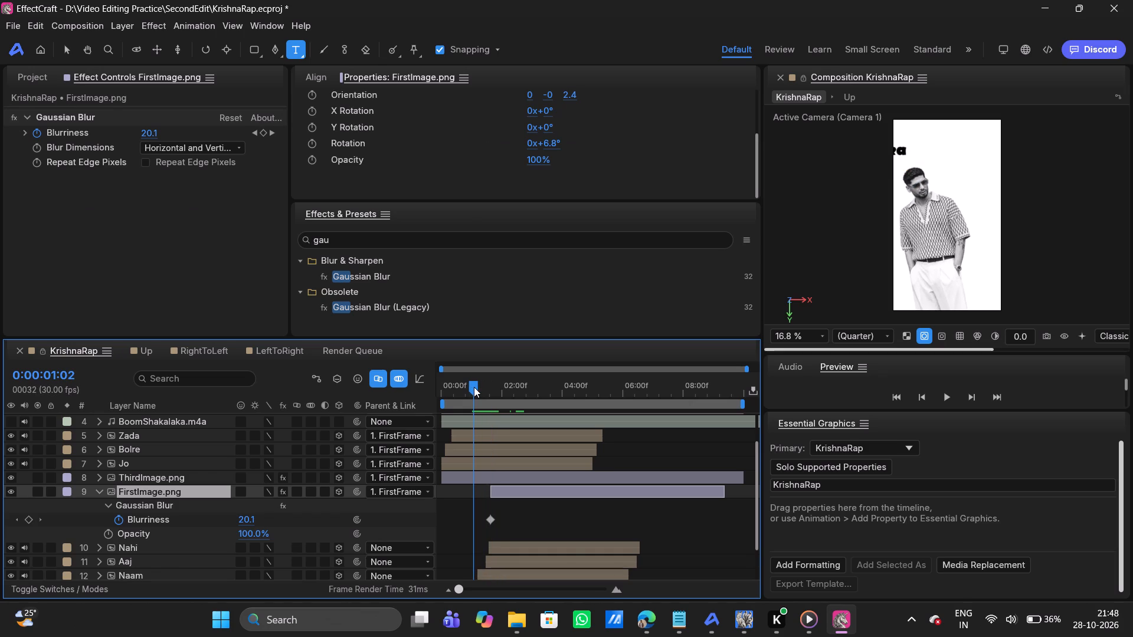
key(space)
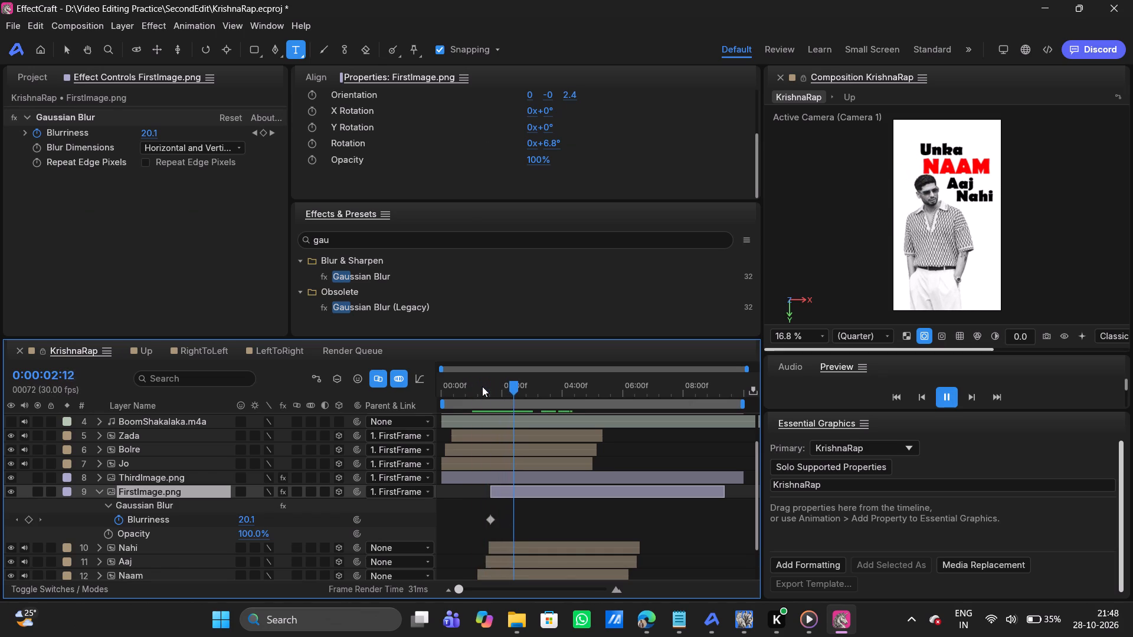
click(465, 385)
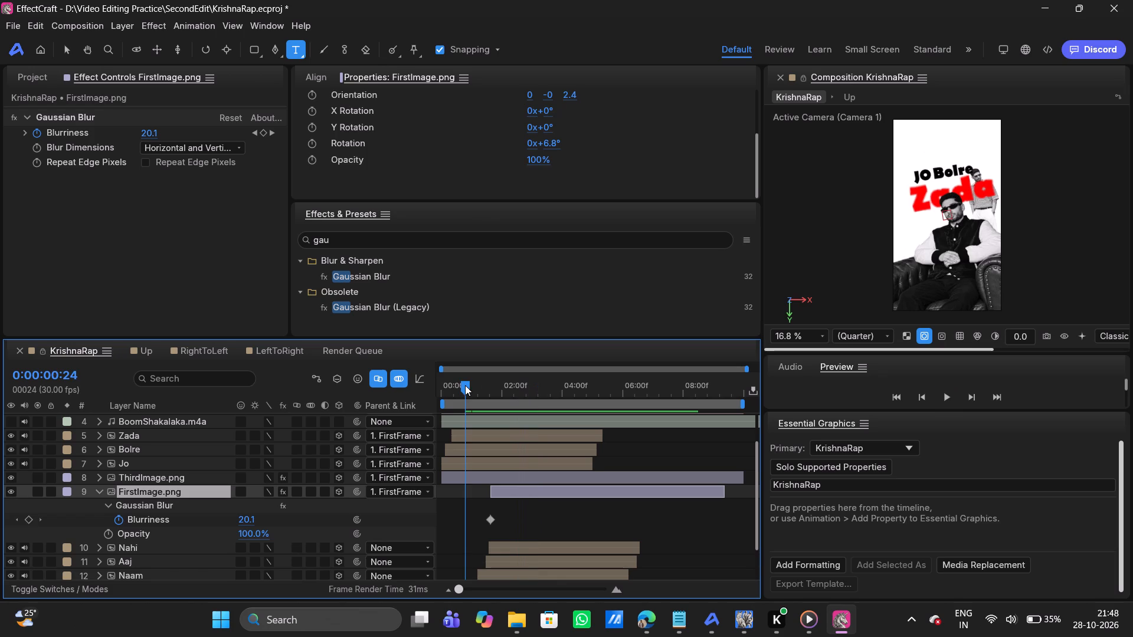
key(space)
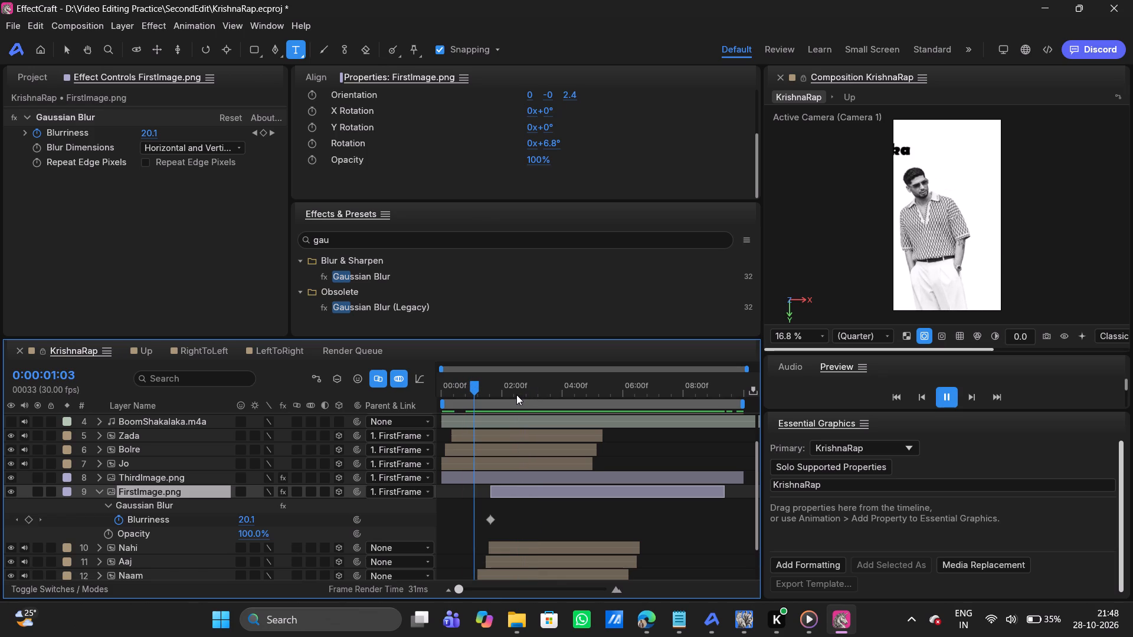
key(space)
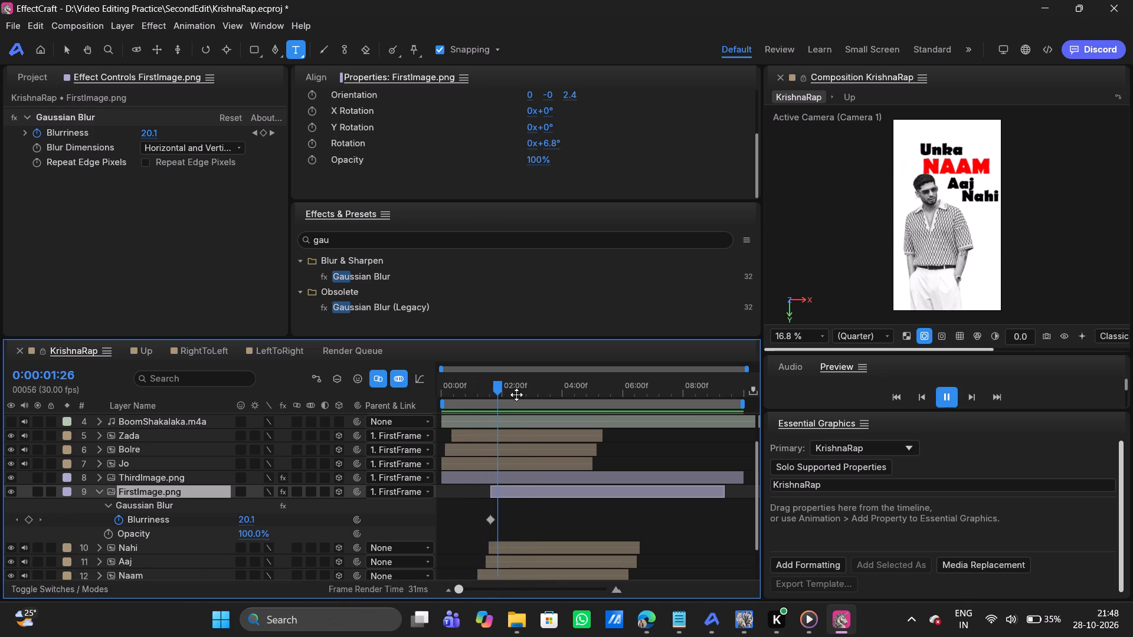
key(space)
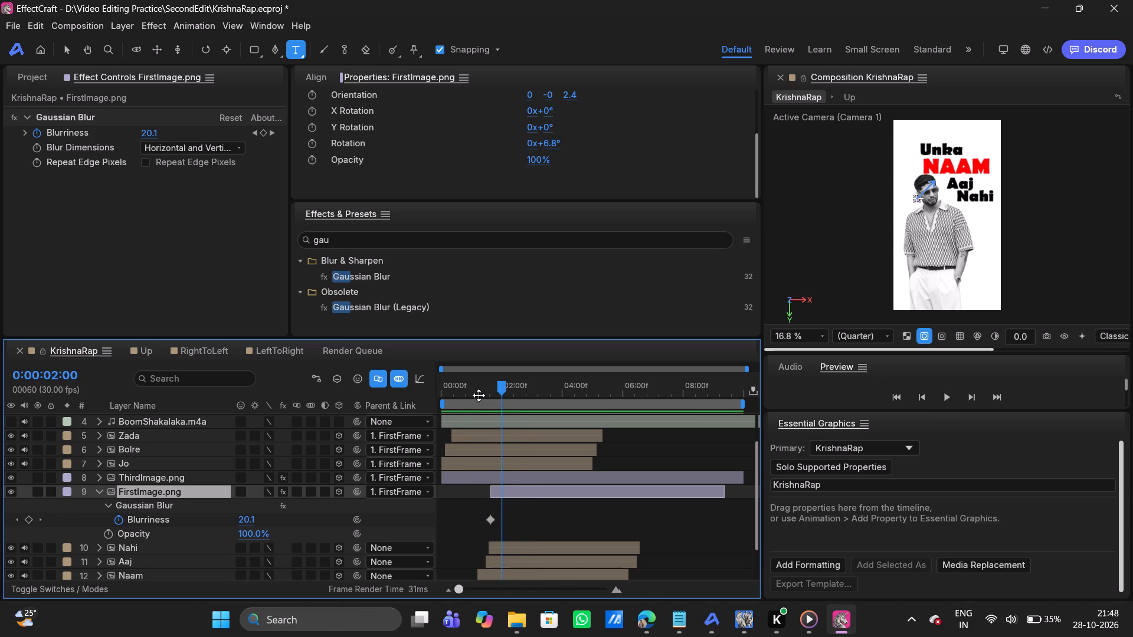
click(482, 389)
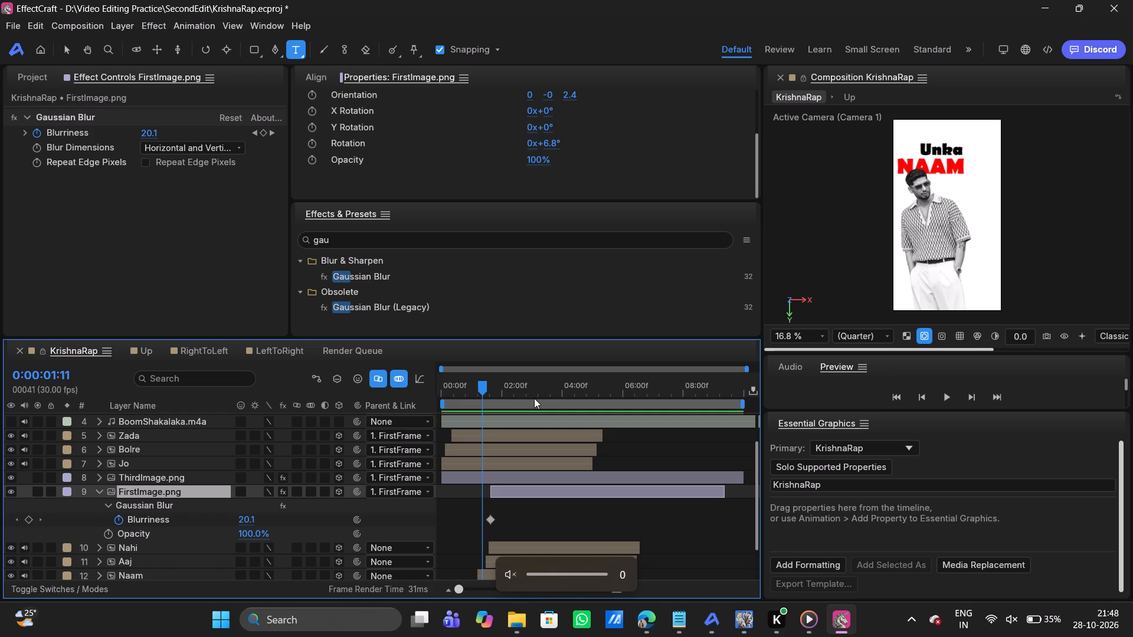
key(space)
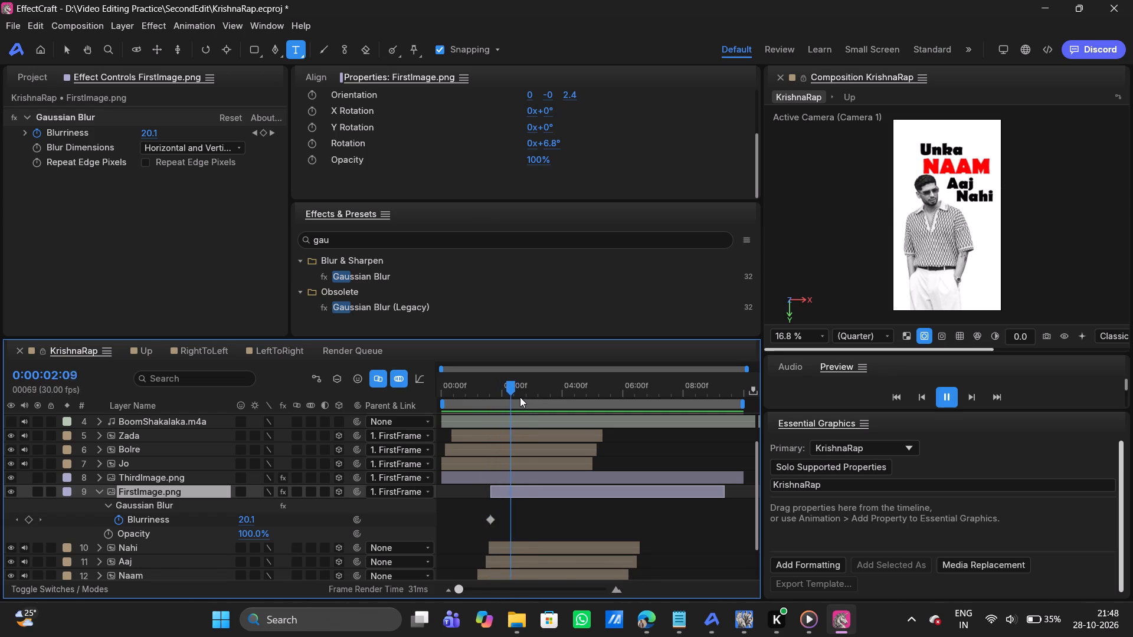
key(space)
click(481, 390)
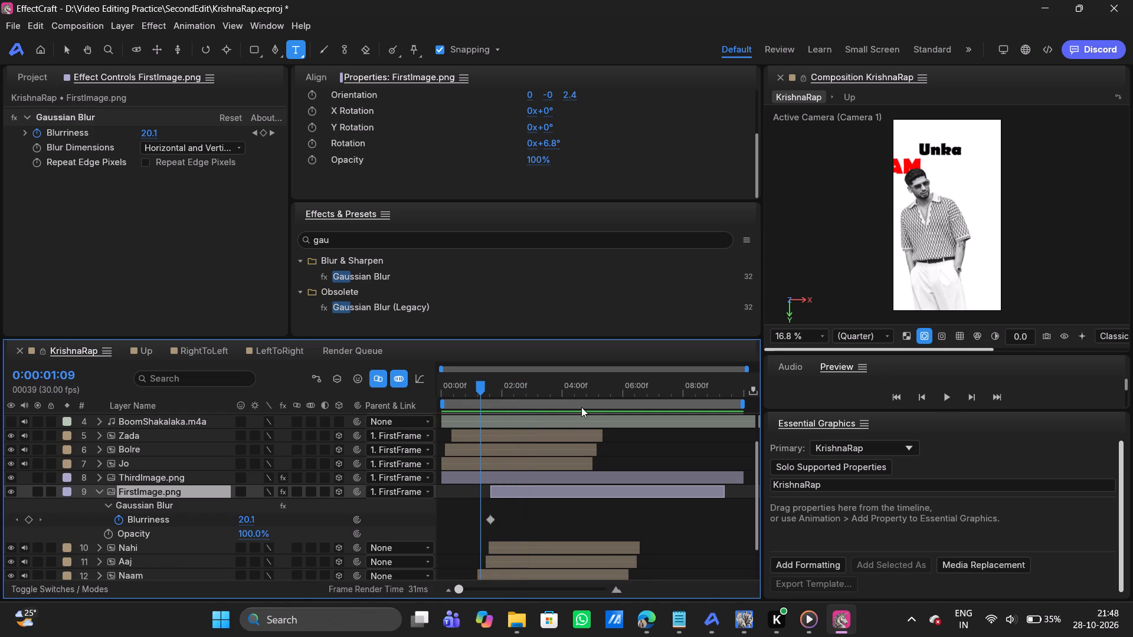
key(space)
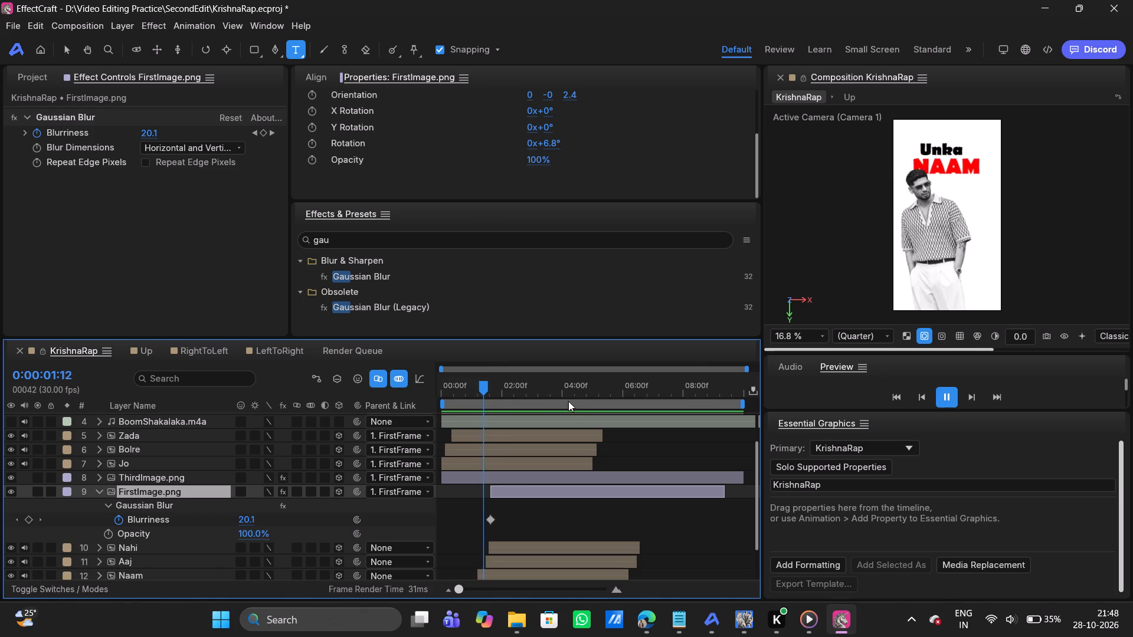
key(space)
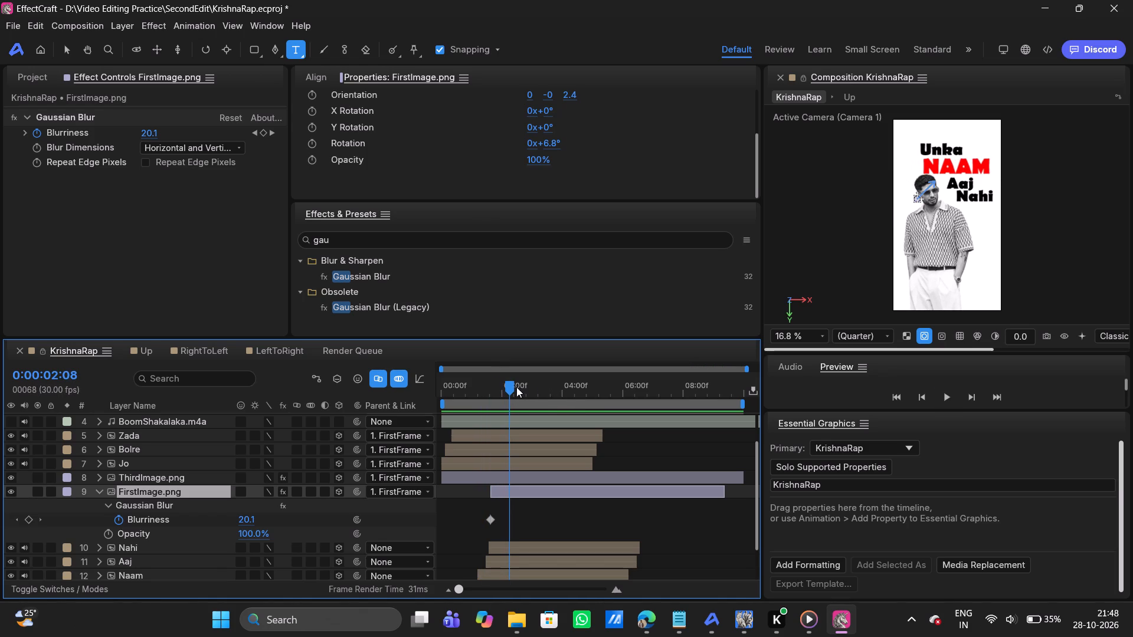
Reveal the FirstFrame layer's keyframes and move its last Z Rotation keyframe slightly earlier, to about 0:00:02:00.
click(512, 388)
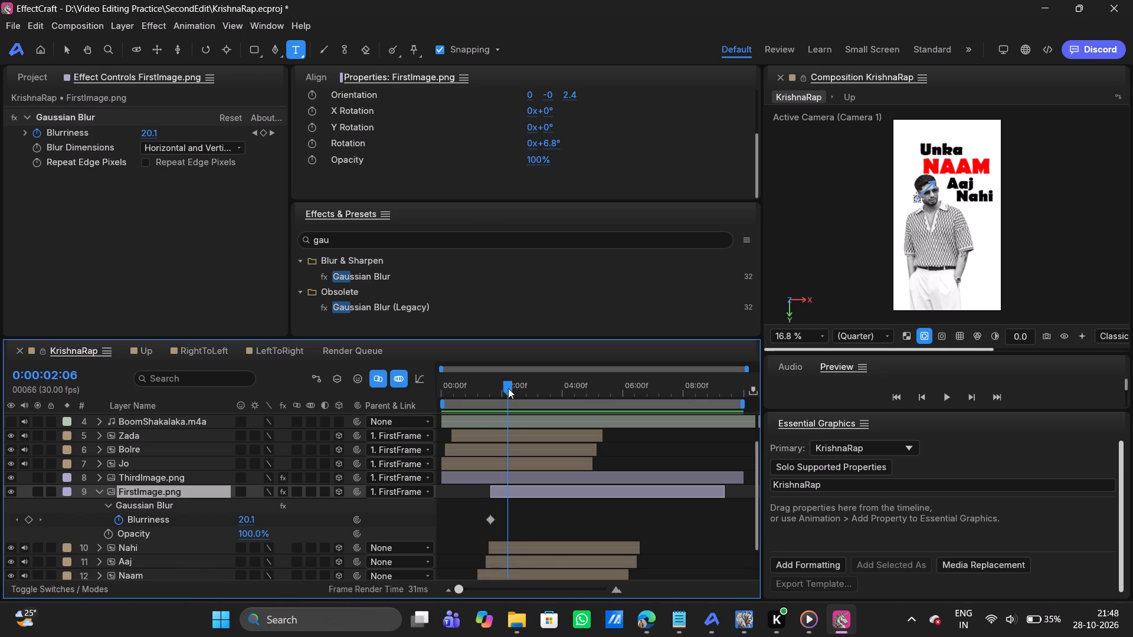
scroll(535, 448, up, 3)
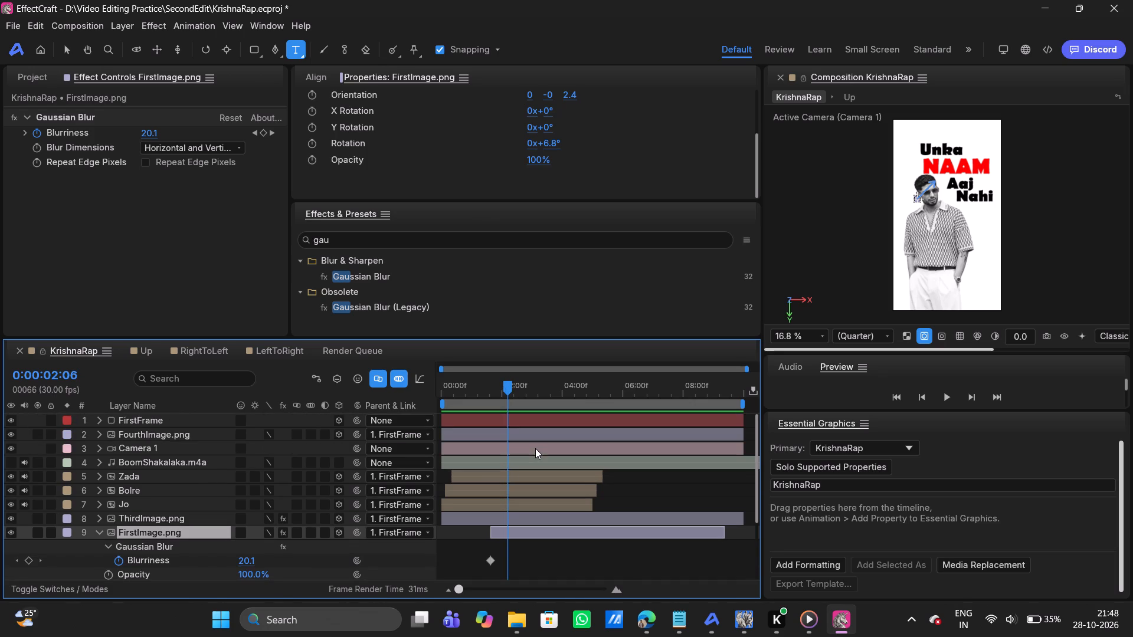
click(553, 419)
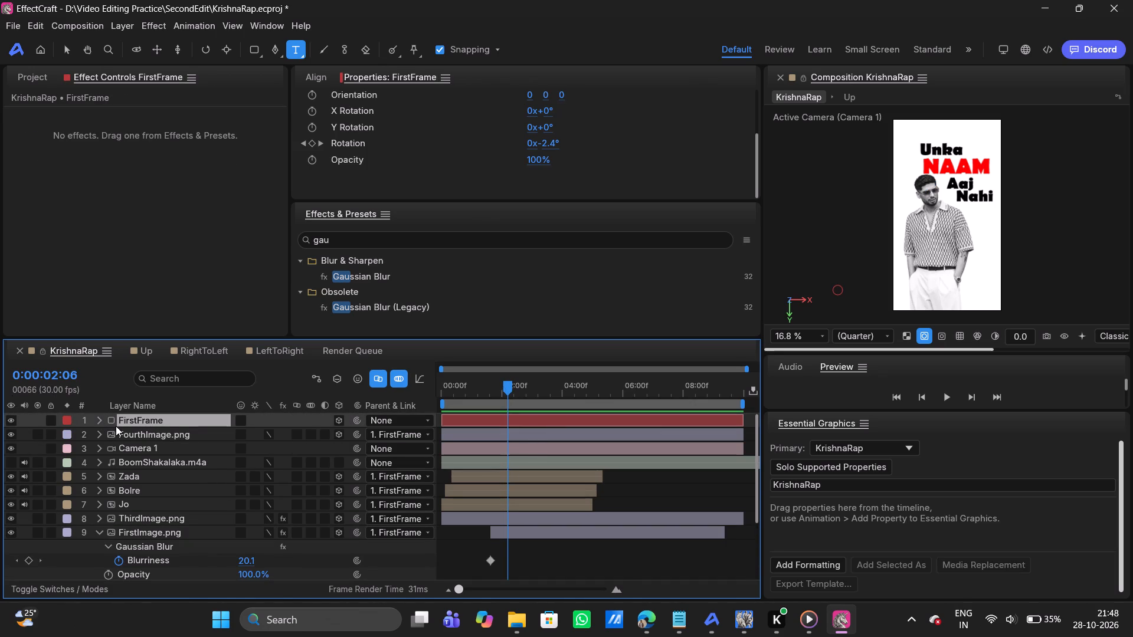
click(100, 422)
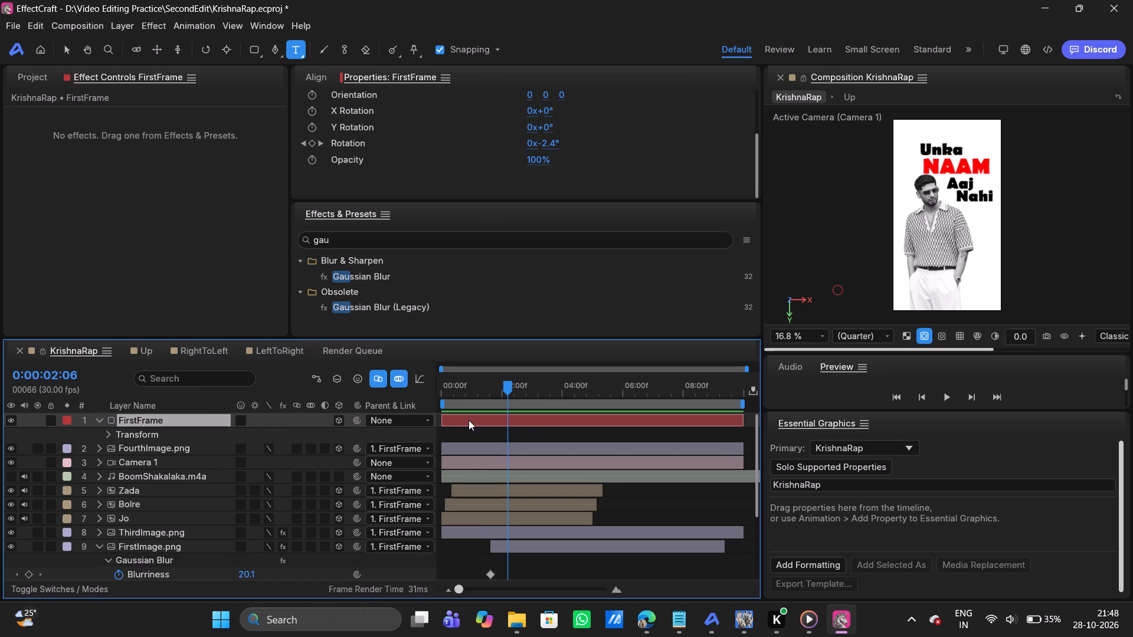
click(461, 419)
key(u)
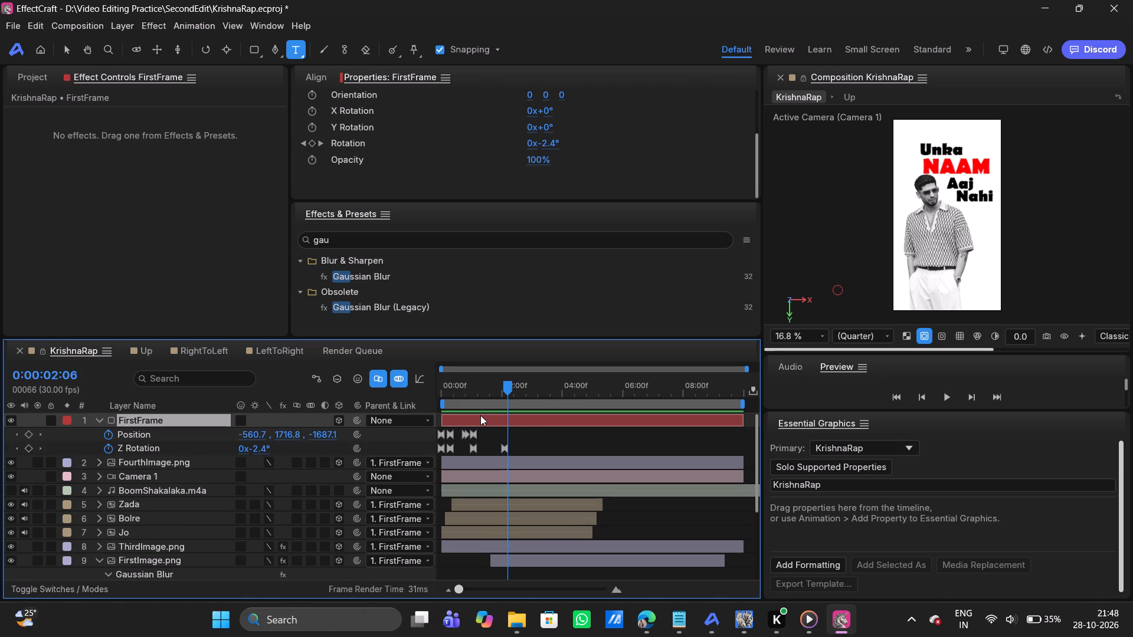
click(509, 386)
click(503, 449)
click(503, 449)
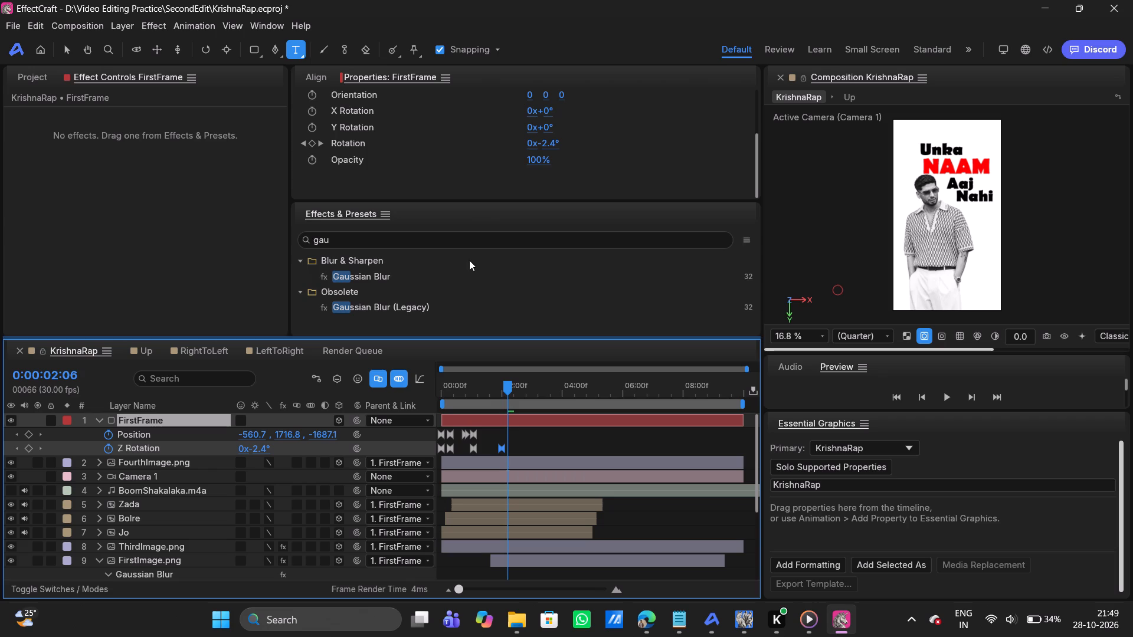
Set the scale of the FirstImage.png layer to 100% on all axes.
scroll(546, 417, down, 1)
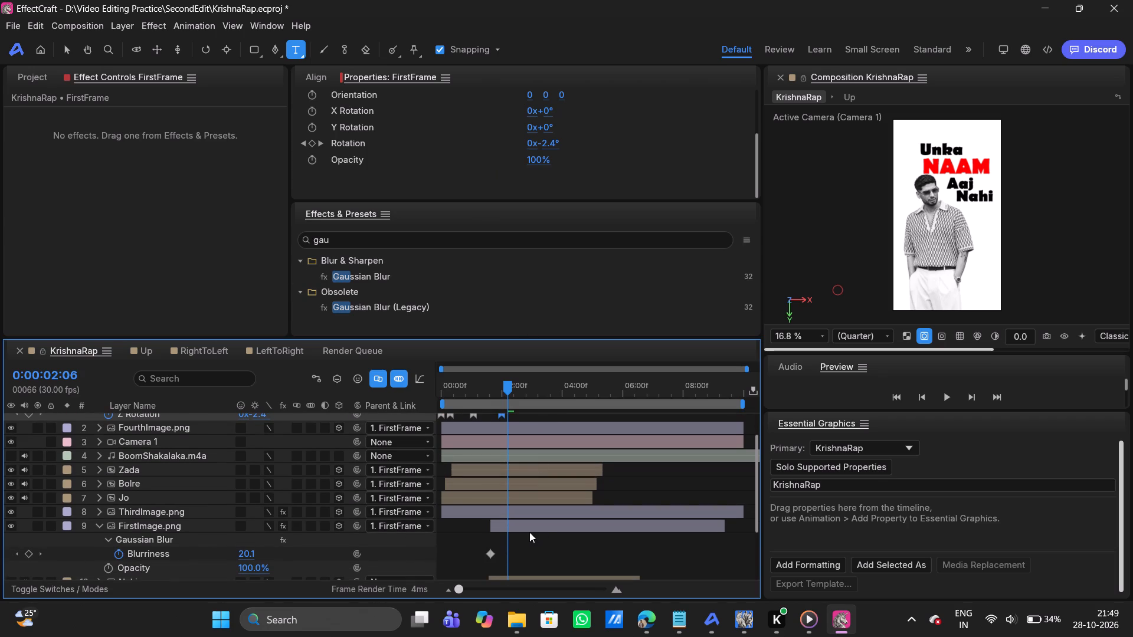
click(529, 532)
scroll(524, 178, up, 1)
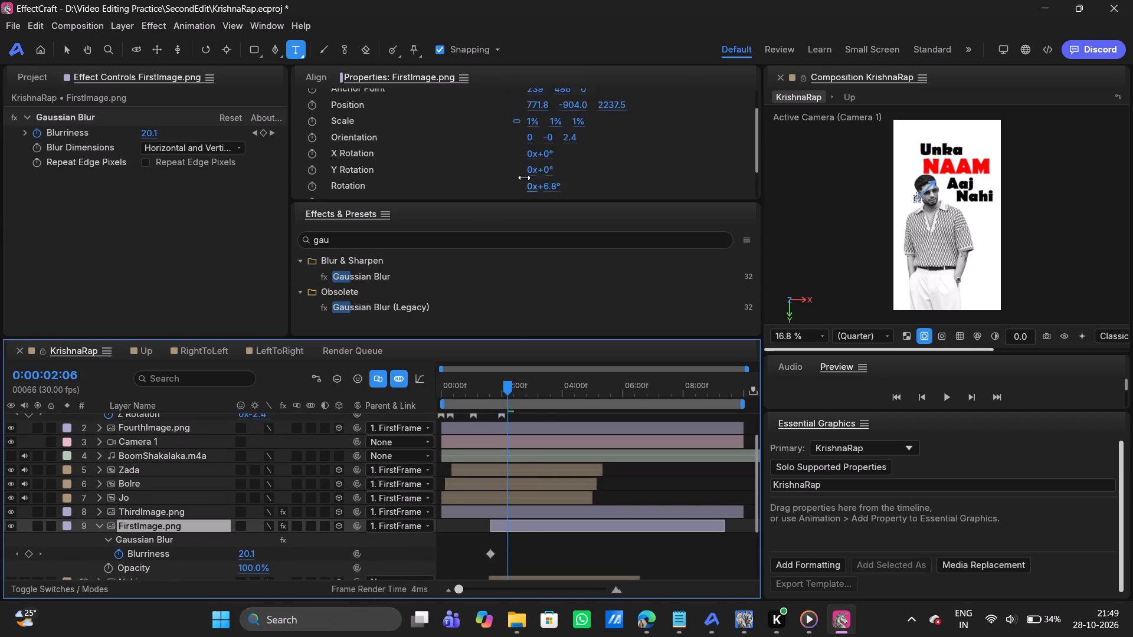
scroll(524, 178, up, 1)
double_click(536, 152)
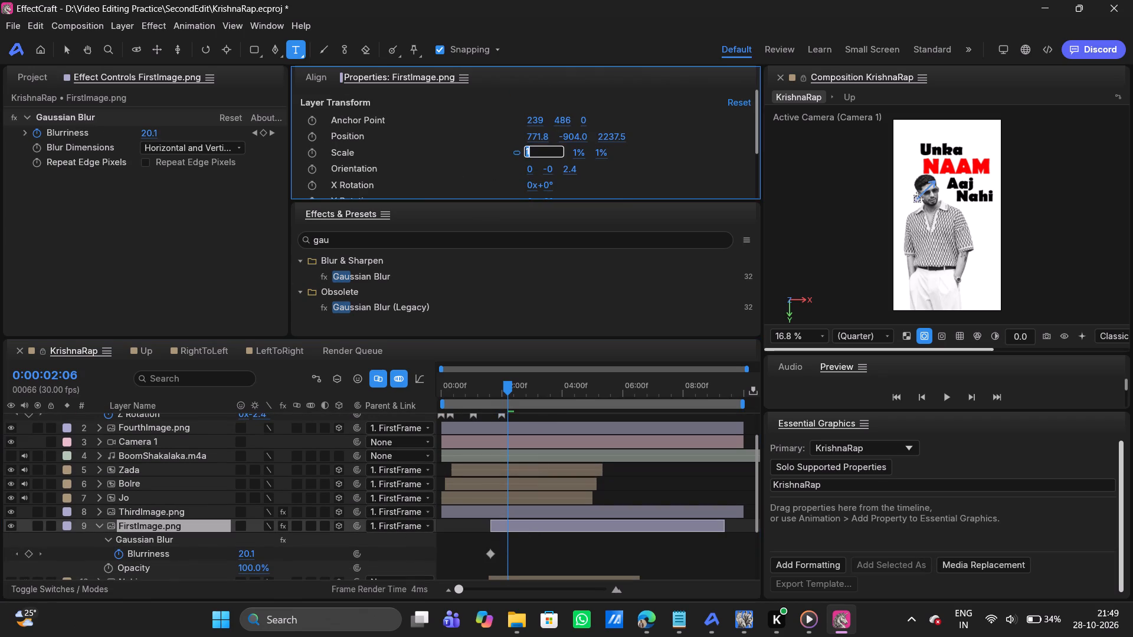
key(BackSpace)
key(BackSpace)
text(100)
key(Return)
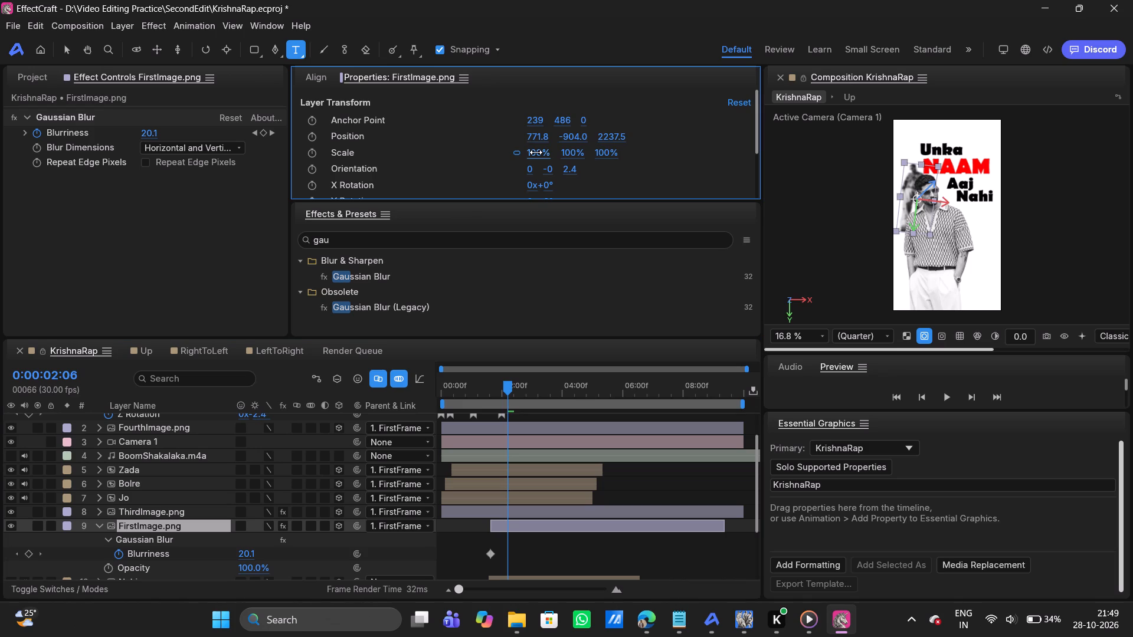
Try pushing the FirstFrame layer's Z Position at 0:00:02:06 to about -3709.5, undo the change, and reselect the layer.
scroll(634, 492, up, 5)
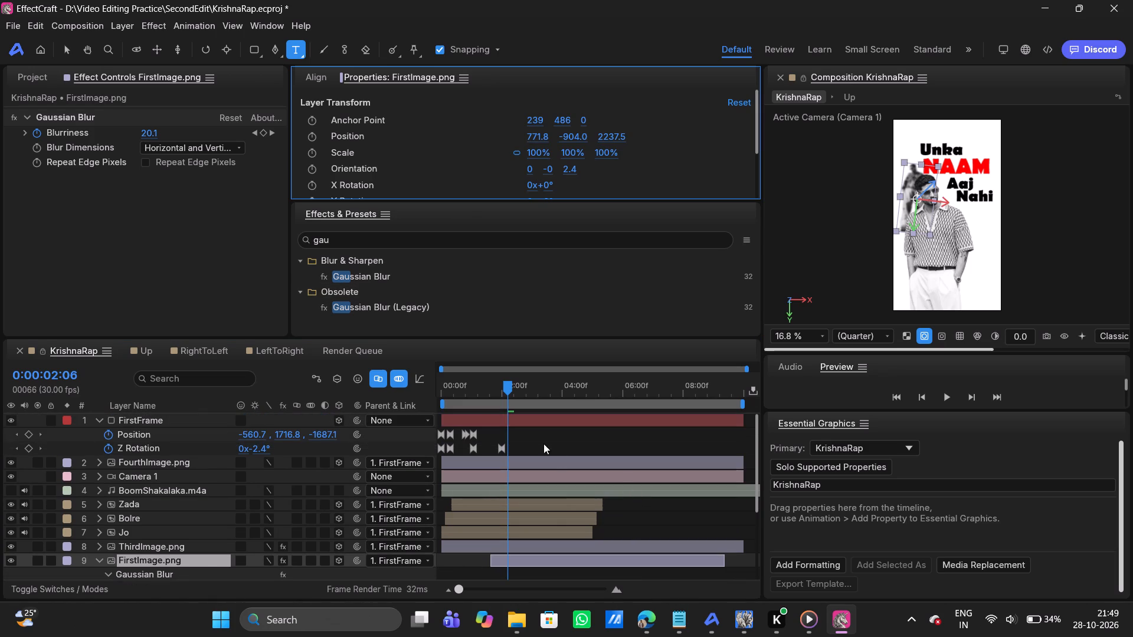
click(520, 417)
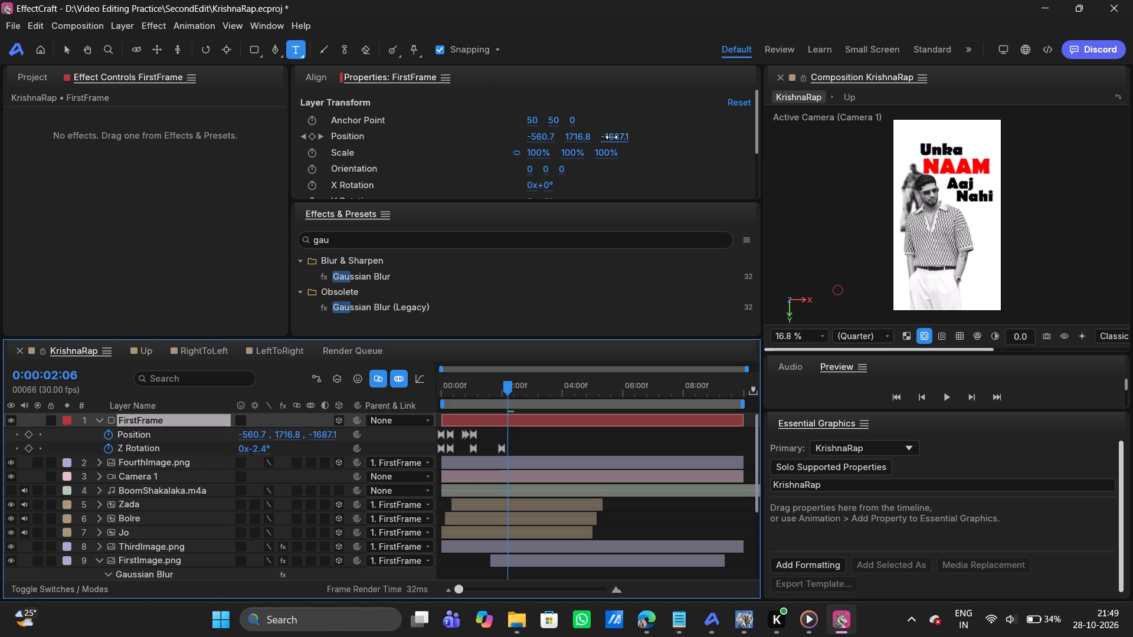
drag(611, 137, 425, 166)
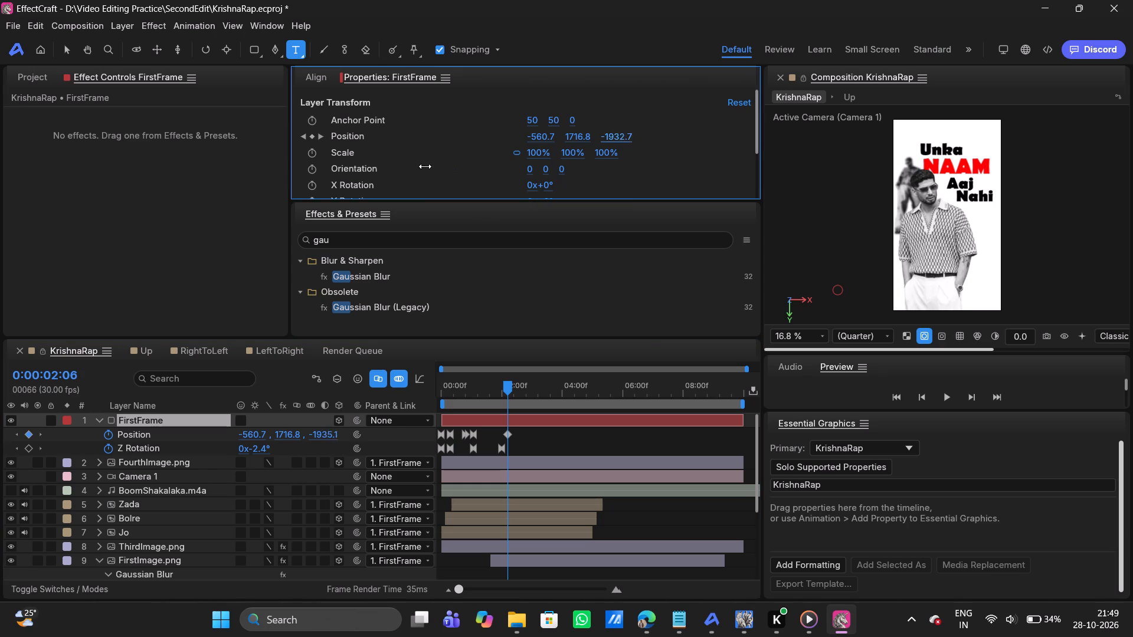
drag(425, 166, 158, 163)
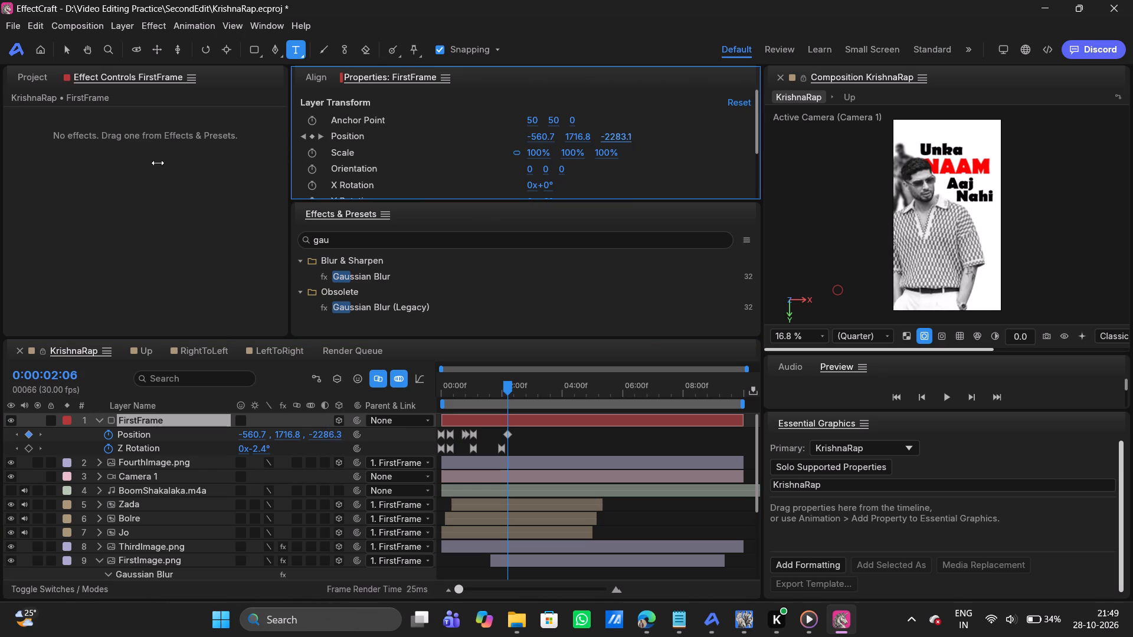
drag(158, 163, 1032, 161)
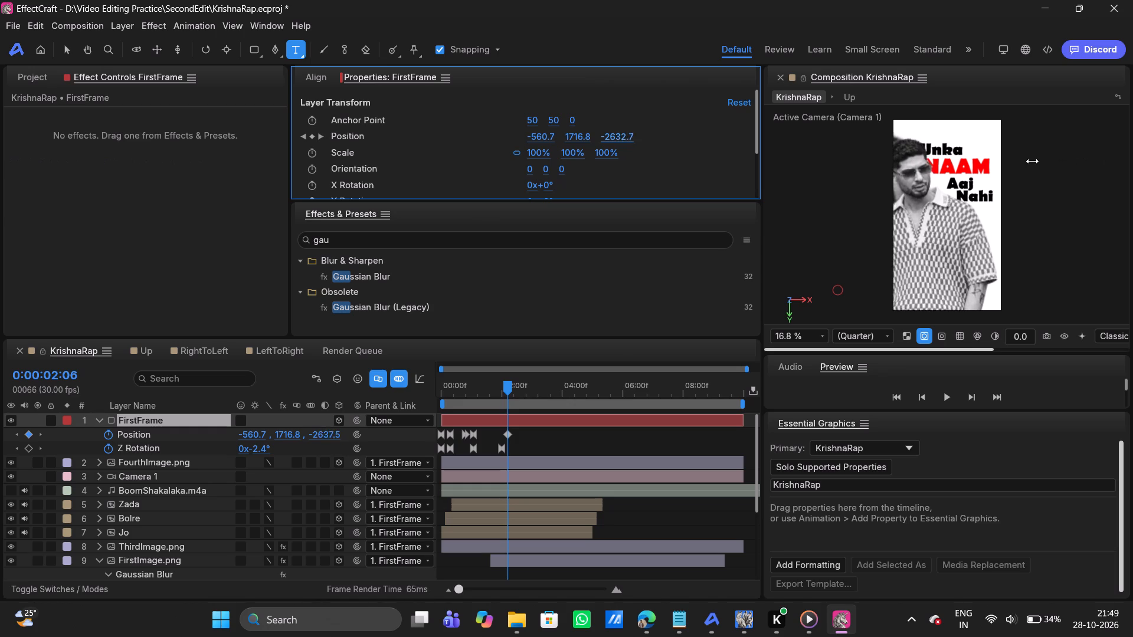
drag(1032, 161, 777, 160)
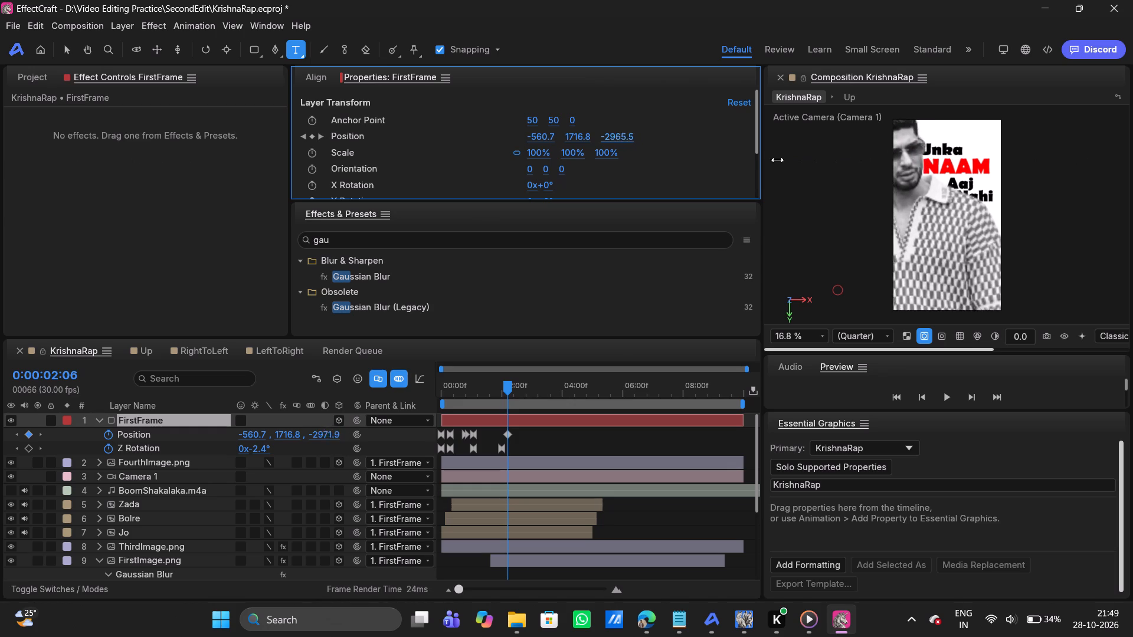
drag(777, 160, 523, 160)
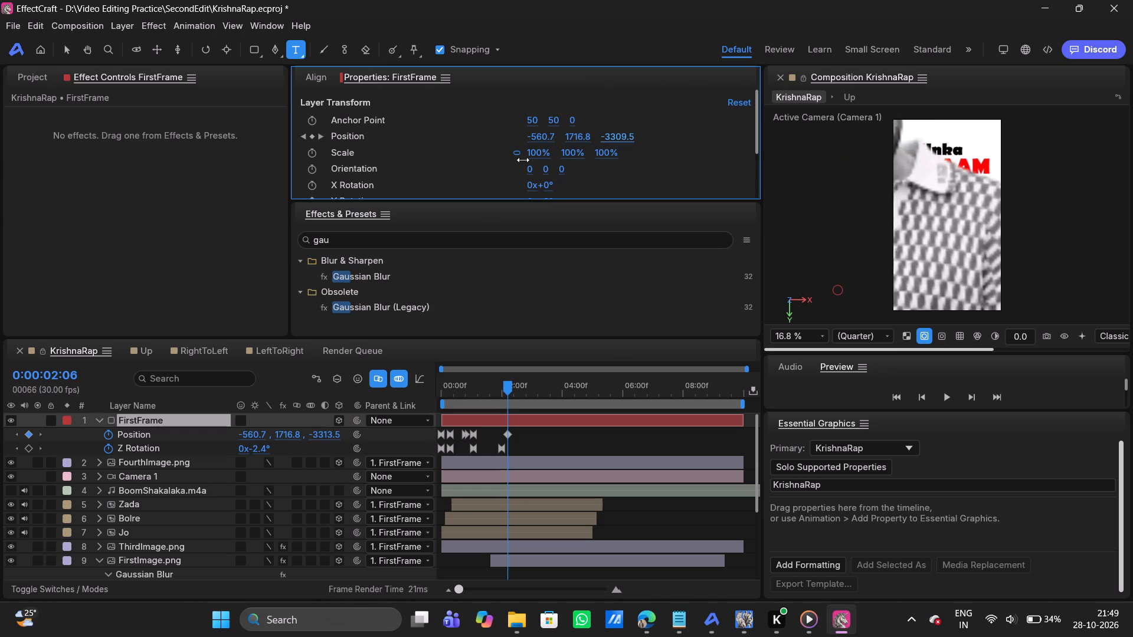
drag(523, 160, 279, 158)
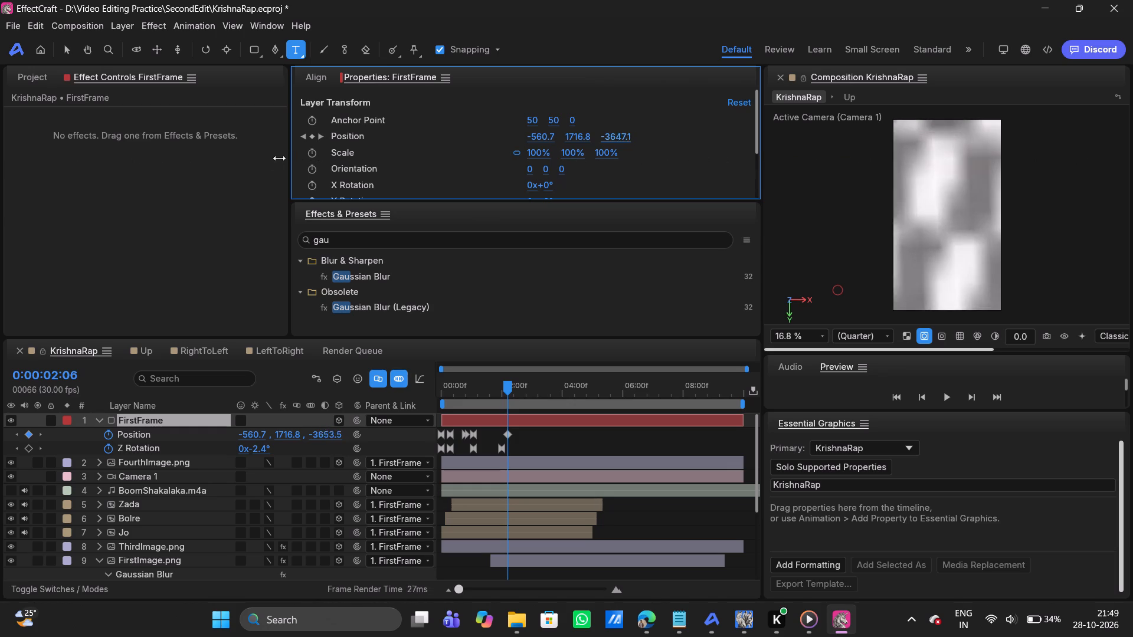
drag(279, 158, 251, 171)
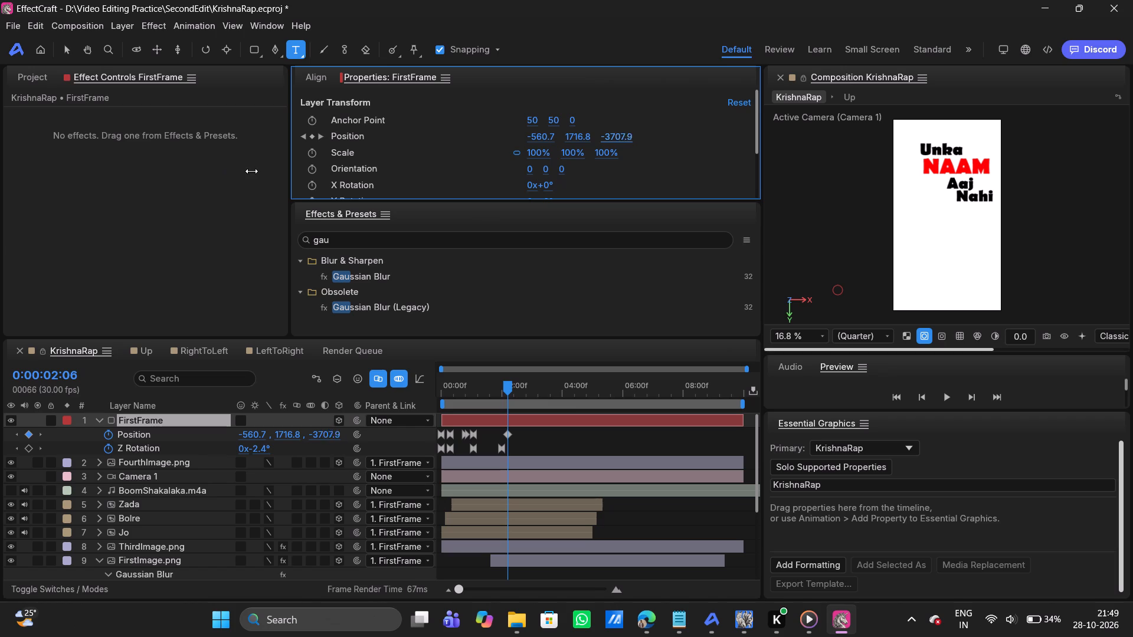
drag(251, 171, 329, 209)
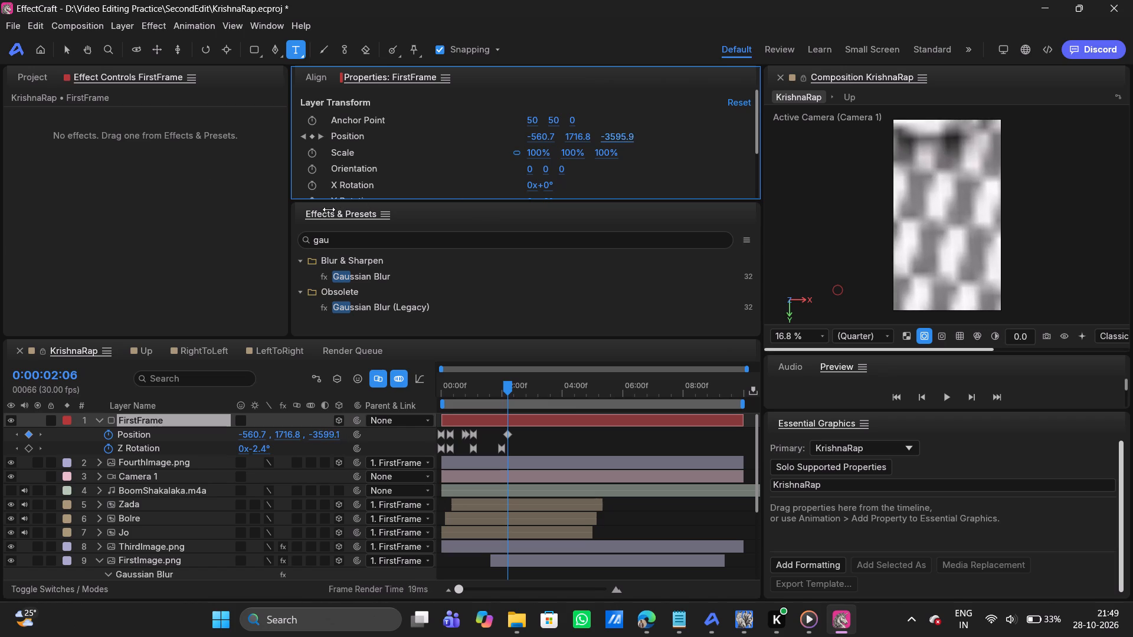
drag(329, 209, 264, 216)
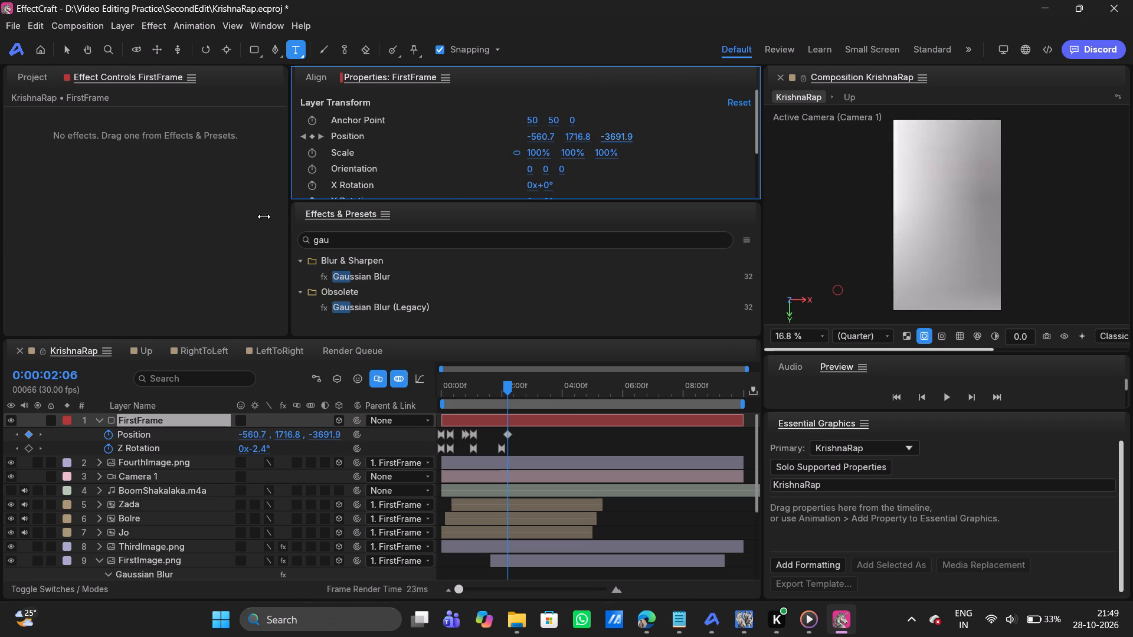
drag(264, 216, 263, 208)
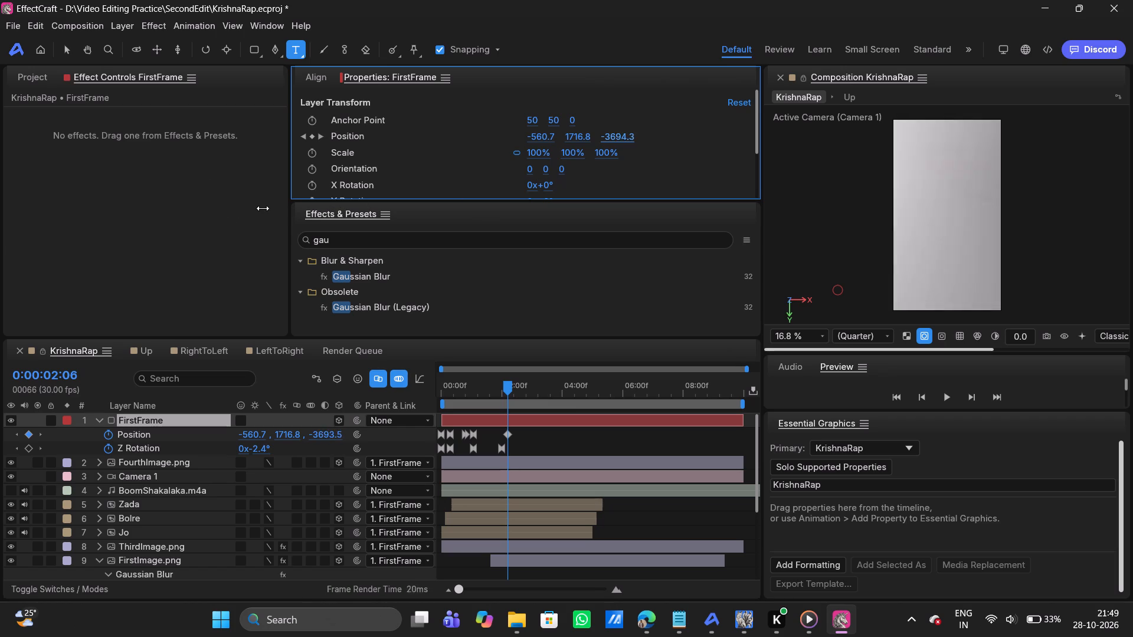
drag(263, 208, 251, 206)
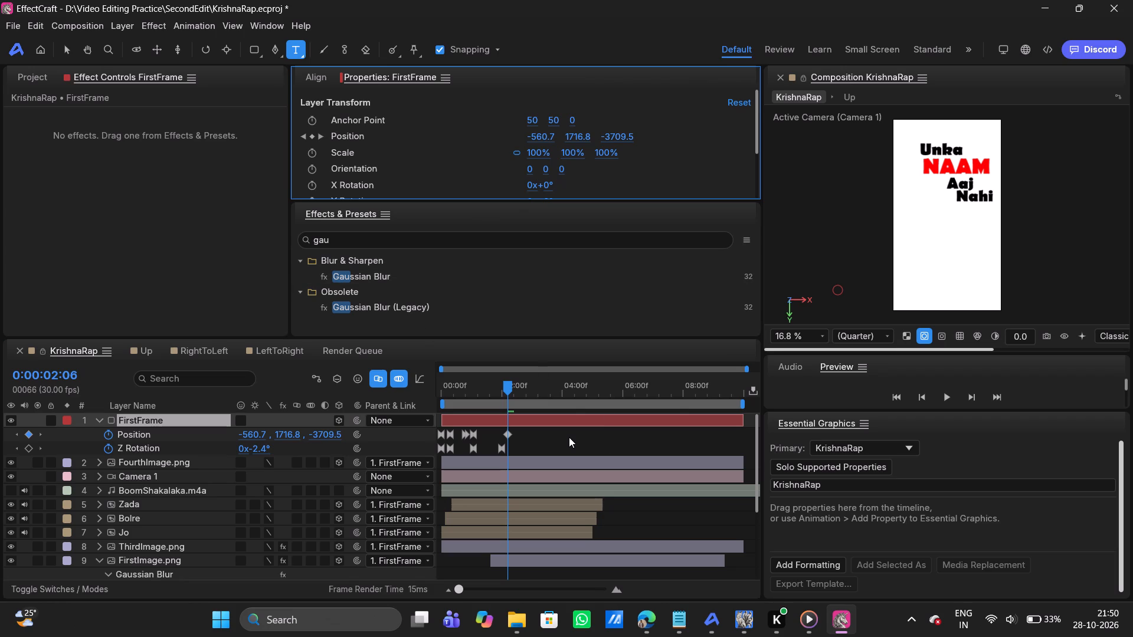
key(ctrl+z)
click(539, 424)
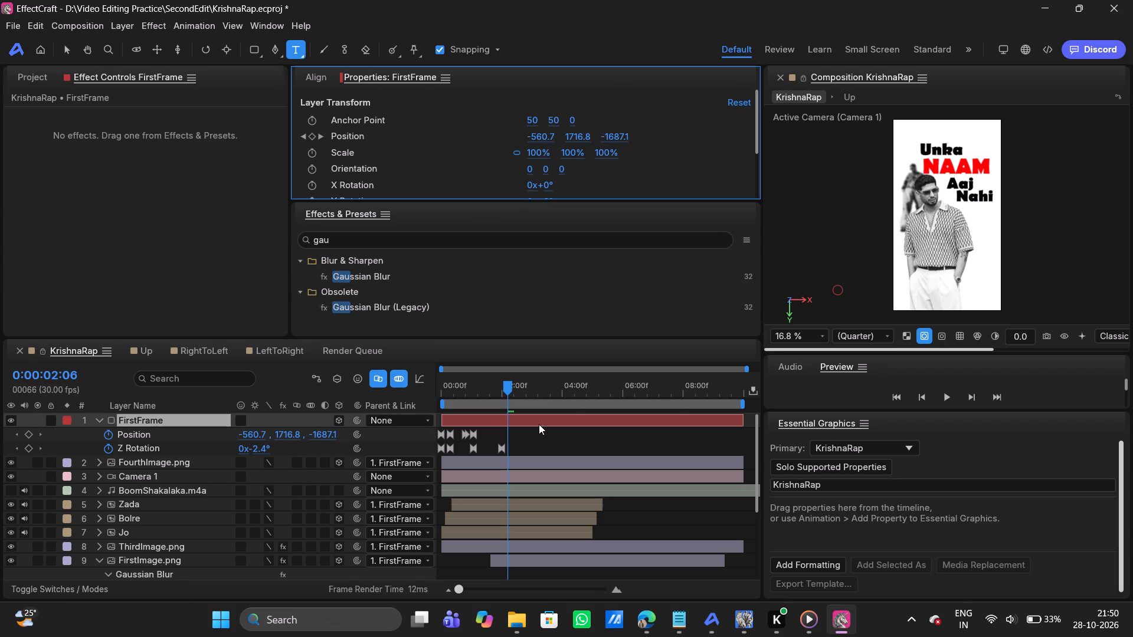
Parent the Nahi, Aaj, Naam and Unka layers to the FirstFrame layer.
scroll(240, 505, down, 1)
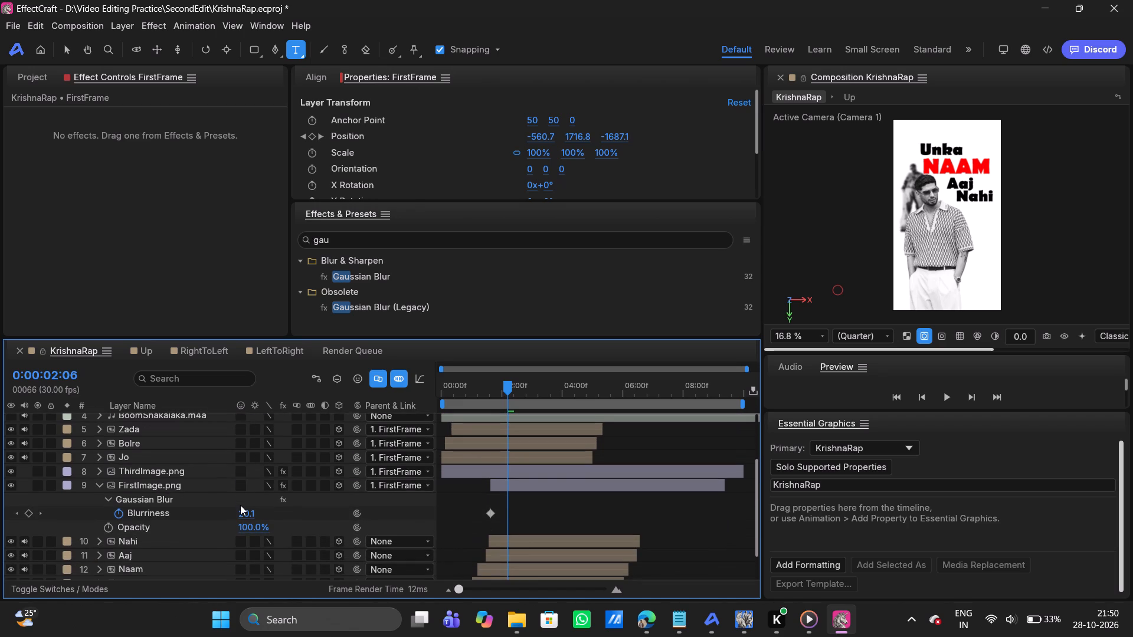
scroll(394, 537, down, 1)
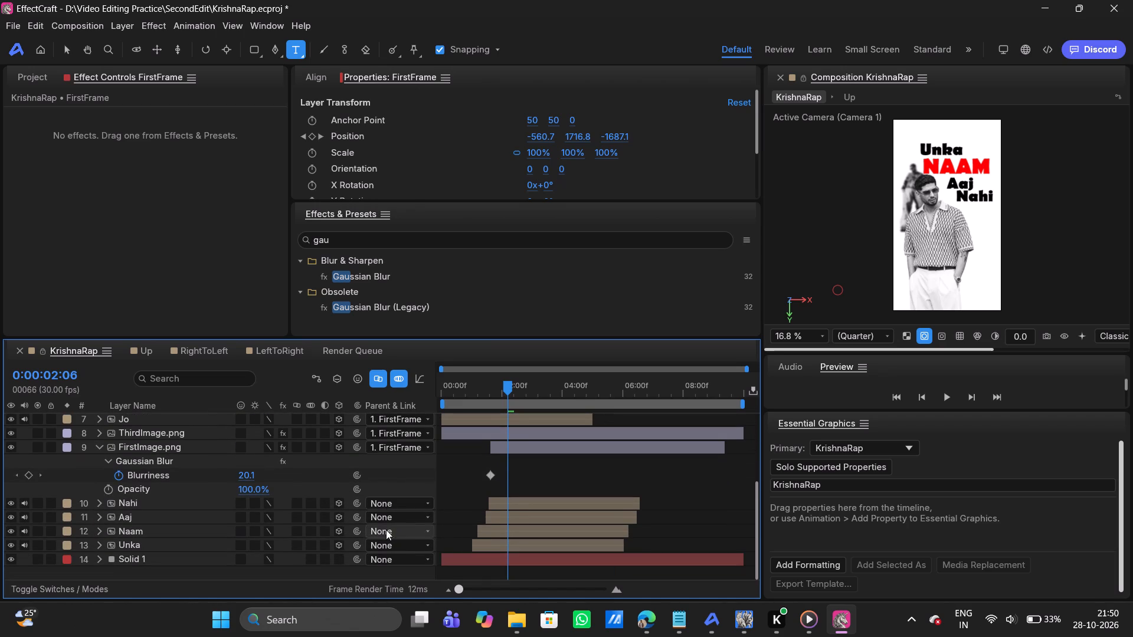
click(395, 497)
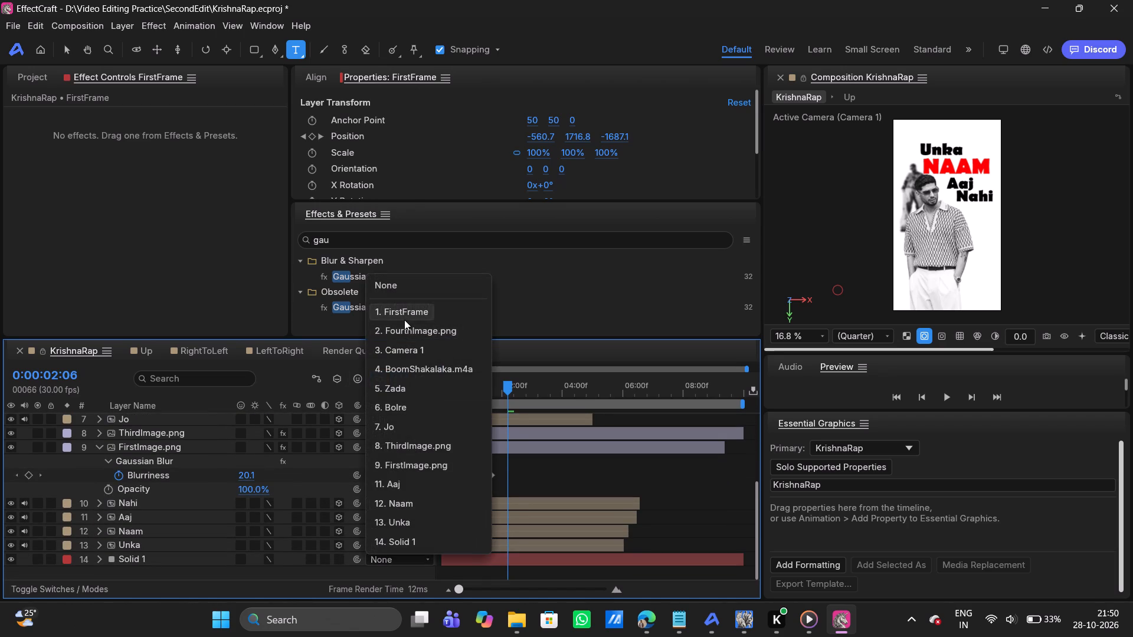
click(404, 320)
click(400, 514)
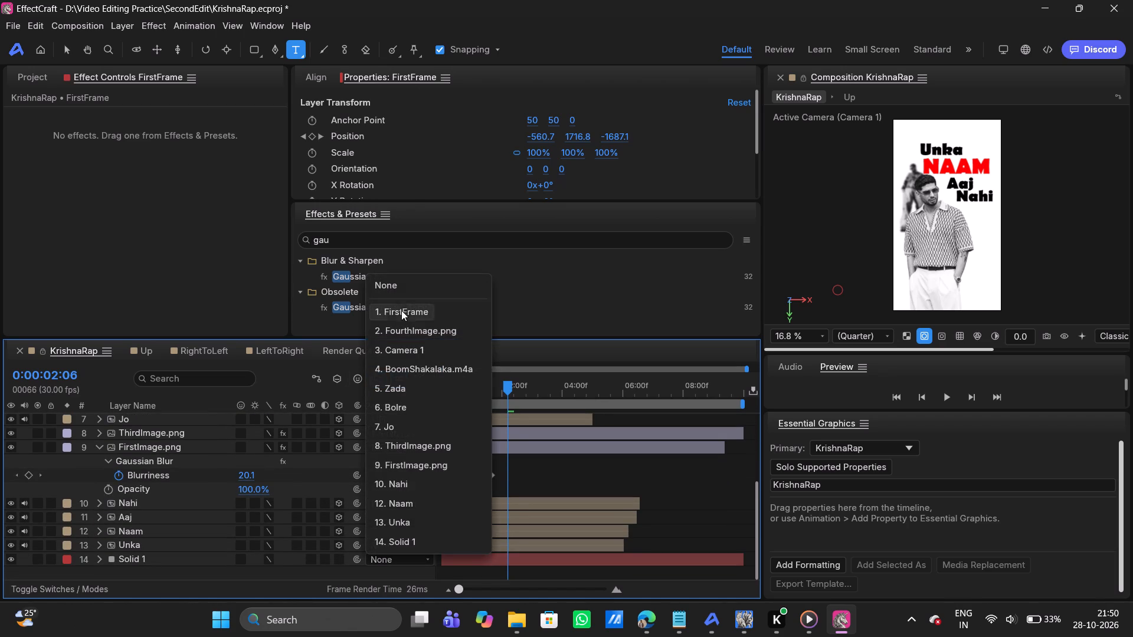
click(401, 305)
click(402, 527)
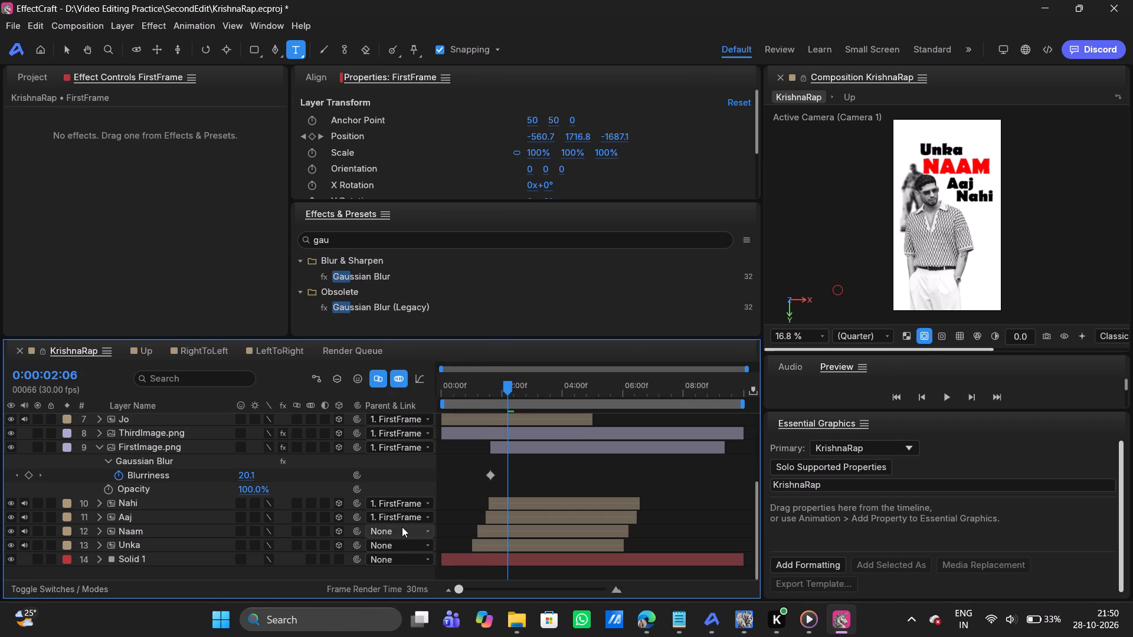
click(405, 310)
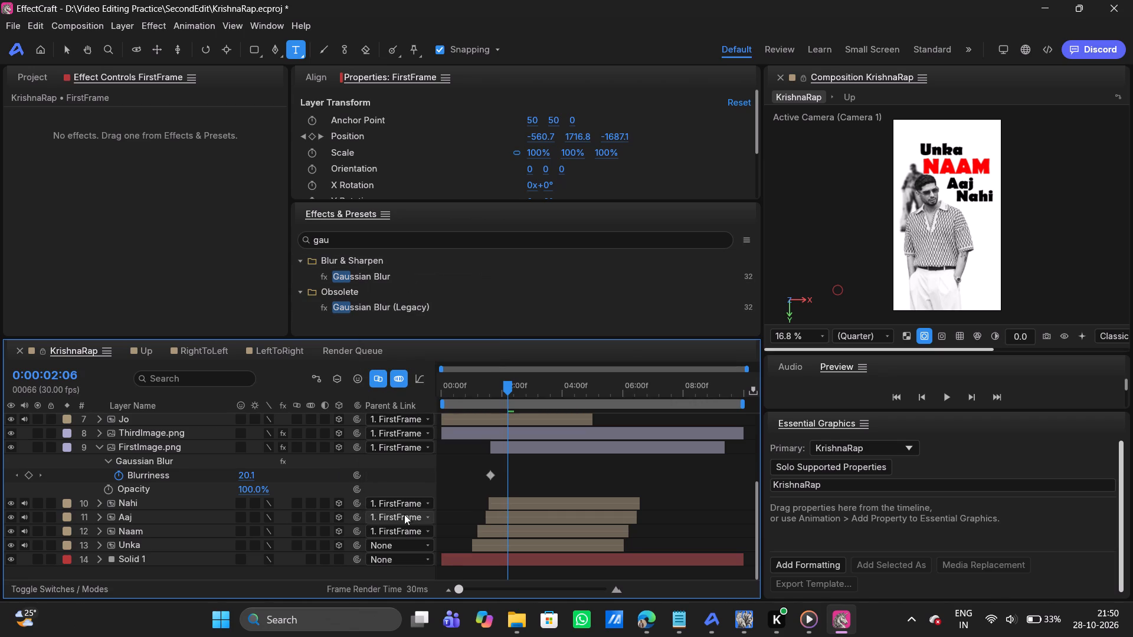
click(397, 545)
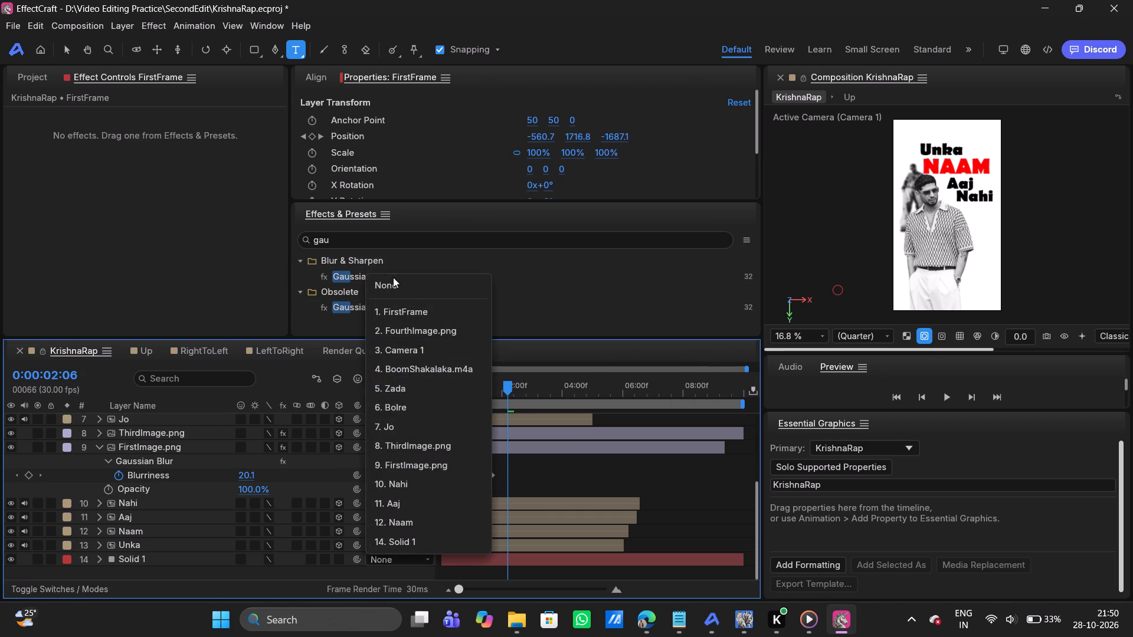
click(394, 311)
Keyframe the FirstFrame layer's Z Position at about -3705.5 at 0:00:02:06.
scroll(287, 500, up, 5)
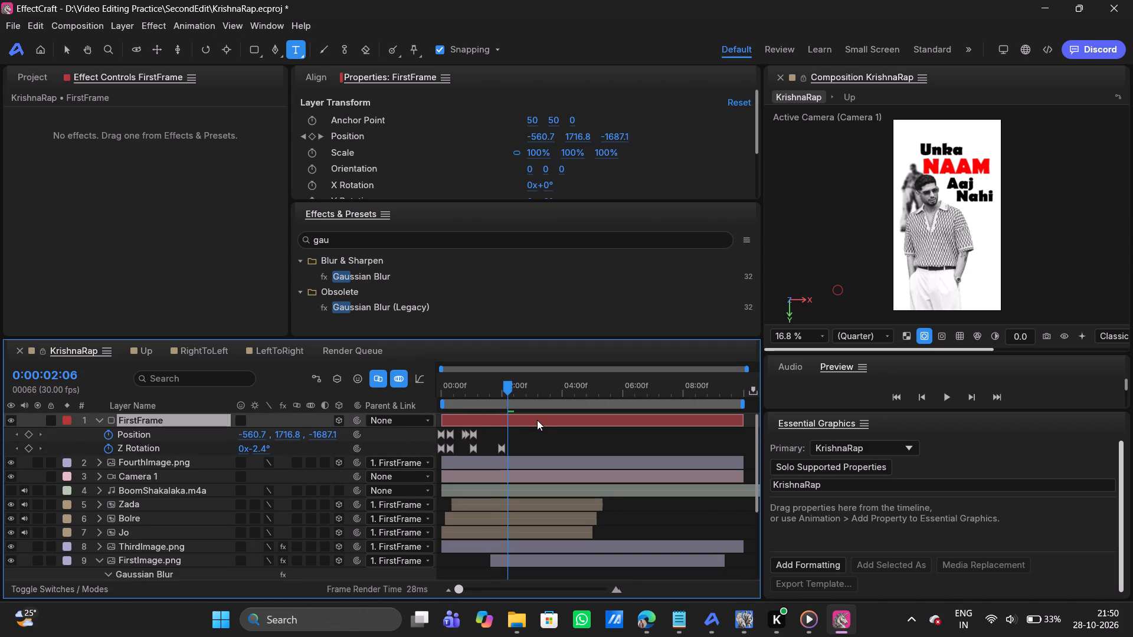
drag(614, 139, 27, 162)
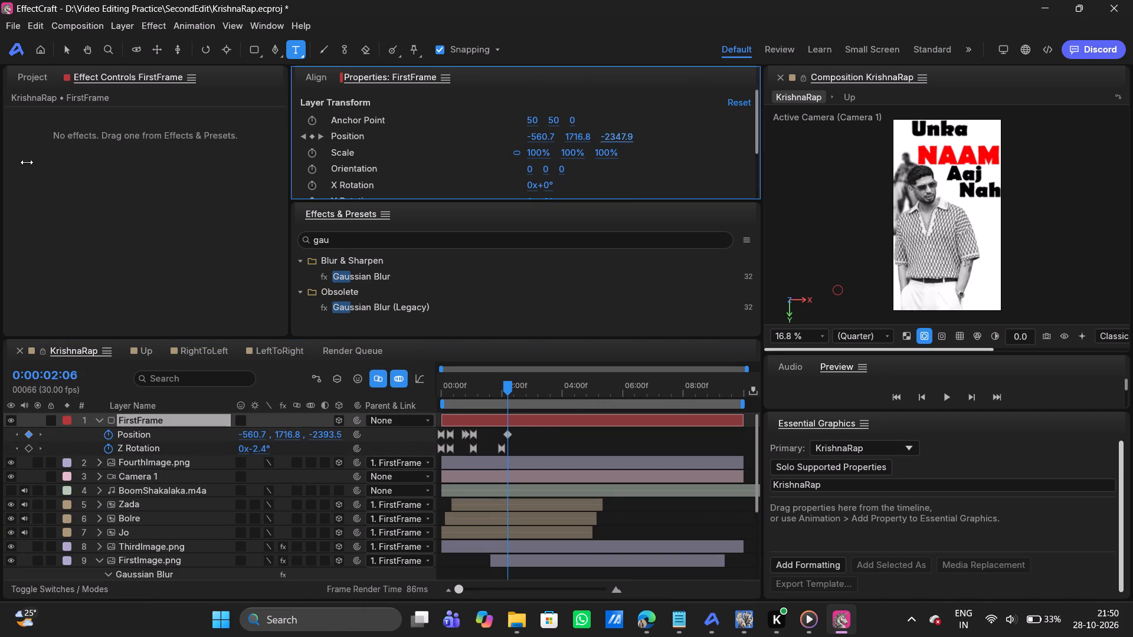
drag(27, 162, 893, 159)
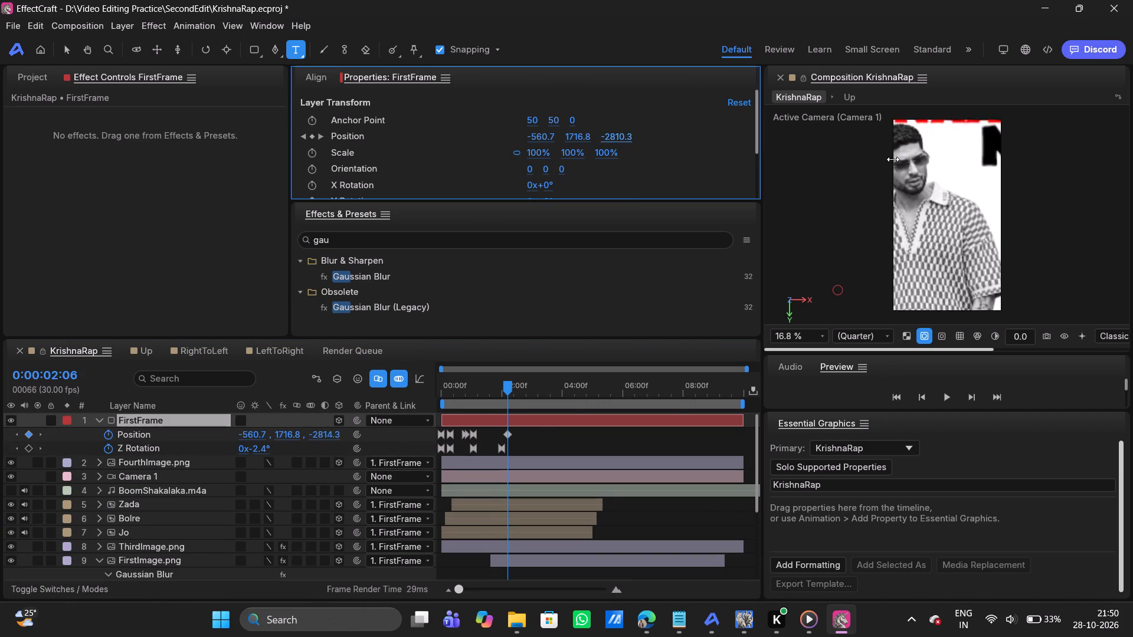
drag(893, 159, 656, 160)
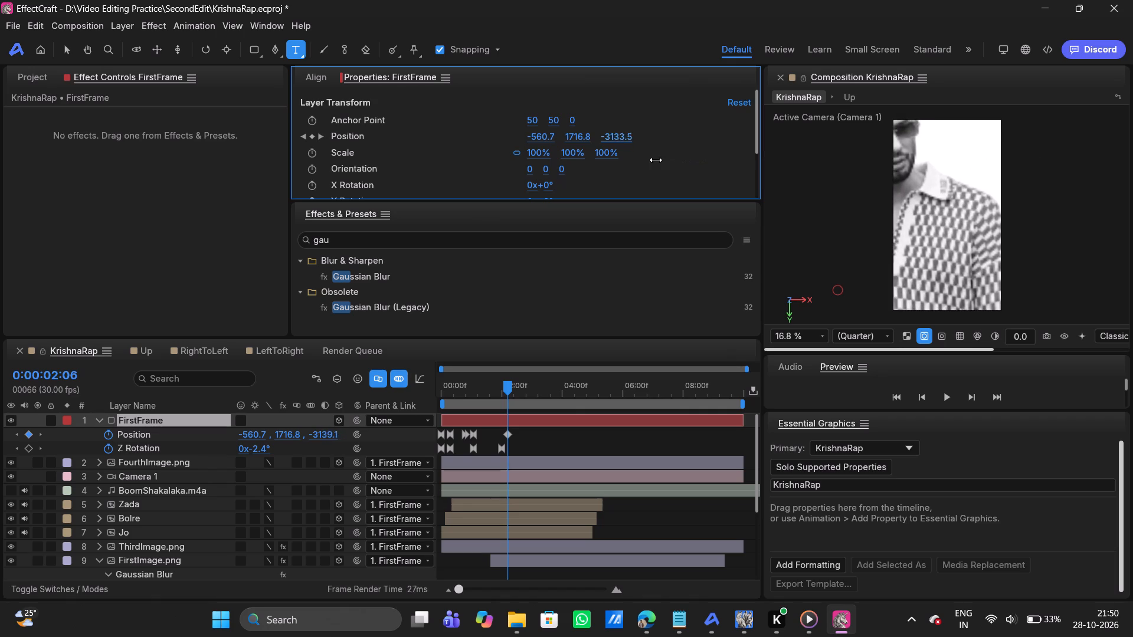
drag(656, 160, 379, 160)
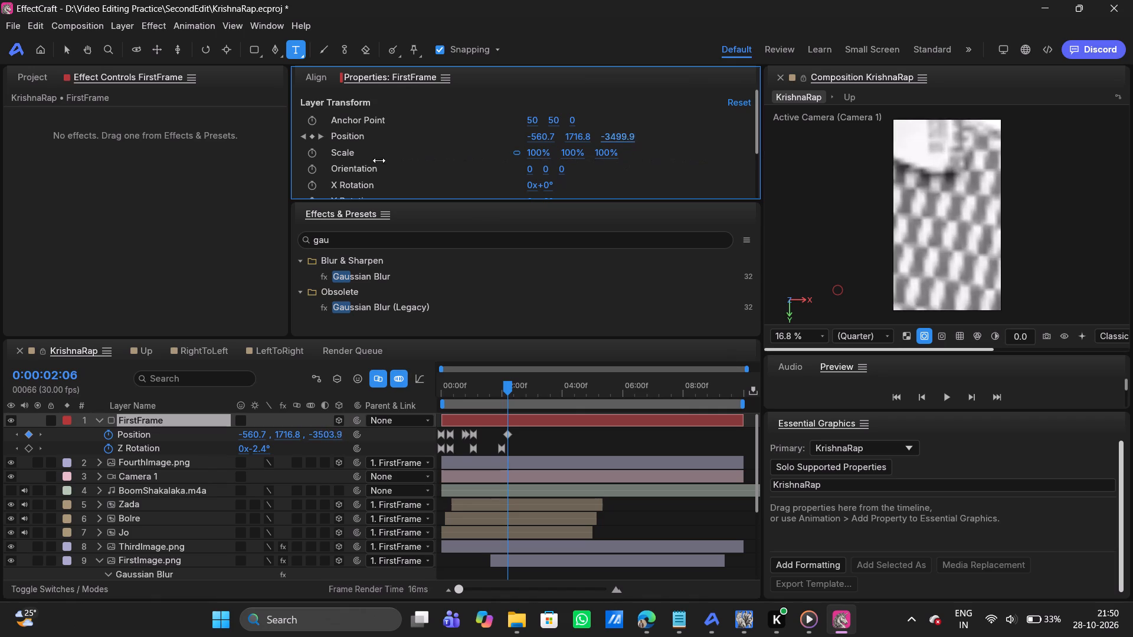
drag(379, 160, 273, 162)
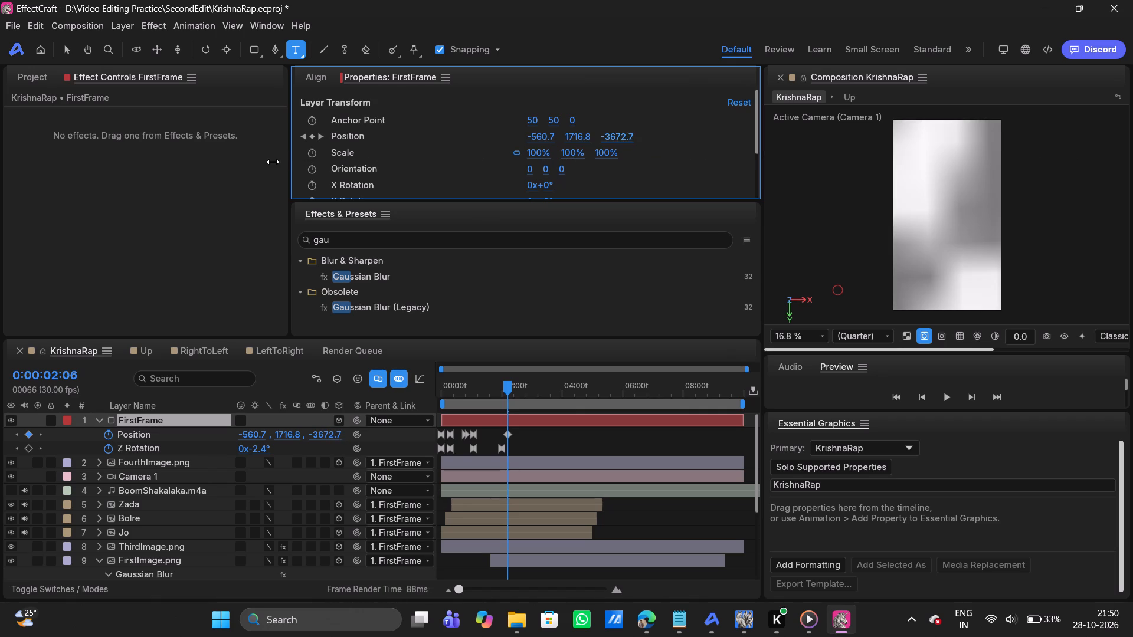
drag(273, 162, 231, 163)
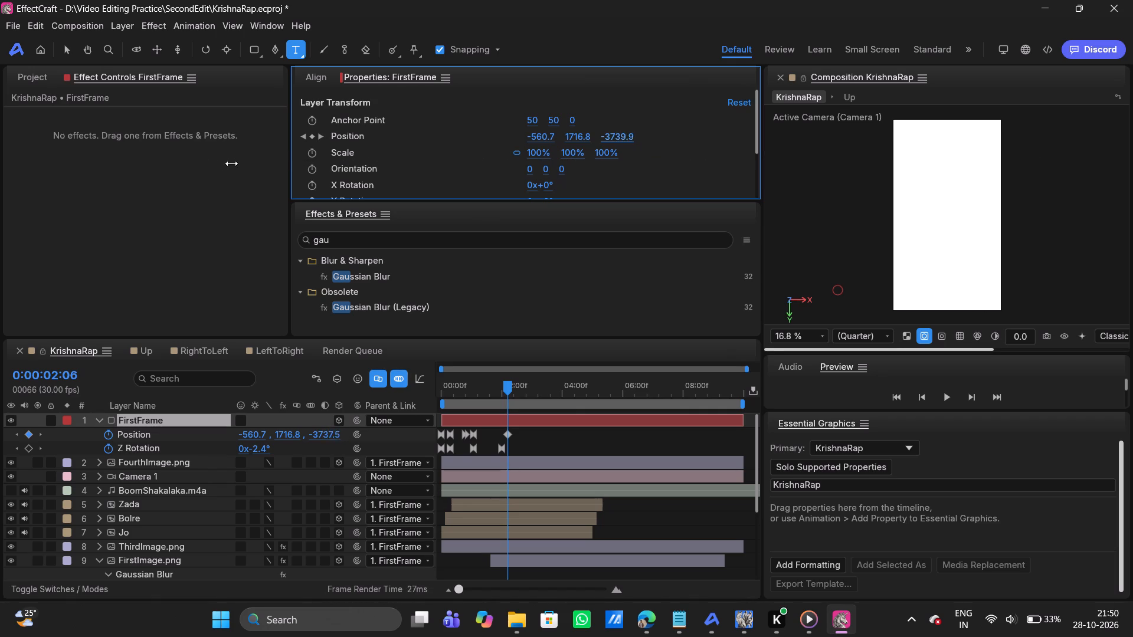
drag(231, 163, 248, 156)
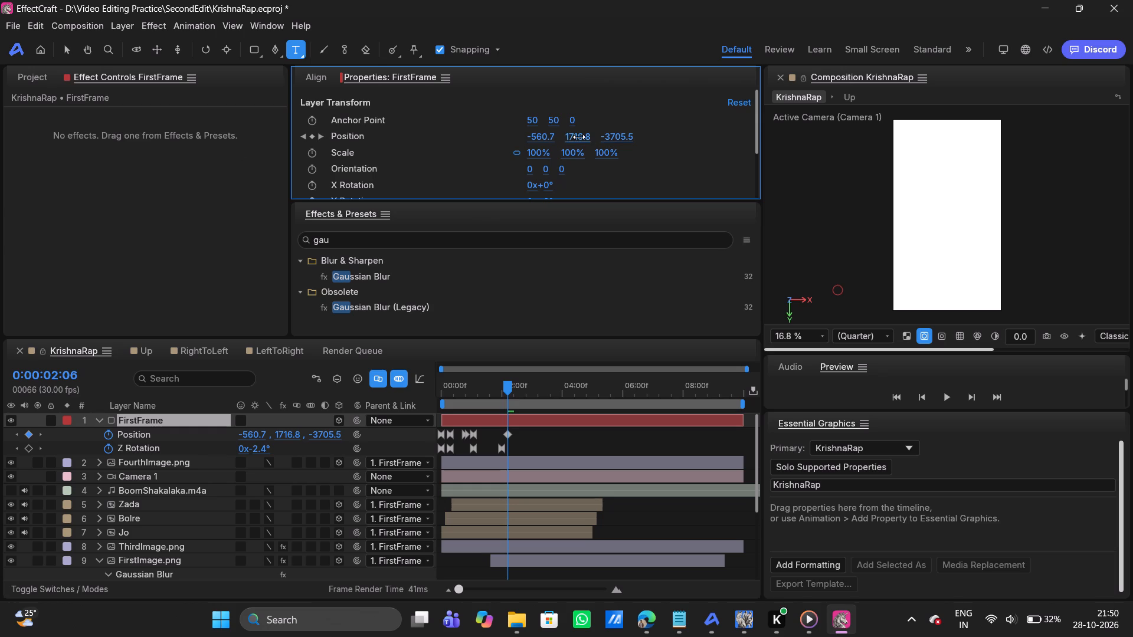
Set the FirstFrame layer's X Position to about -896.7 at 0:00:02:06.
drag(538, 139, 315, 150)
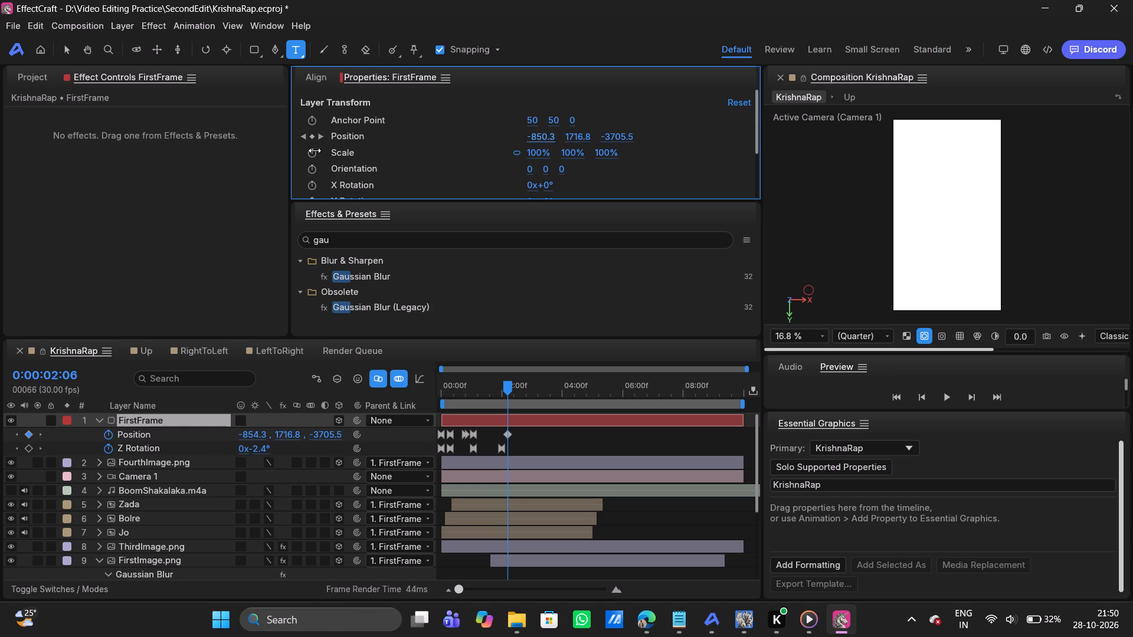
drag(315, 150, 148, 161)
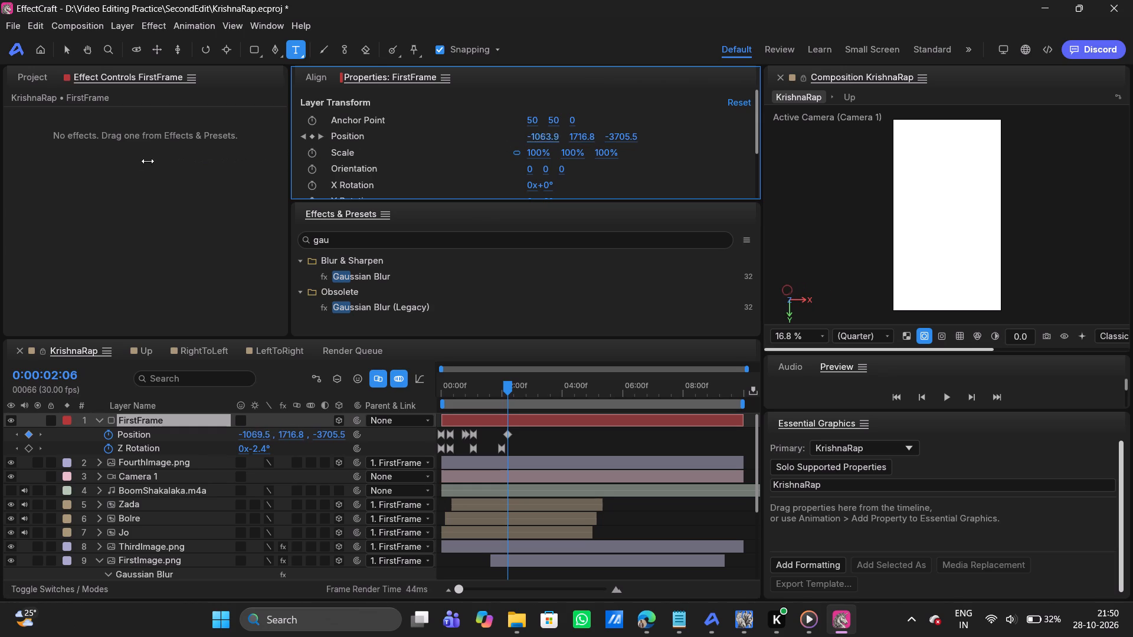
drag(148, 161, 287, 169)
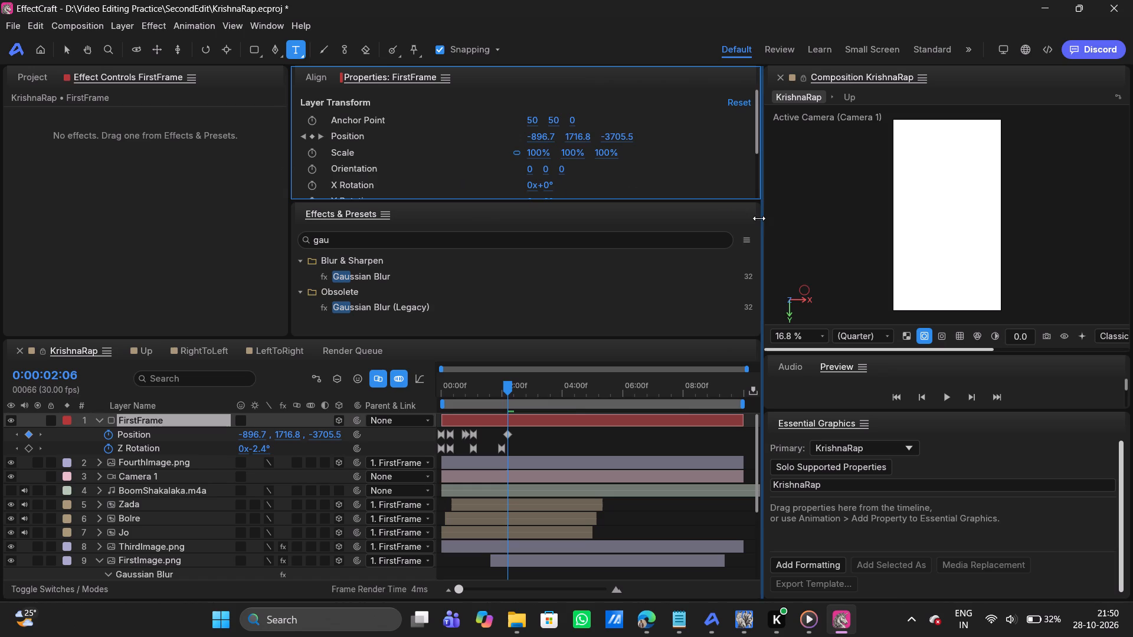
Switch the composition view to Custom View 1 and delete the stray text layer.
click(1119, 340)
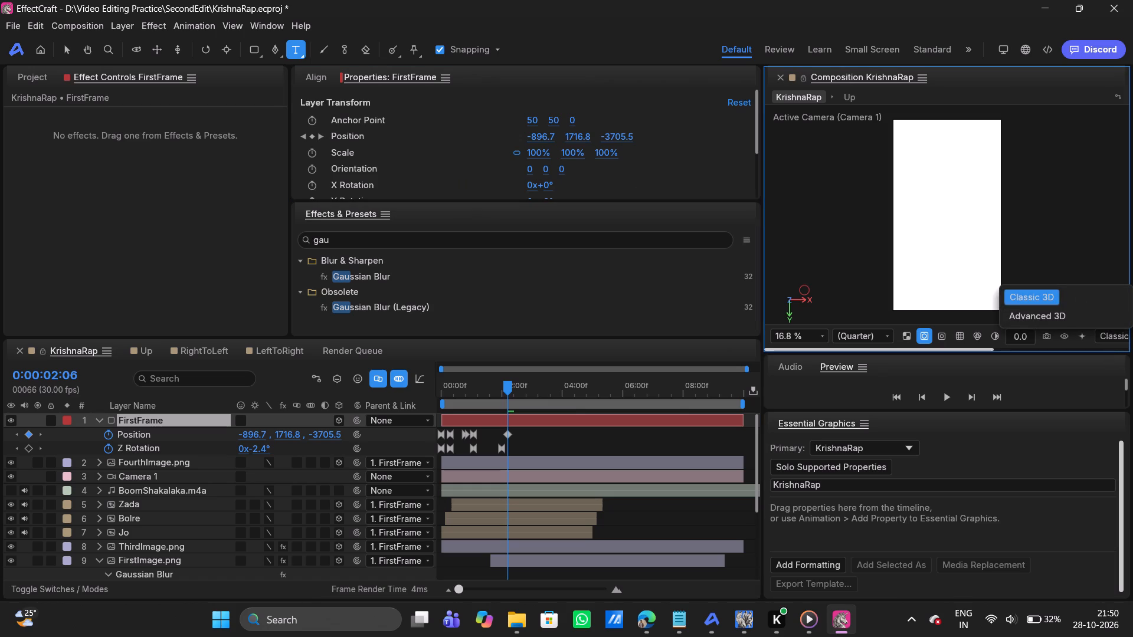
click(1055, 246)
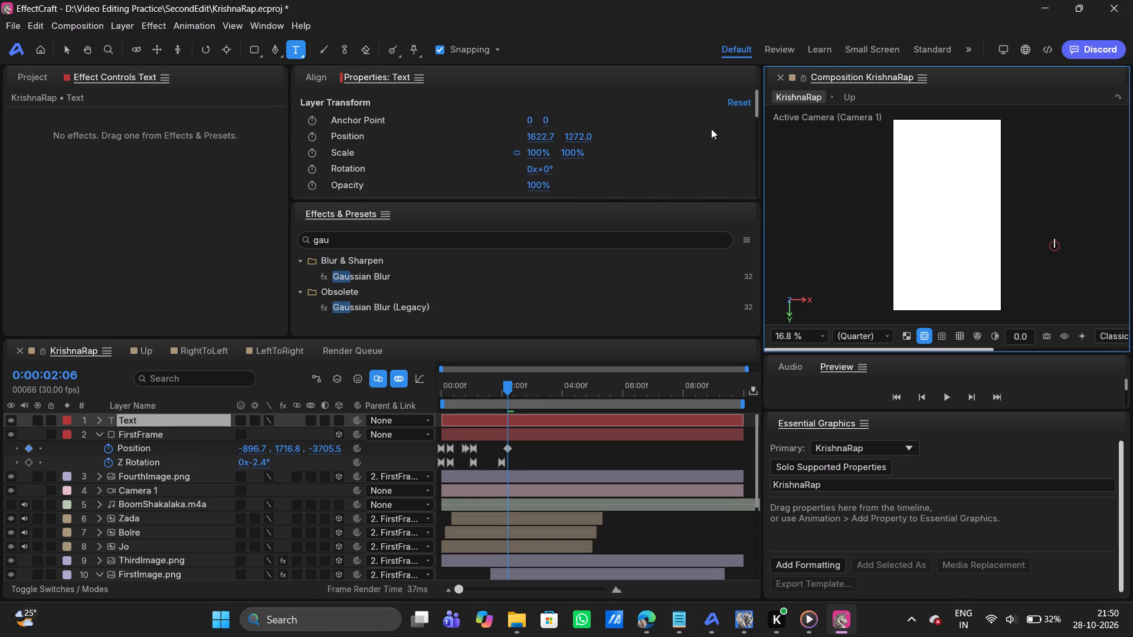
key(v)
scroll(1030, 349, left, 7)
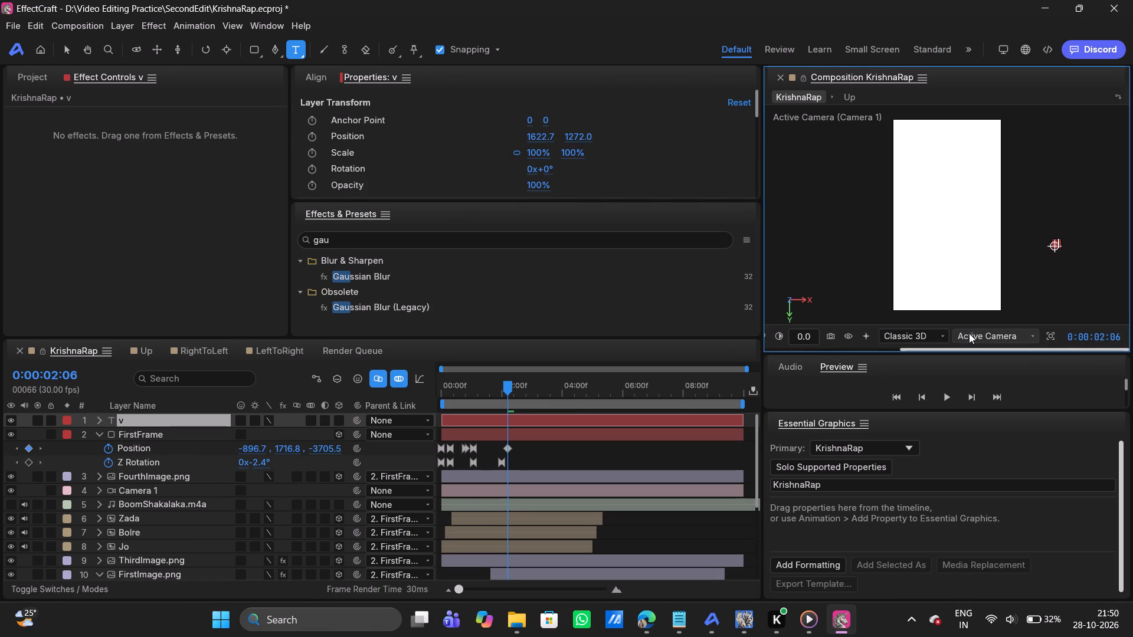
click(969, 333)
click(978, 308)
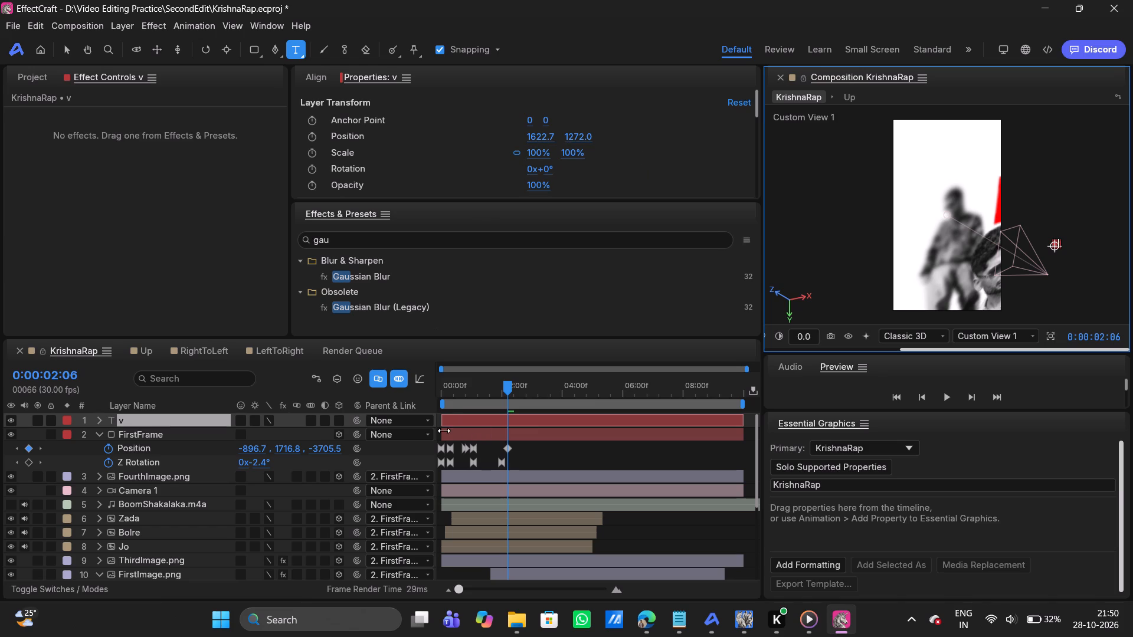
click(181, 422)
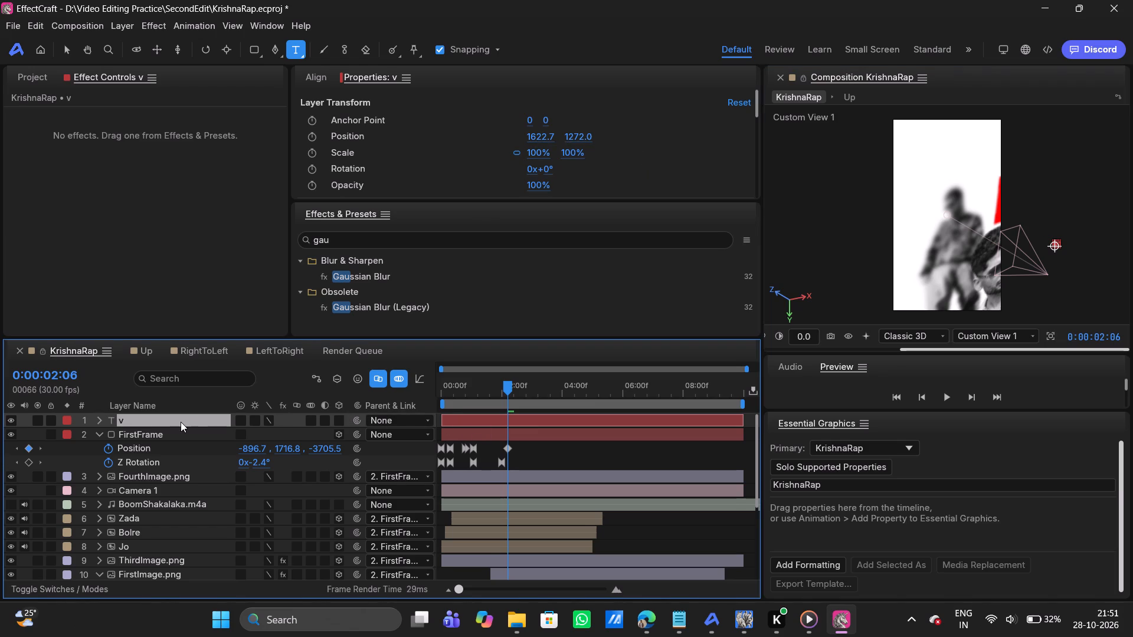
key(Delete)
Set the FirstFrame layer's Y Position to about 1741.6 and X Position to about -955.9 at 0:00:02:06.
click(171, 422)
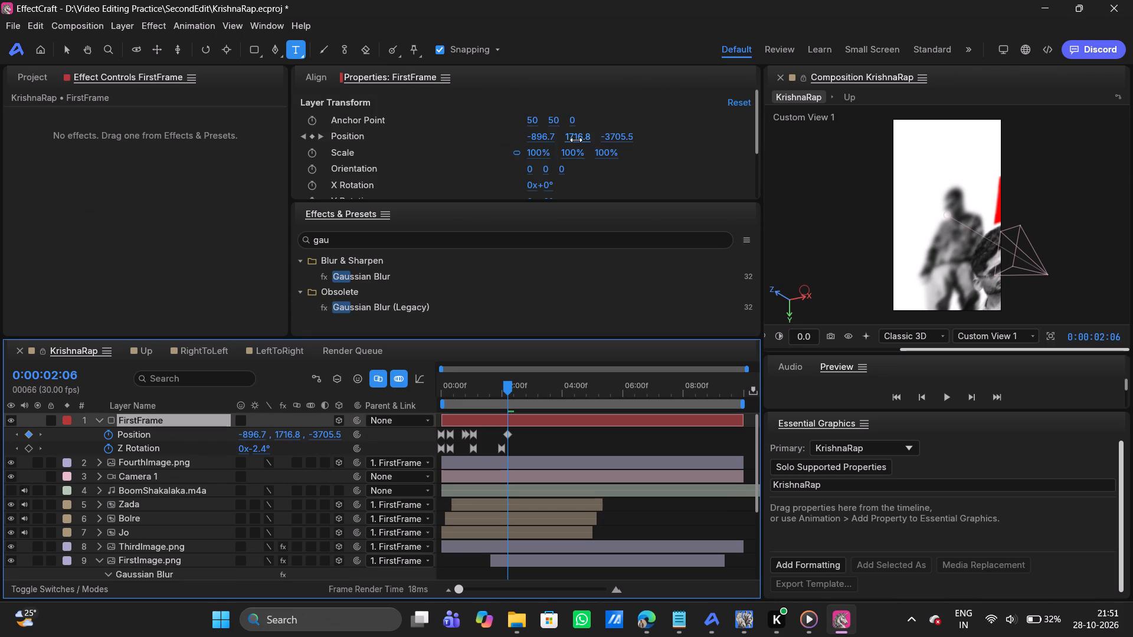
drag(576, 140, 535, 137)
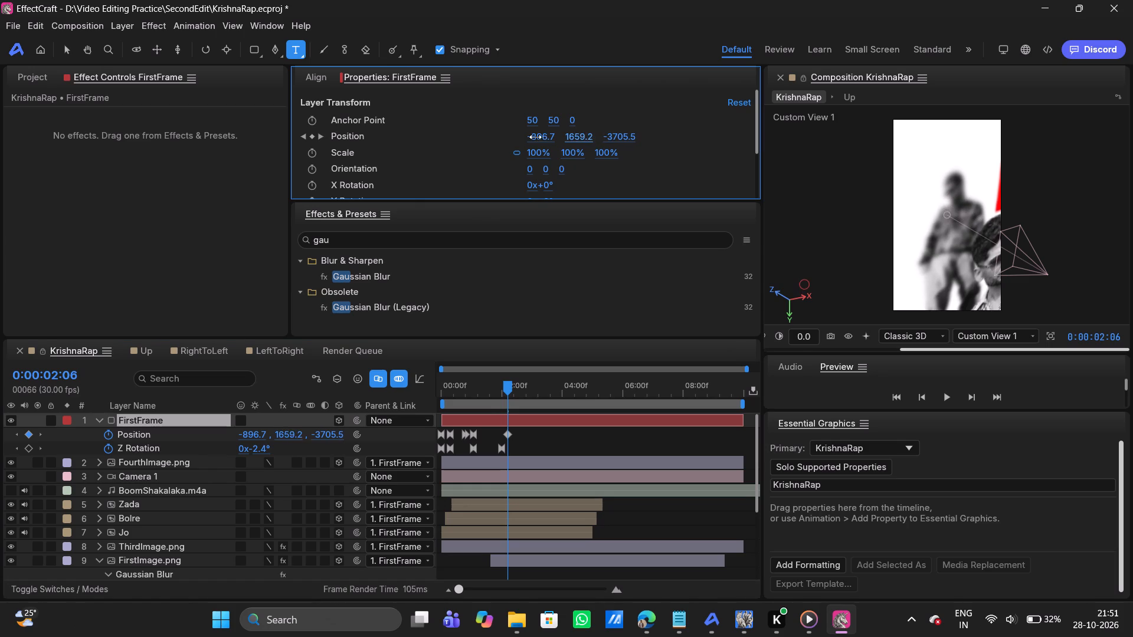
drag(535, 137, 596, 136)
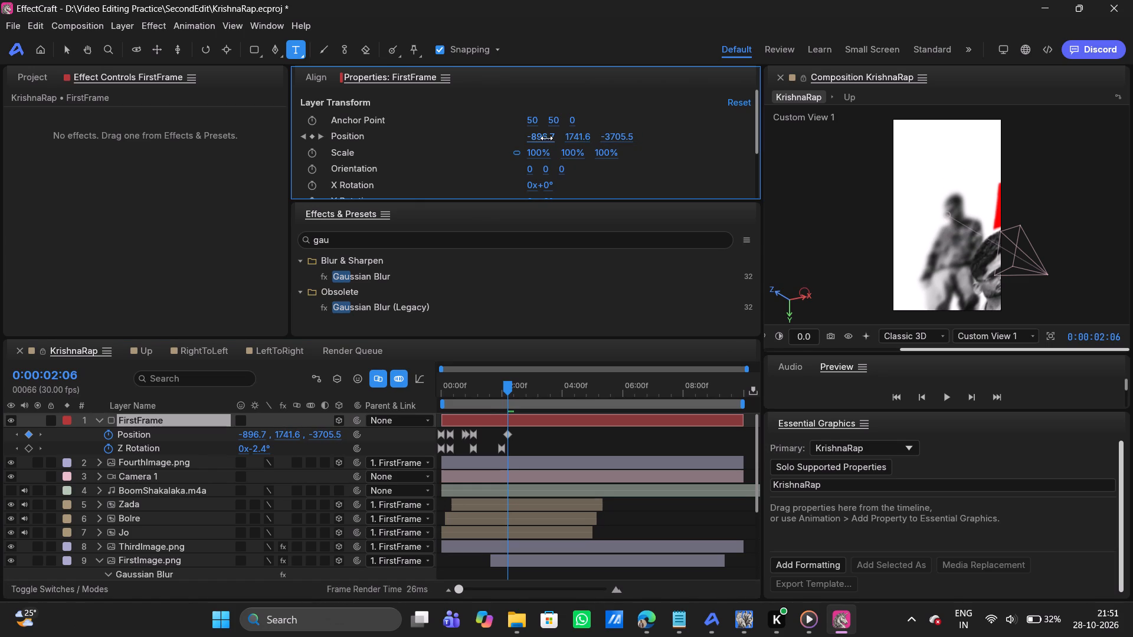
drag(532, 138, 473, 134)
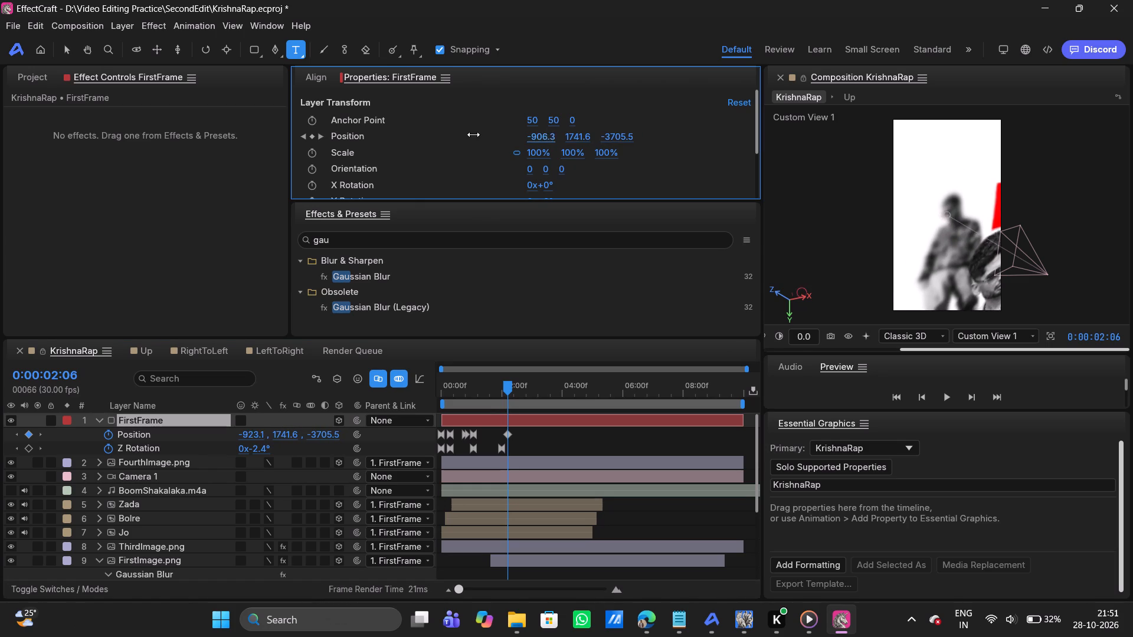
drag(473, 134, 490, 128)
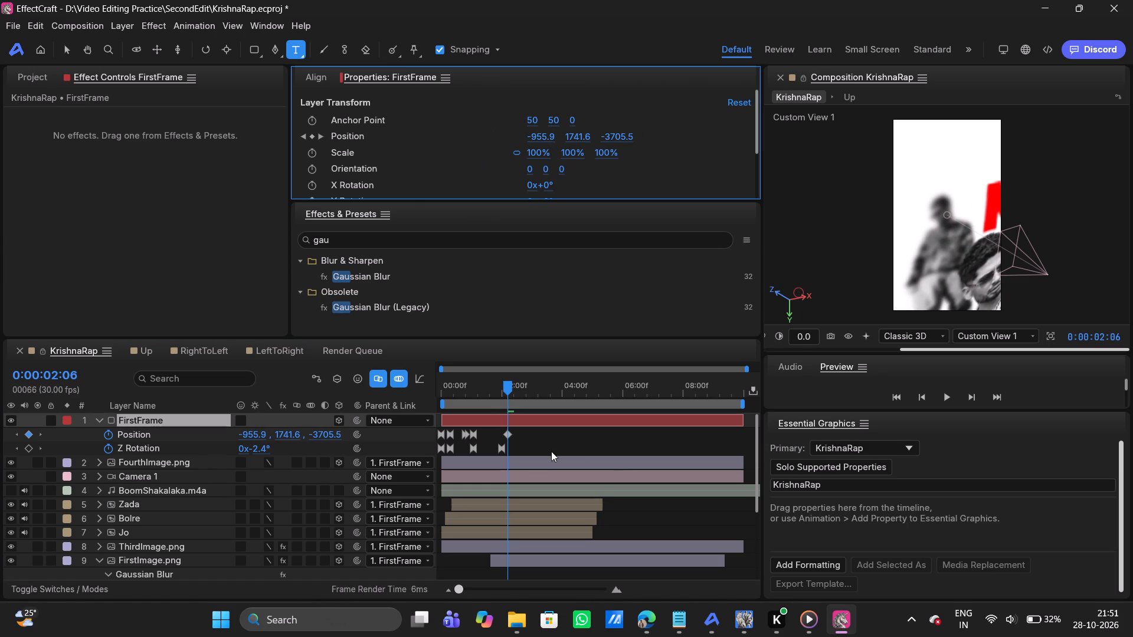
Set the FirstImage.png layer's Y Position to about -1185.6.
click(514, 464)
scroll(295, 505, down, 3)
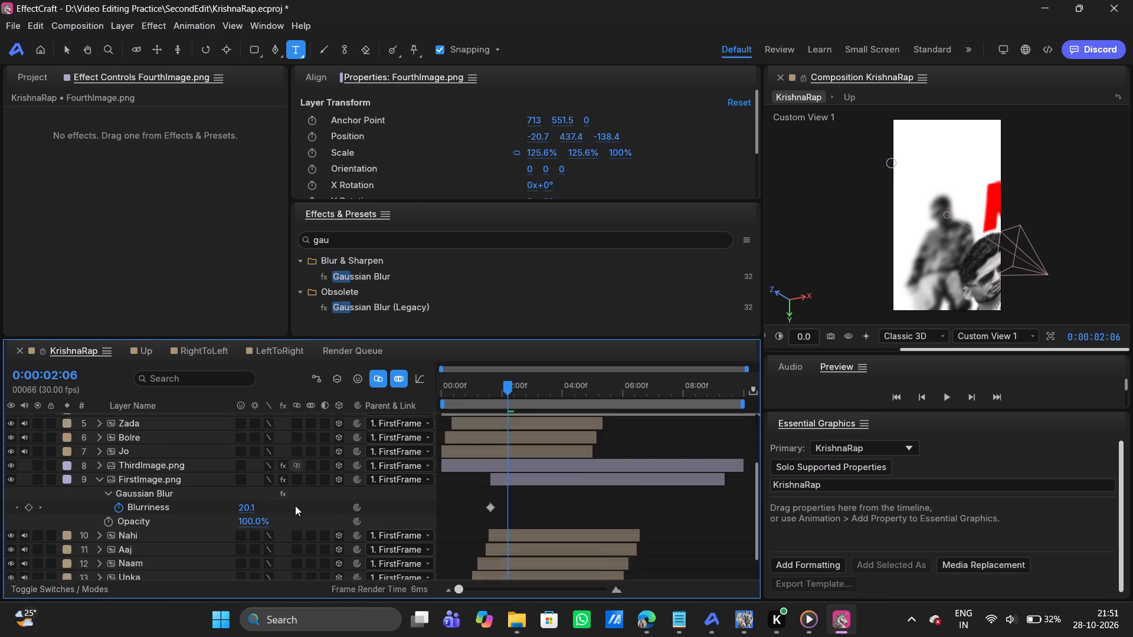
click(168, 447)
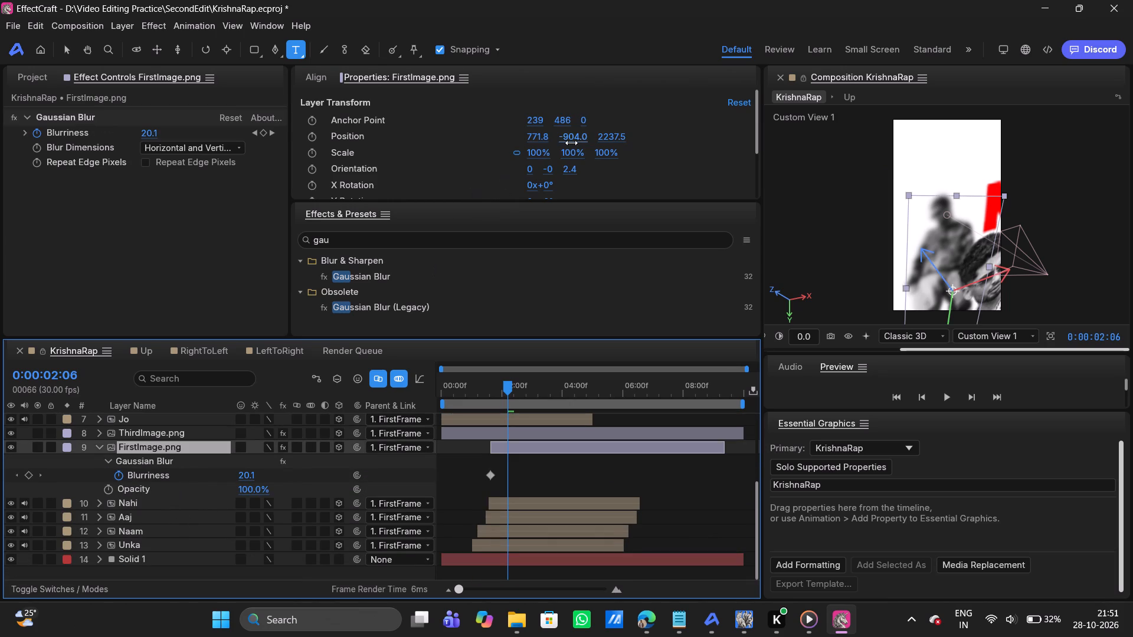
drag(578, 133, 366, 136)
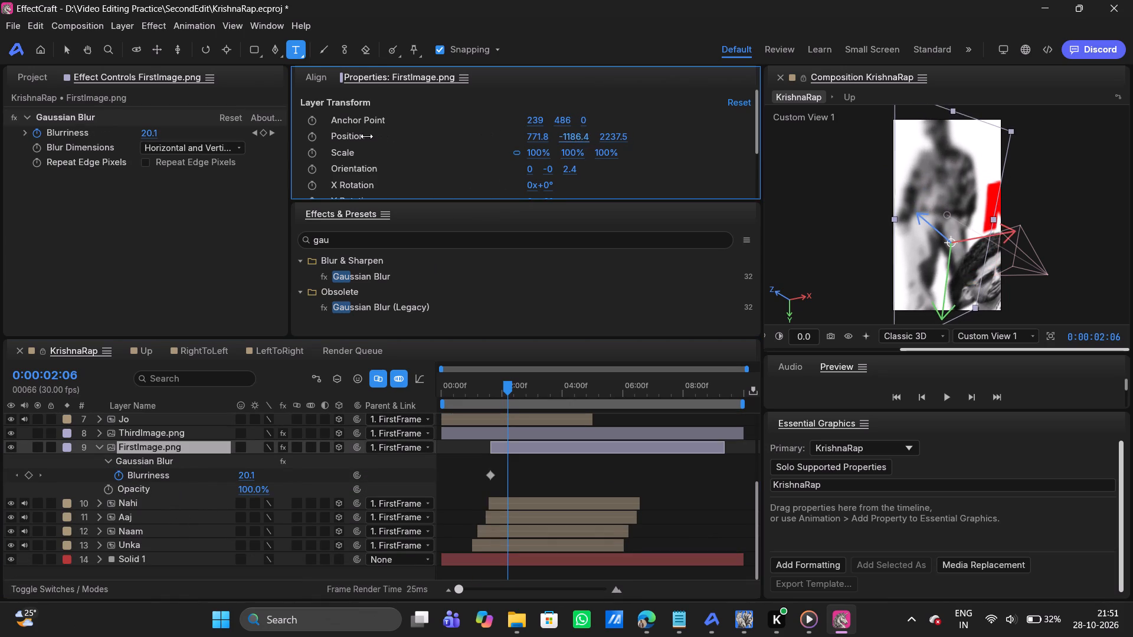
drag(366, 136, 368, 134)
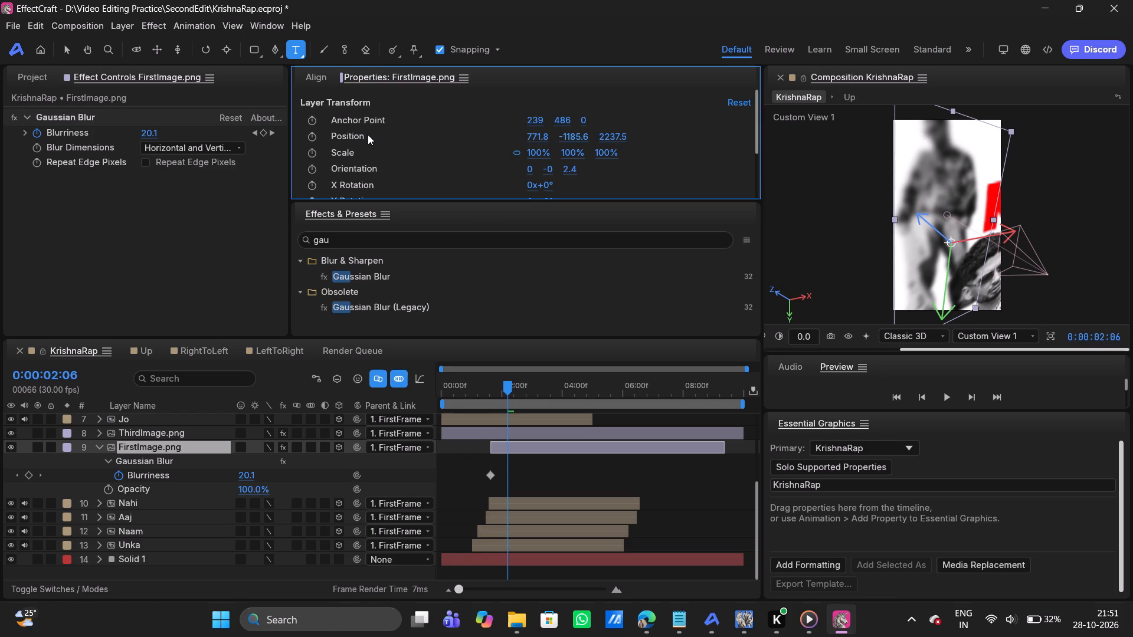
Compare the scene in the Active Camera, Custom View 2, Custom View 3 and Custom View 1 views.
click(991, 340)
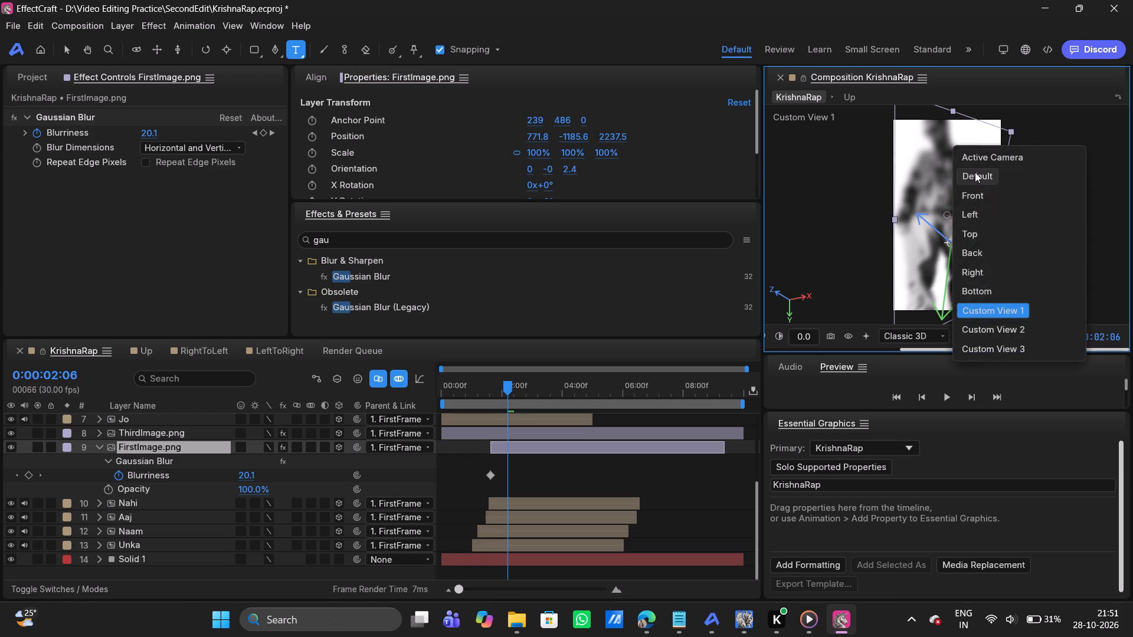
click(990, 157)
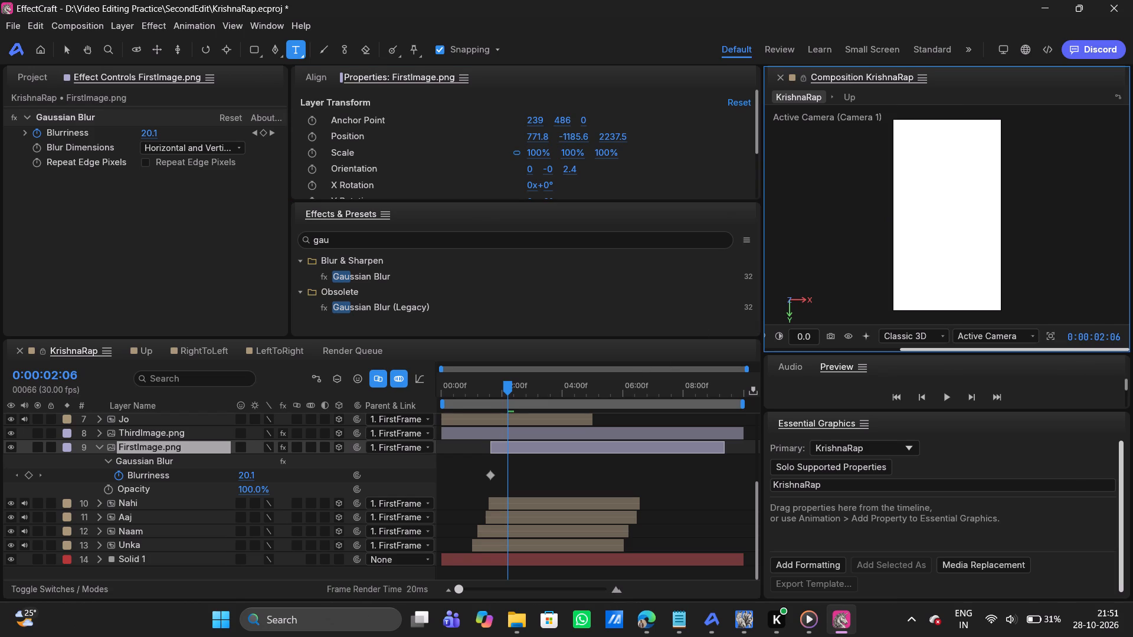
click(969, 338)
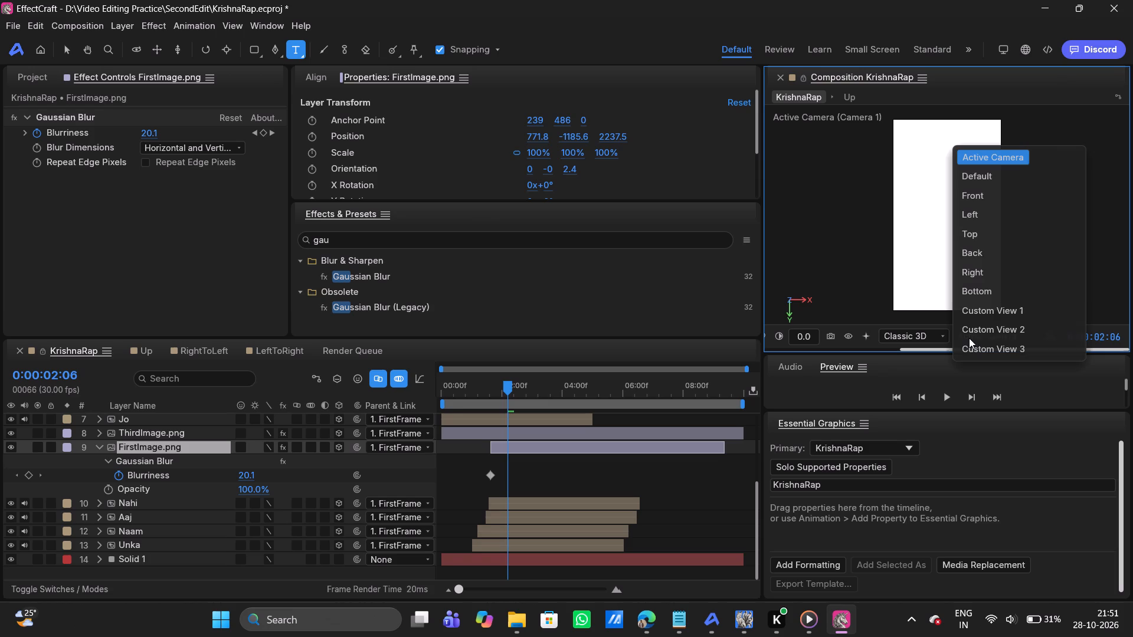
click(989, 330)
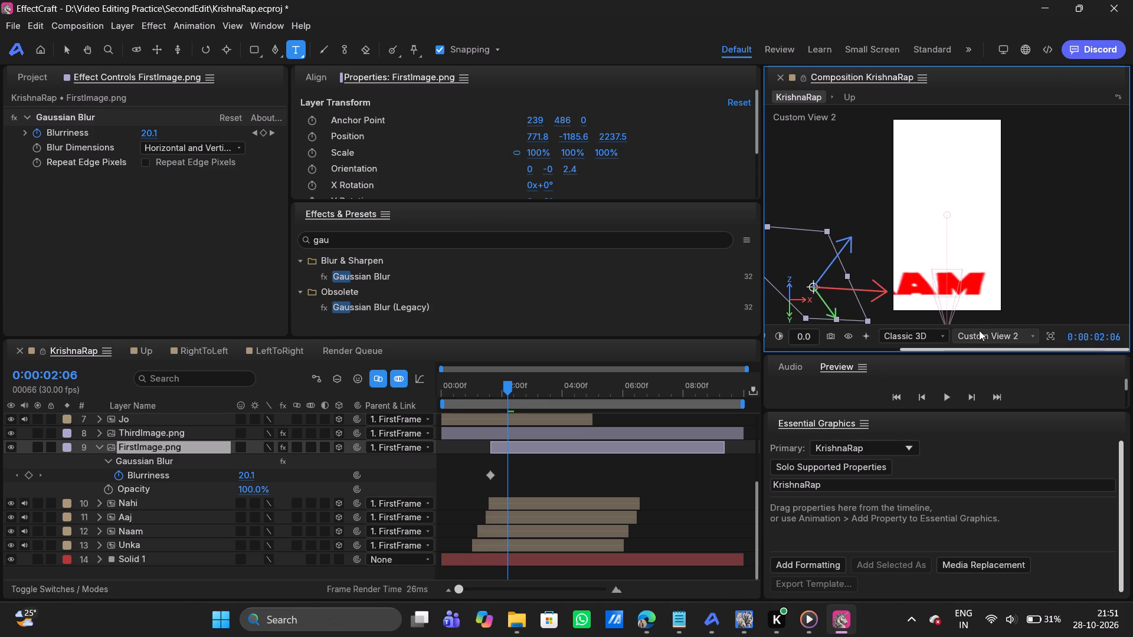
click(979, 330)
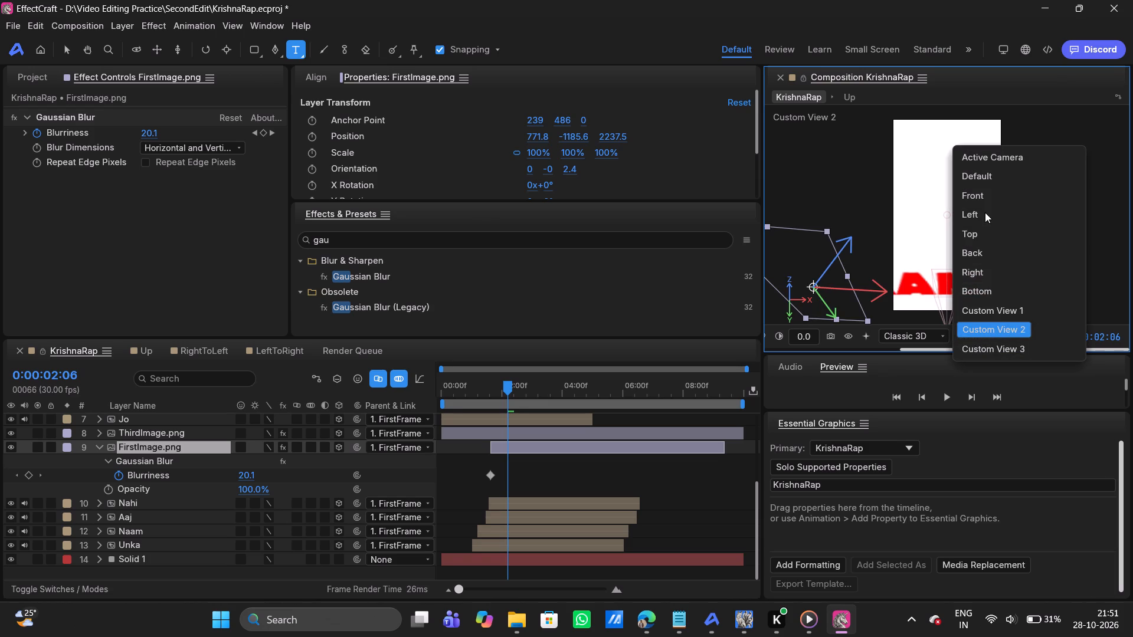
click(992, 352)
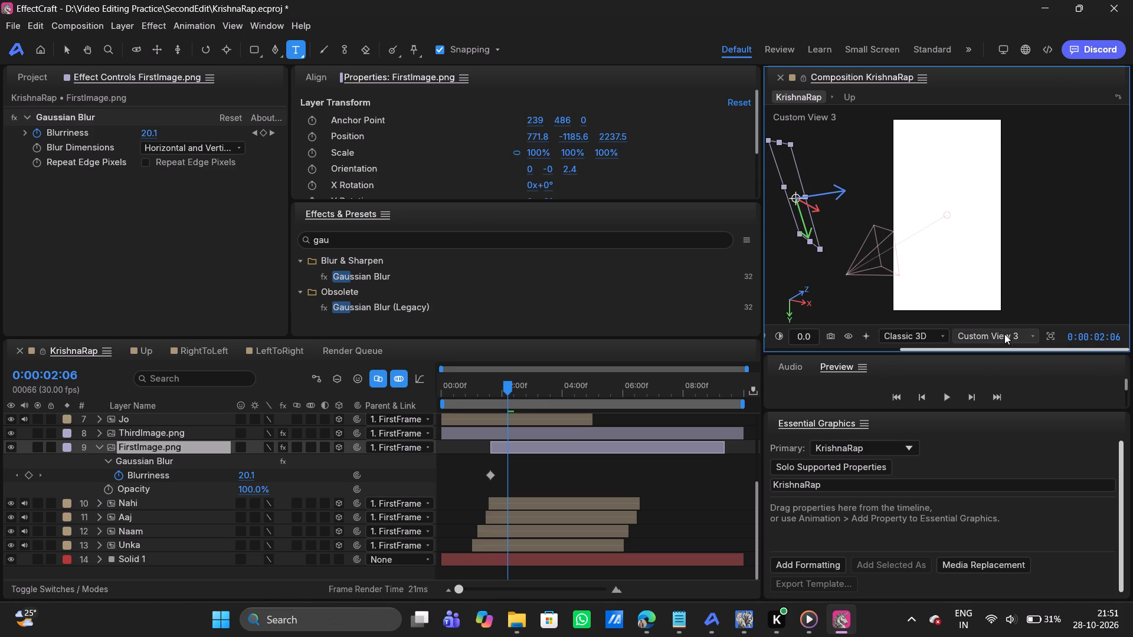
click(1004, 334)
click(991, 303)
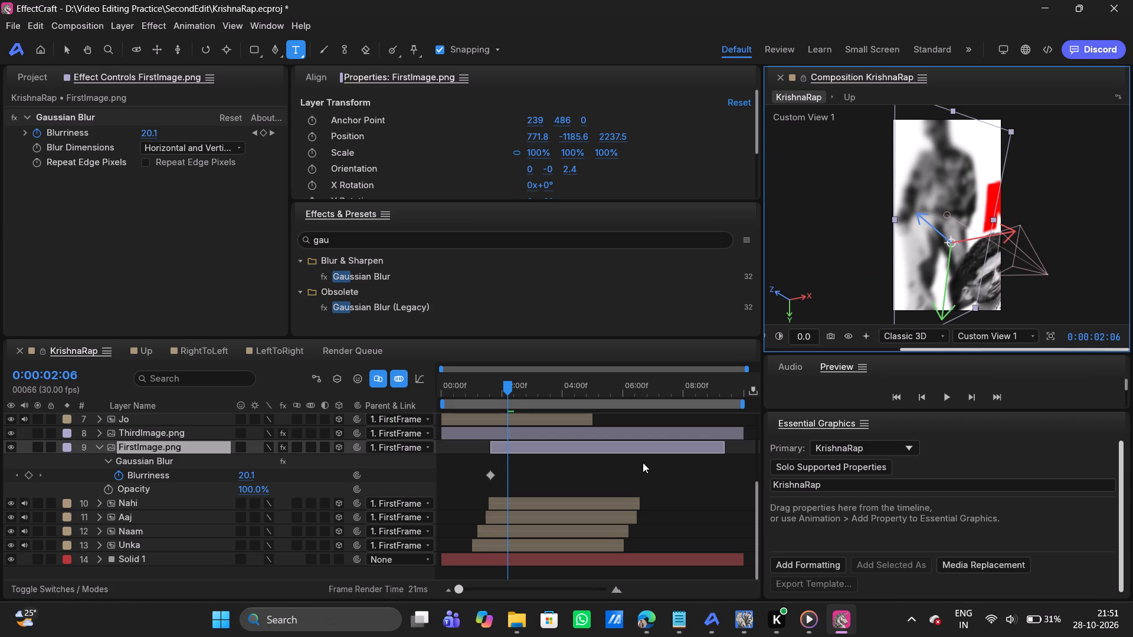
Delete the FirstFrame layer's Position keyframe at 0:00:02:06.
scroll(643, 462, up, 6)
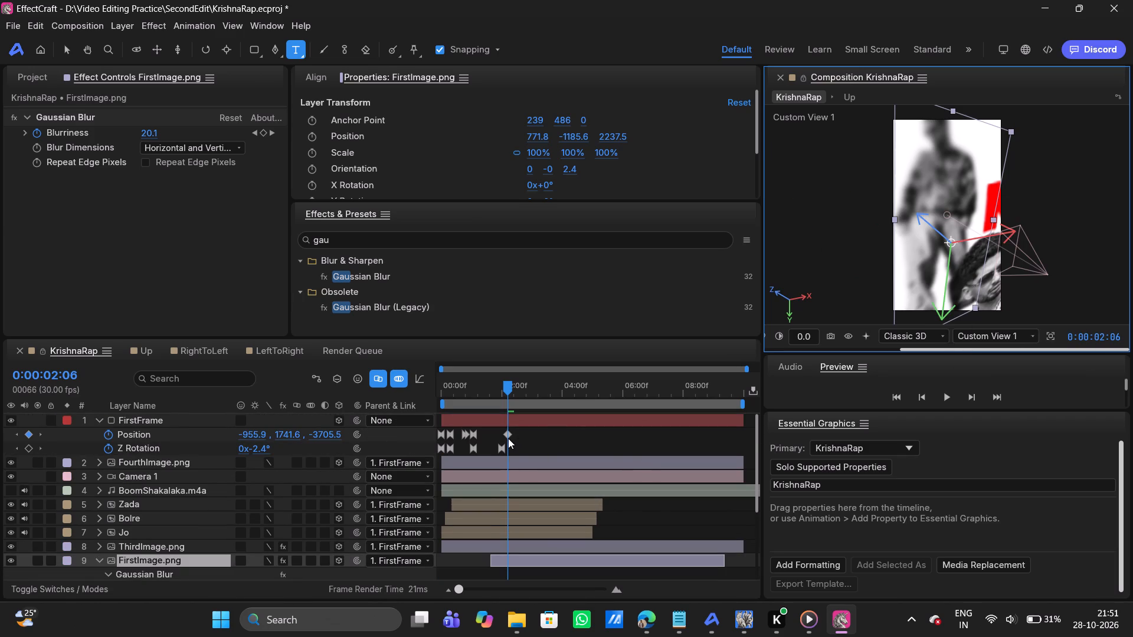
click(508, 438)
key(Delete)
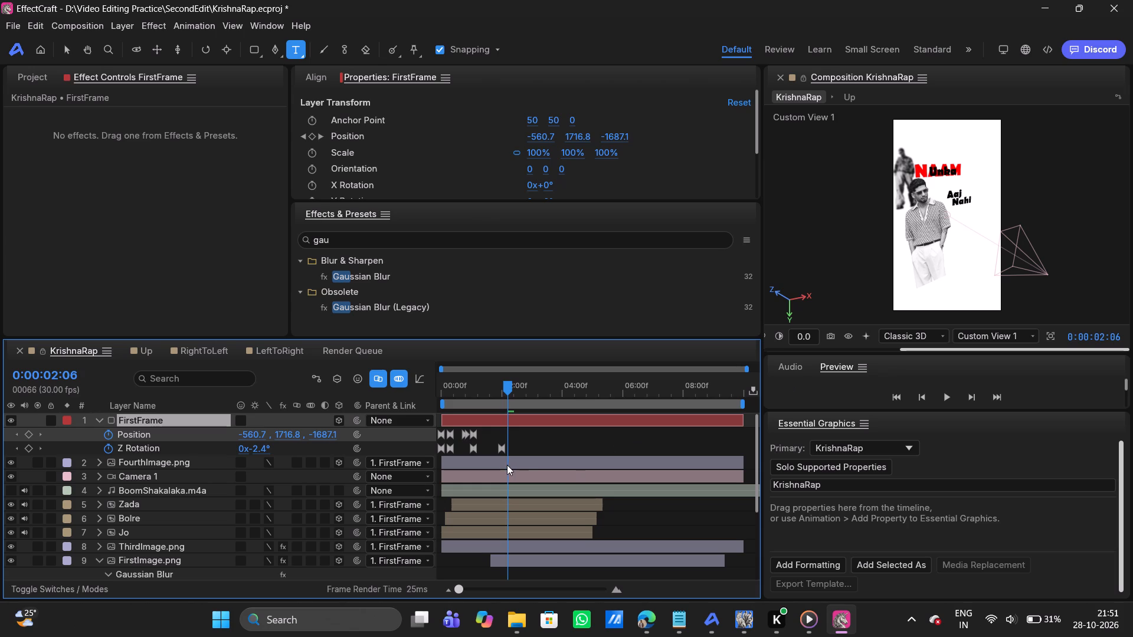
Return the view to Active Camera and set the FirstImage.png layer's Z Position to about 2198.3.
scroll(507, 465, down, 1)
click(518, 448)
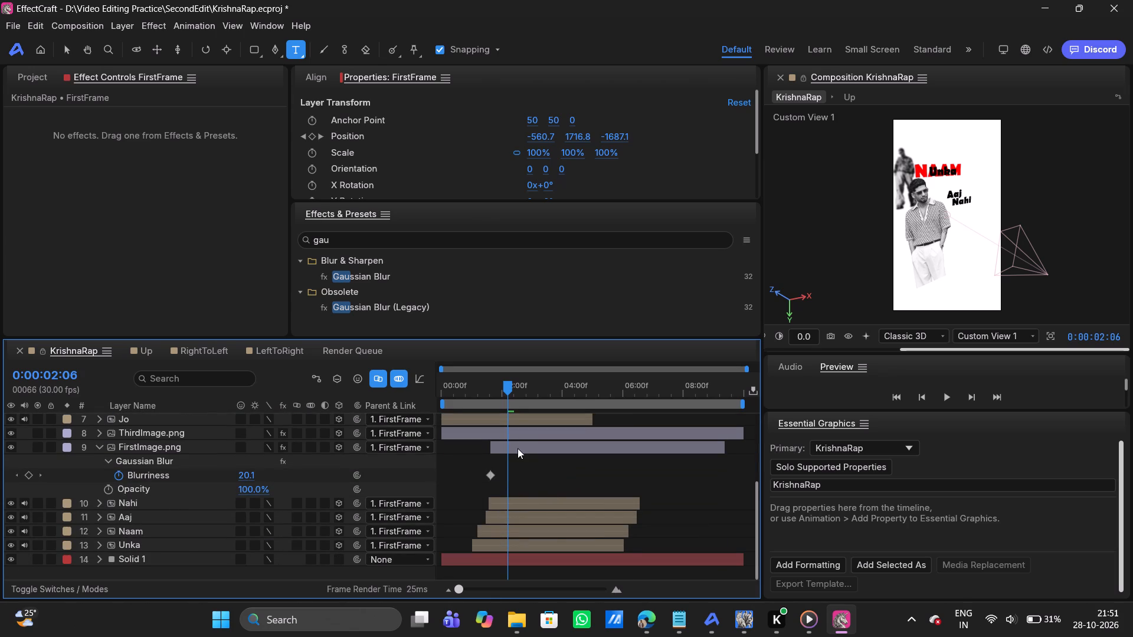
click(1030, 341)
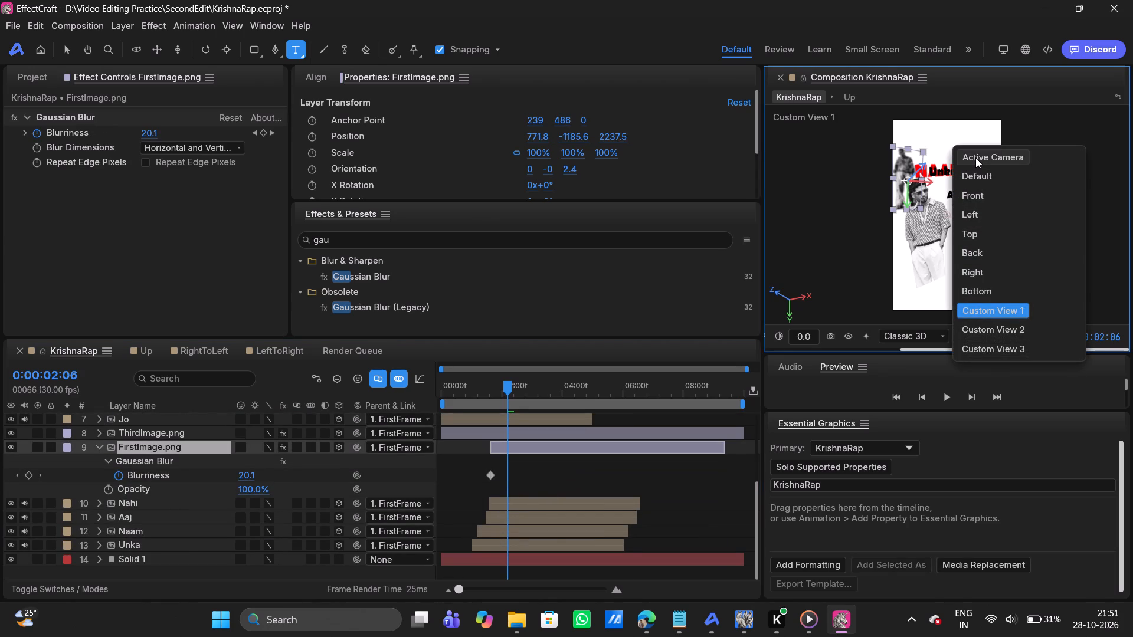
click(975, 157)
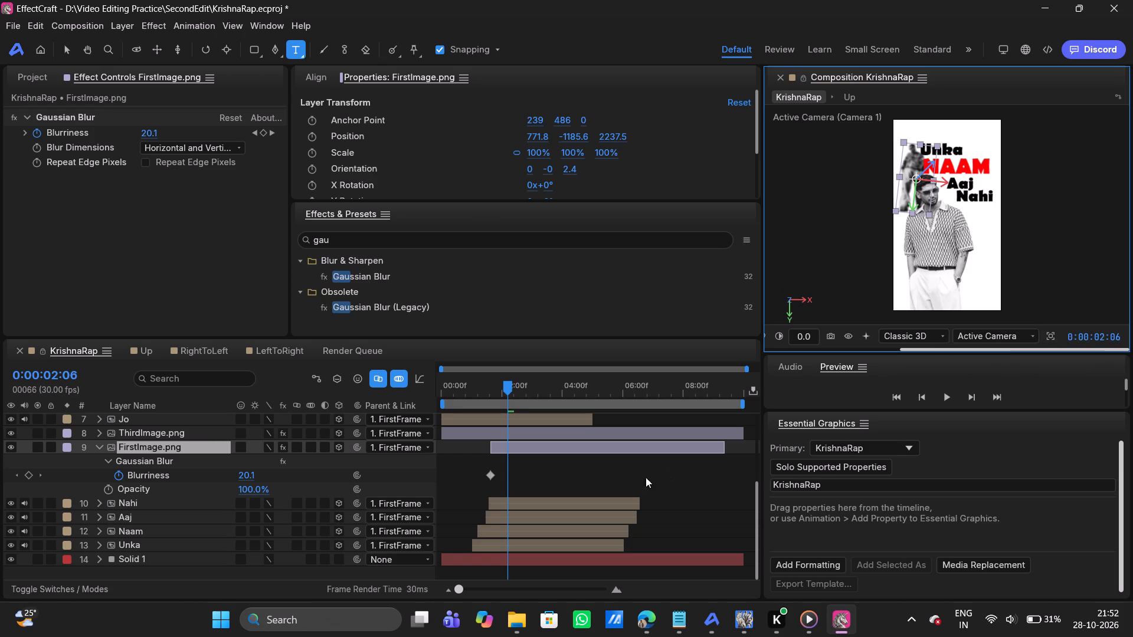
scroll(598, 480, up, 2)
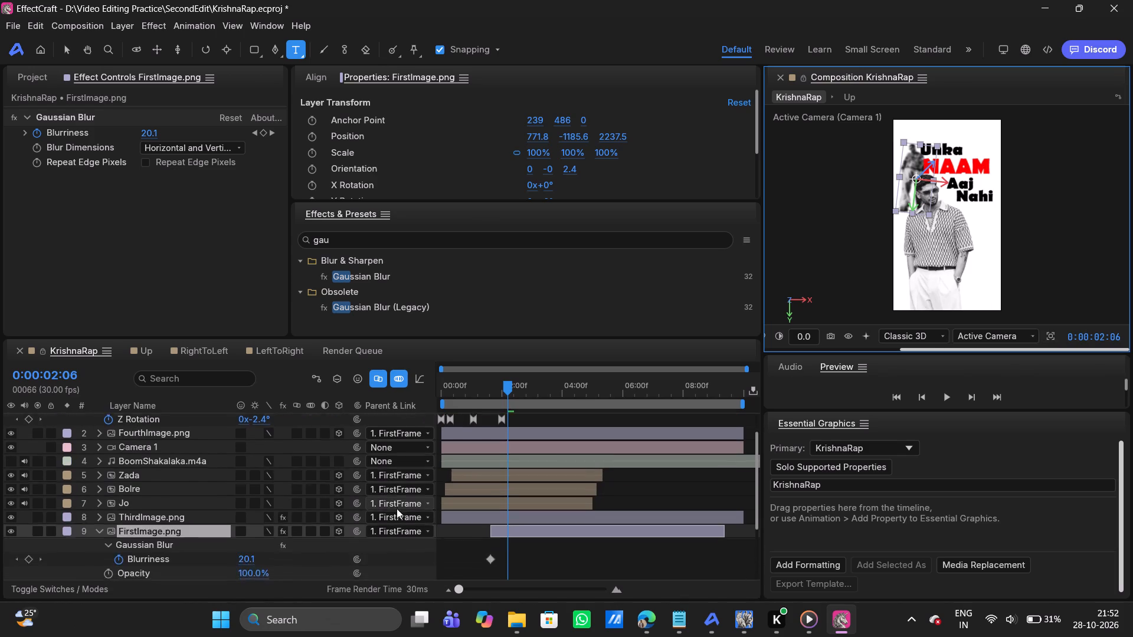
drag(608, 134, 499, 150)
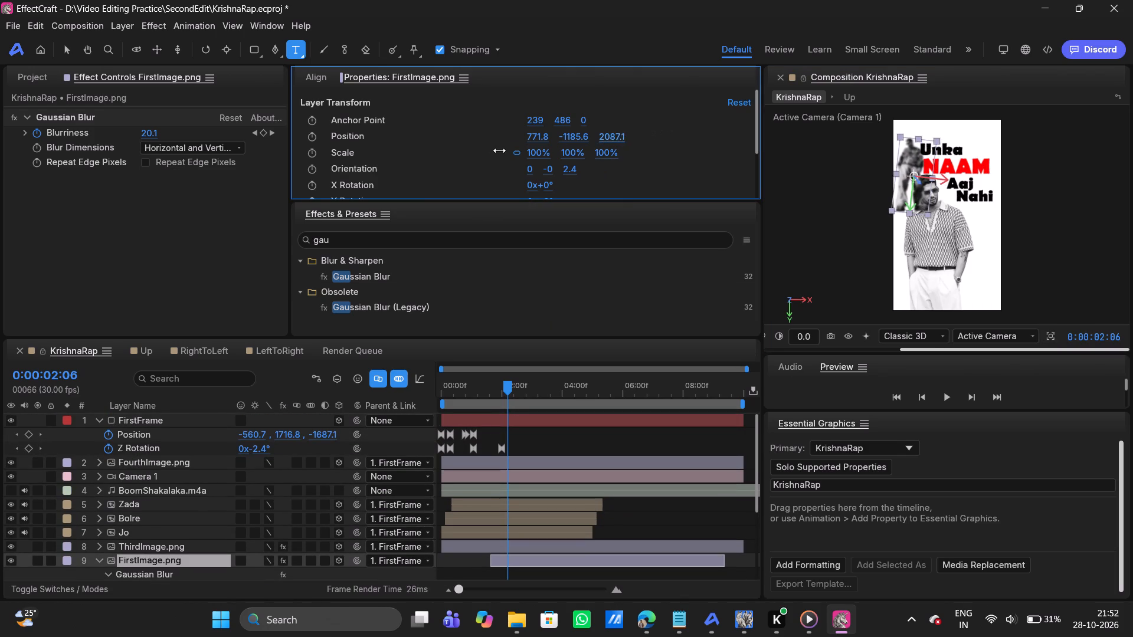
drag(499, 150, 577, 140)
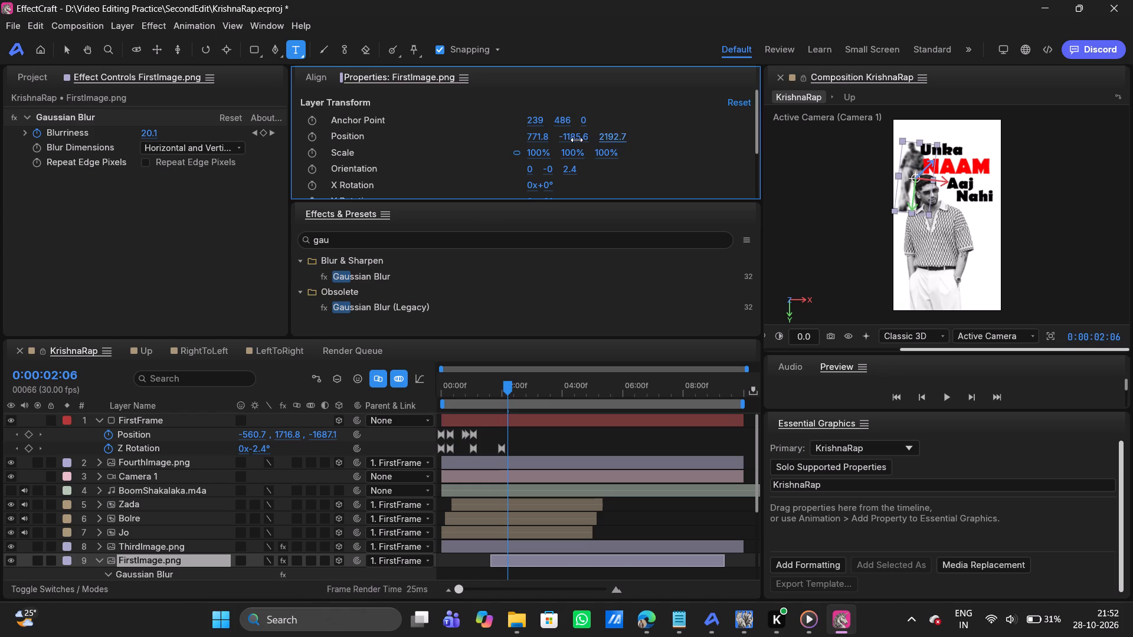
drag(577, 140, 577, 143)
drag(577, 143, 581, 143)
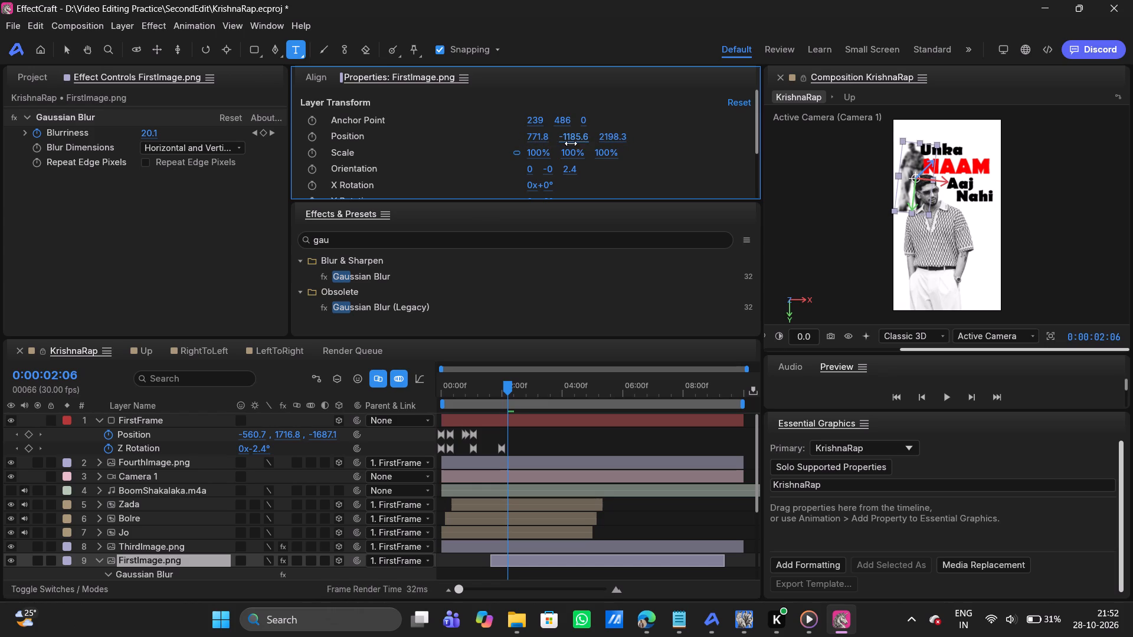
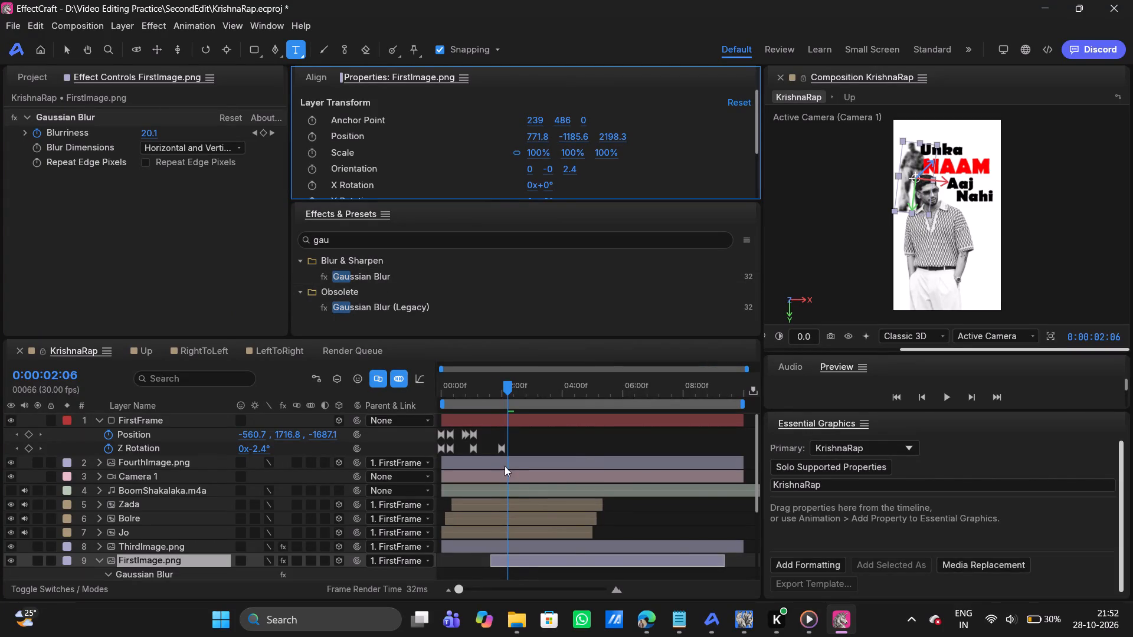
Add Position and Z Rotation keyframes to the FirstFrame layer at 0:00:02:06.
scroll(532, 560, down, 1)
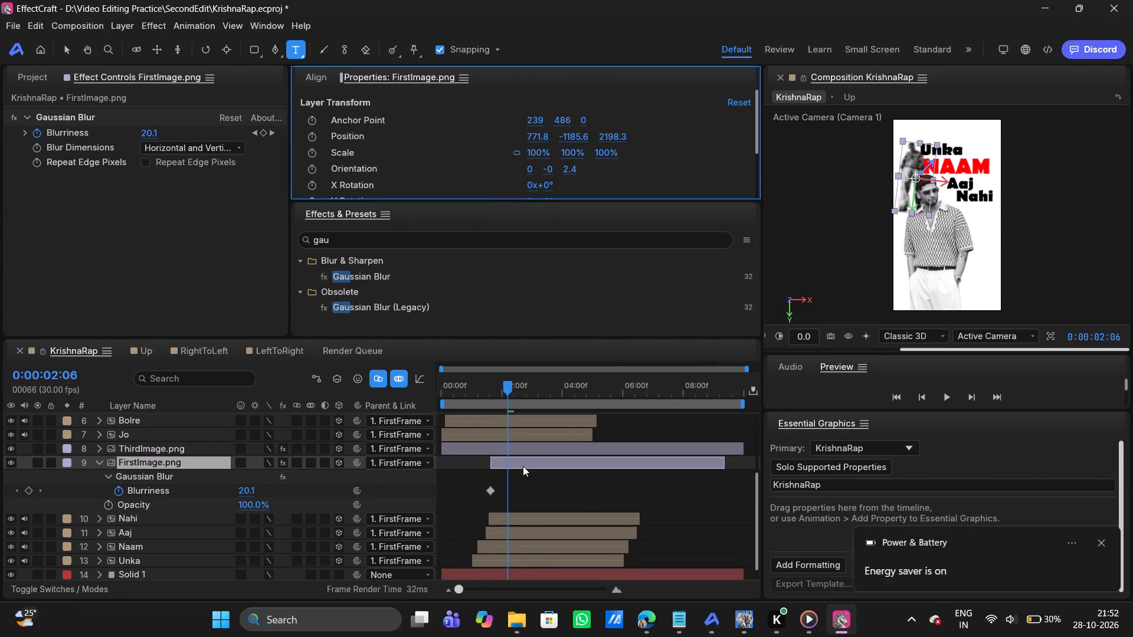
scroll(549, 471, up, 5)
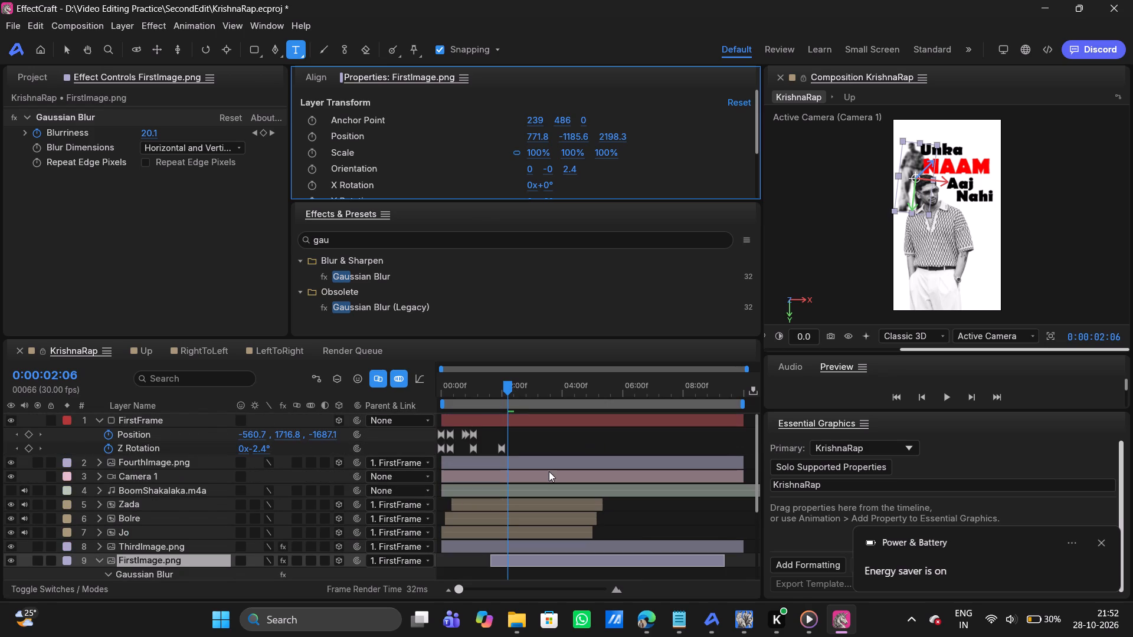
click(510, 420)
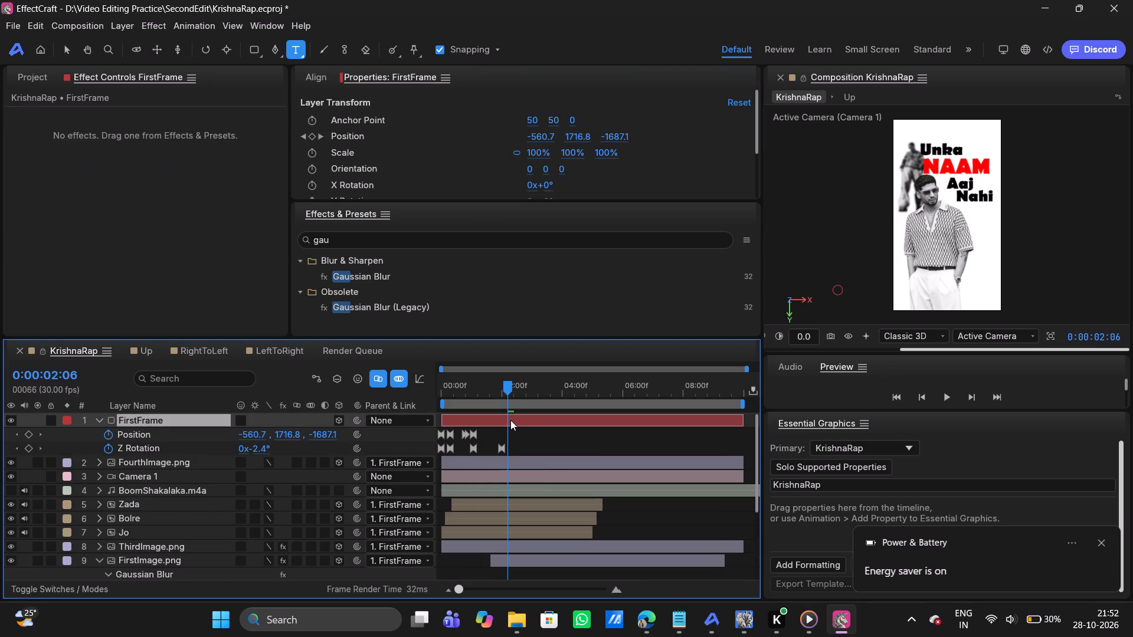
click(310, 138)
scroll(318, 179, down, 1)
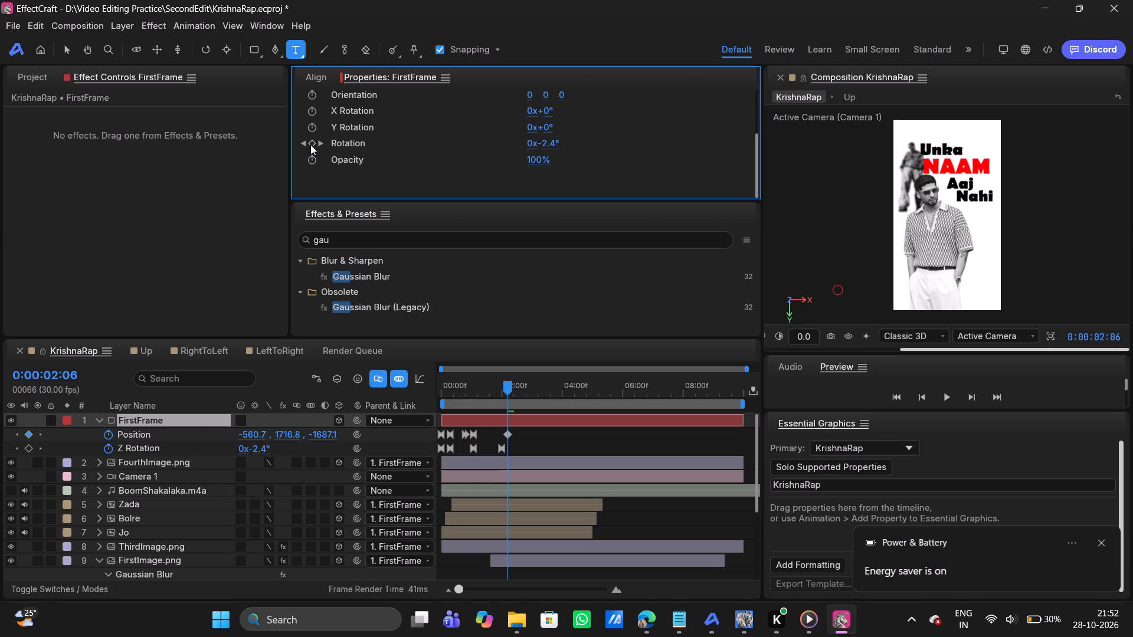
click(310, 145)
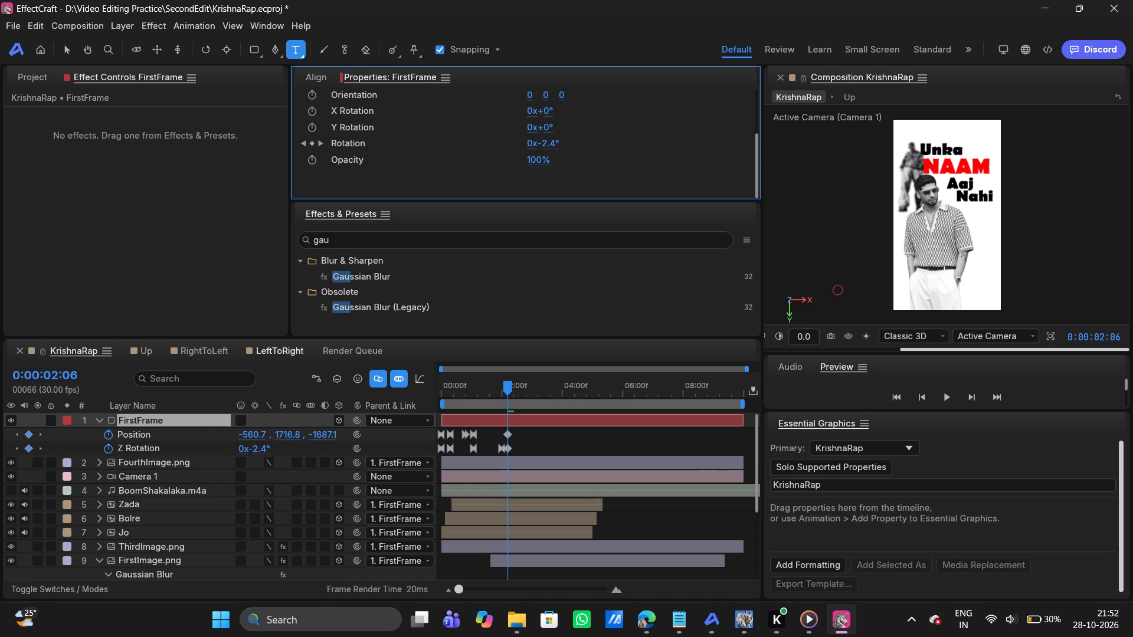
Check the keyframe interpolation of FirstFrame's Z Rotation keyframe just before 0:00:02:06, keeping Current Settings.
click(499, 447)
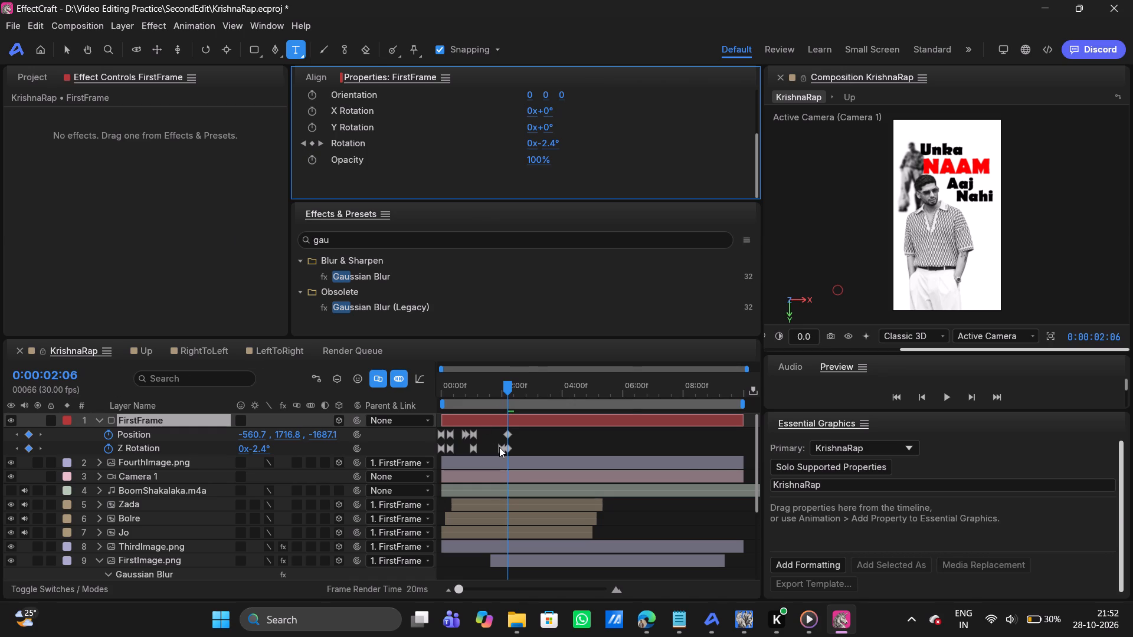
right_click(499, 447)
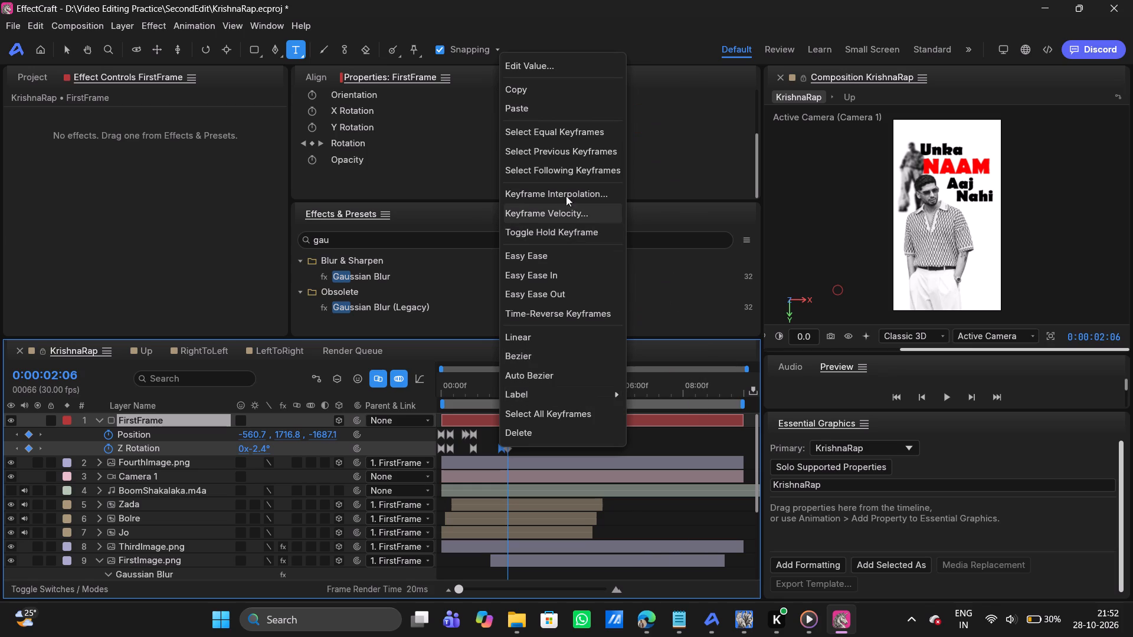
click(565, 184)
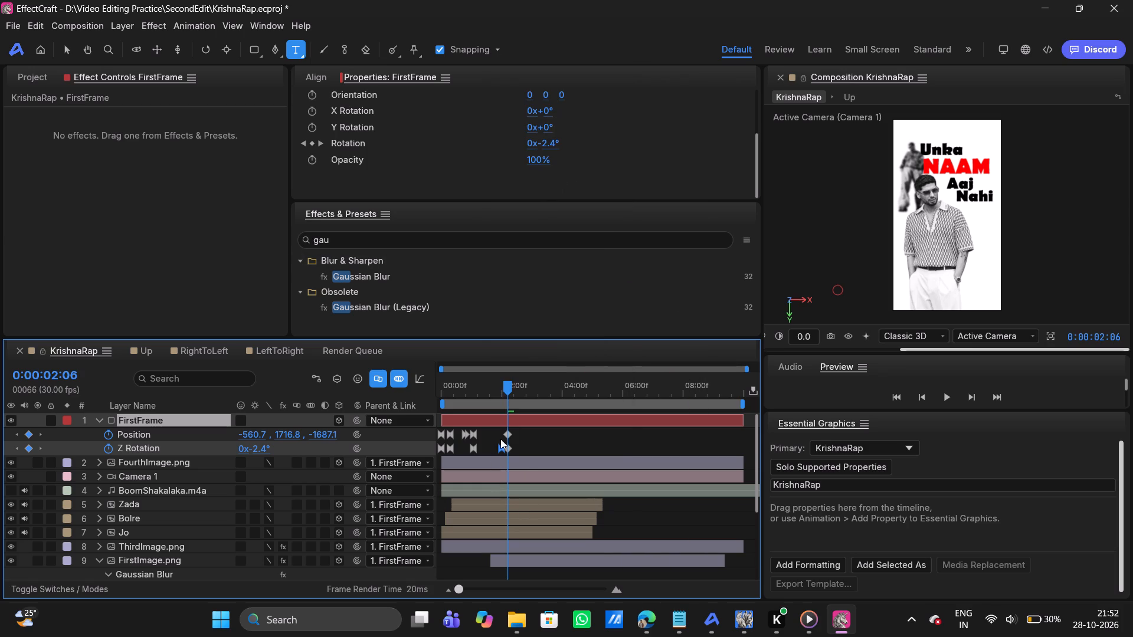
right_click(502, 445)
click(595, 191)
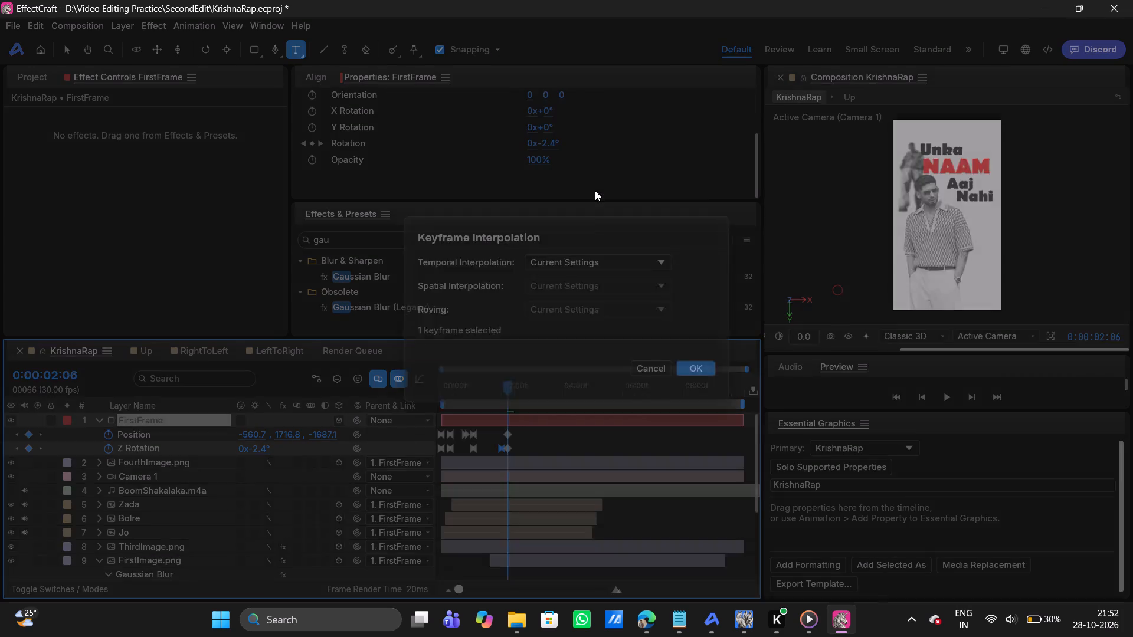
click(690, 369)
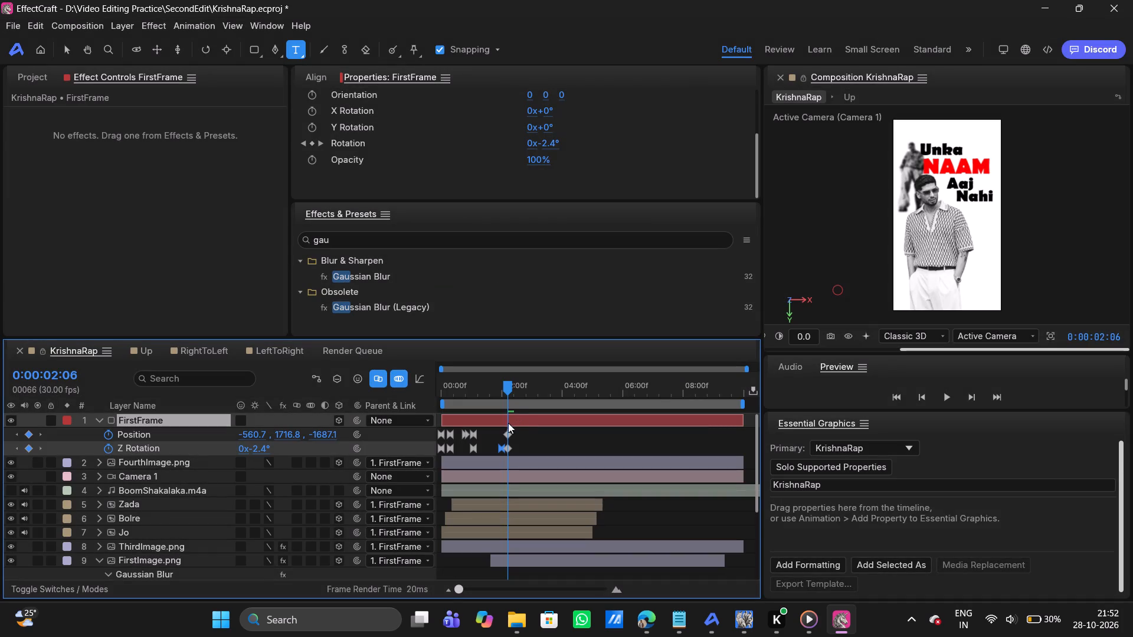
Set the Spatial Interpolation of FirstFrame's last Position keyframe before 0:00:02:06 to Linear.
click(475, 434)
right_click(475, 434)
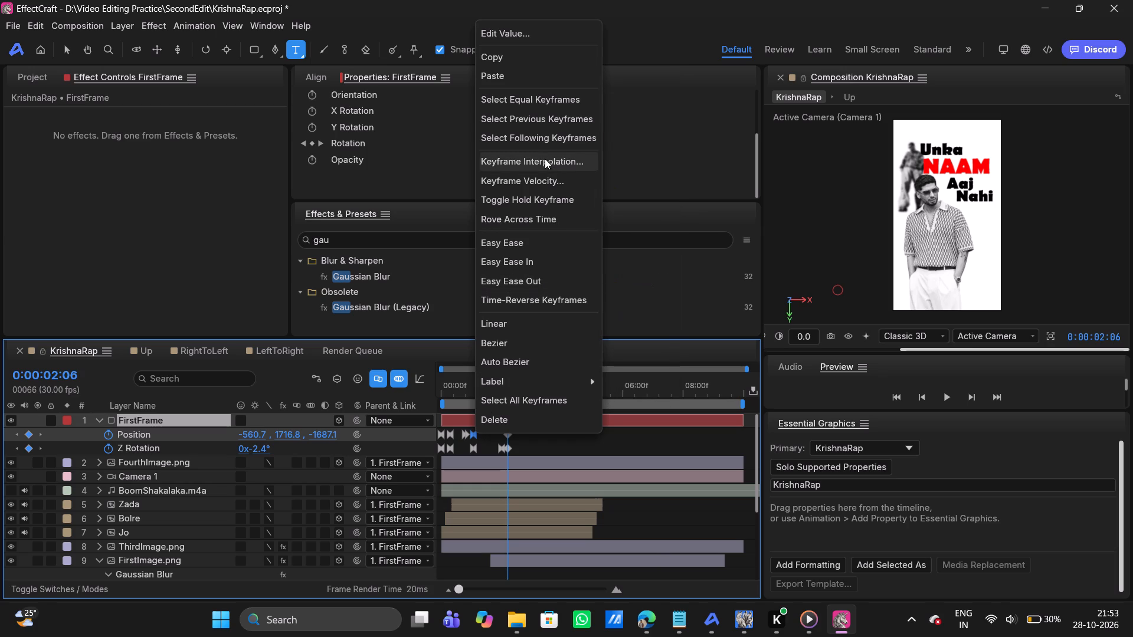
click(544, 160)
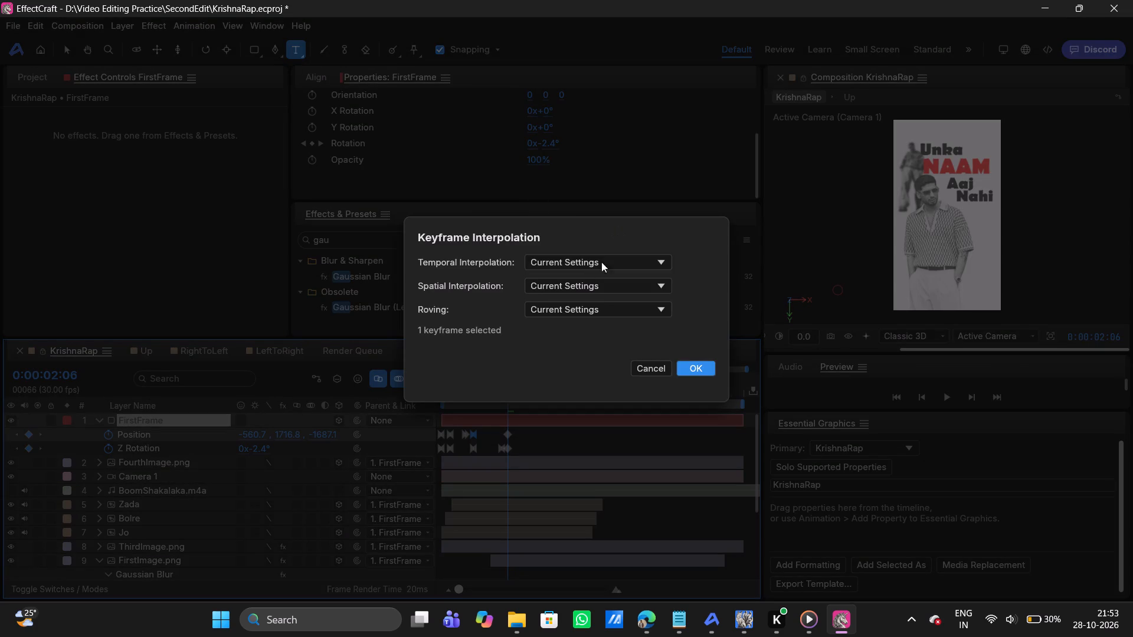
click(587, 283)
click(570, 324)
click(695, 368)
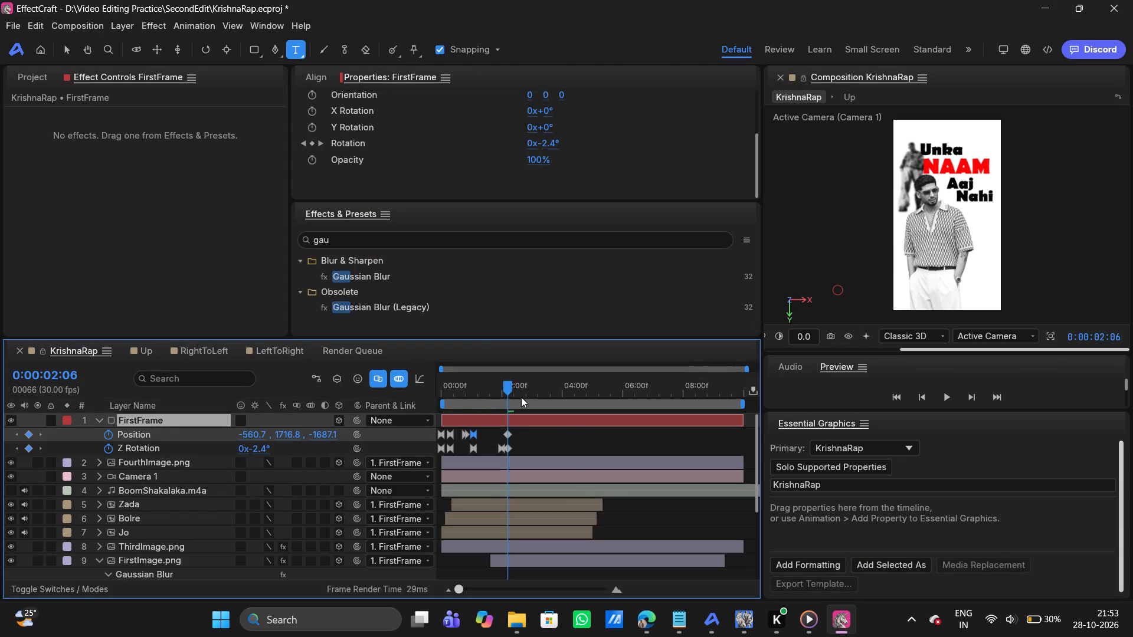
At 0:00:02:08, set the FirstFrame layer's Z Position to about -3704.7.
click(509, 388)
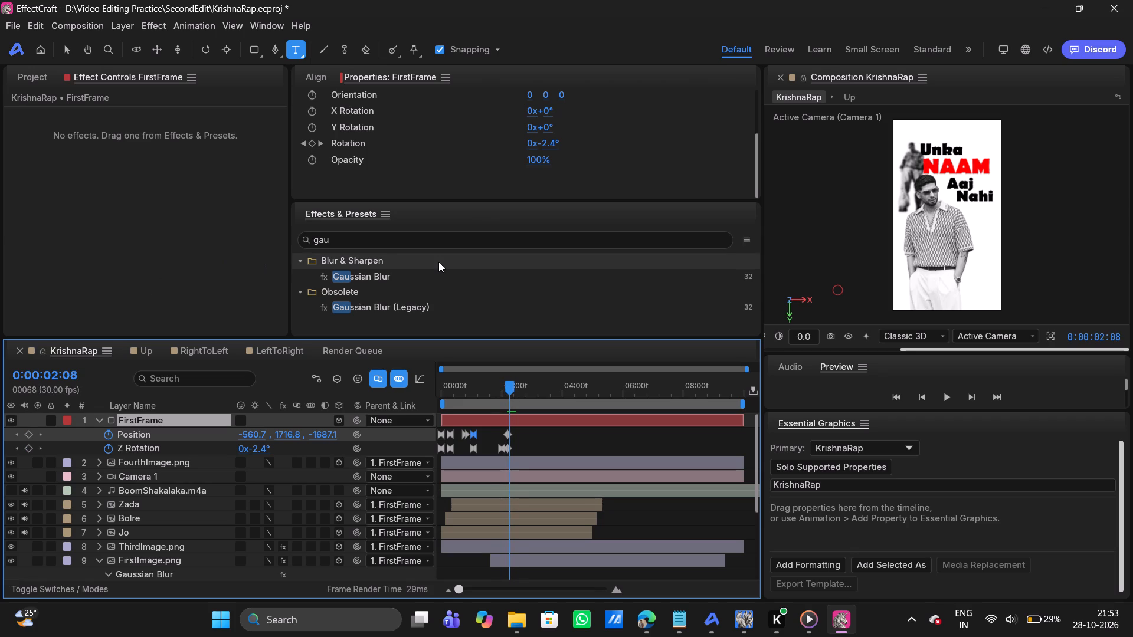
scroll(438, 262, up, 1)
scroll(420, 175, up, 1)
scroll(420, 175, down, 2)
scroll(556, 433, down, 3)
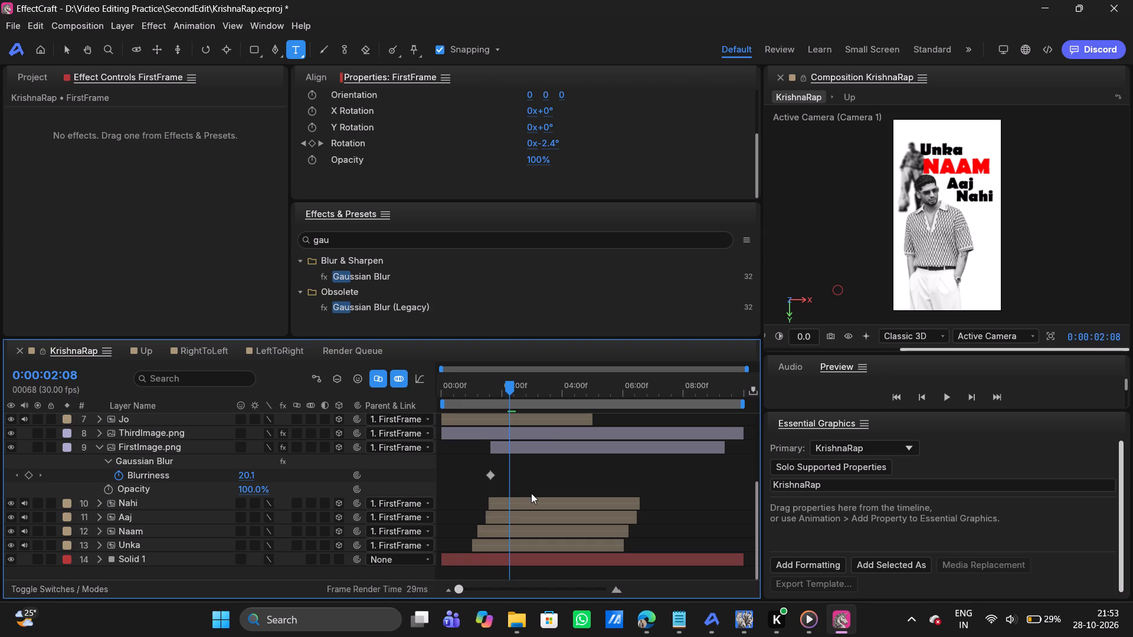
click(520, 447)
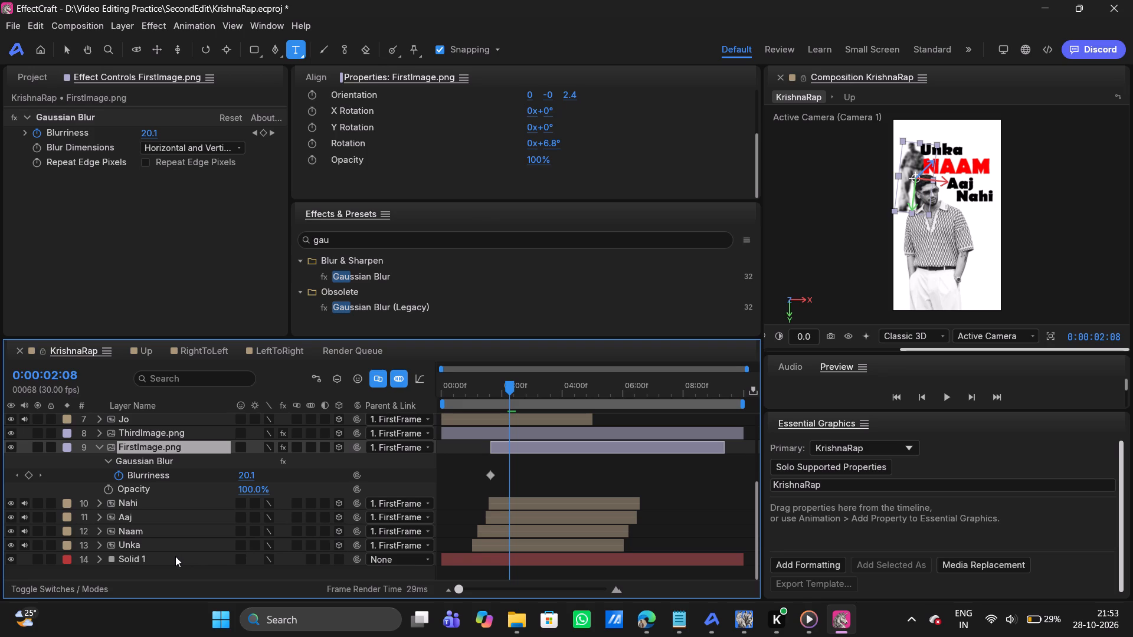
scroll(300, 461, up, 1)
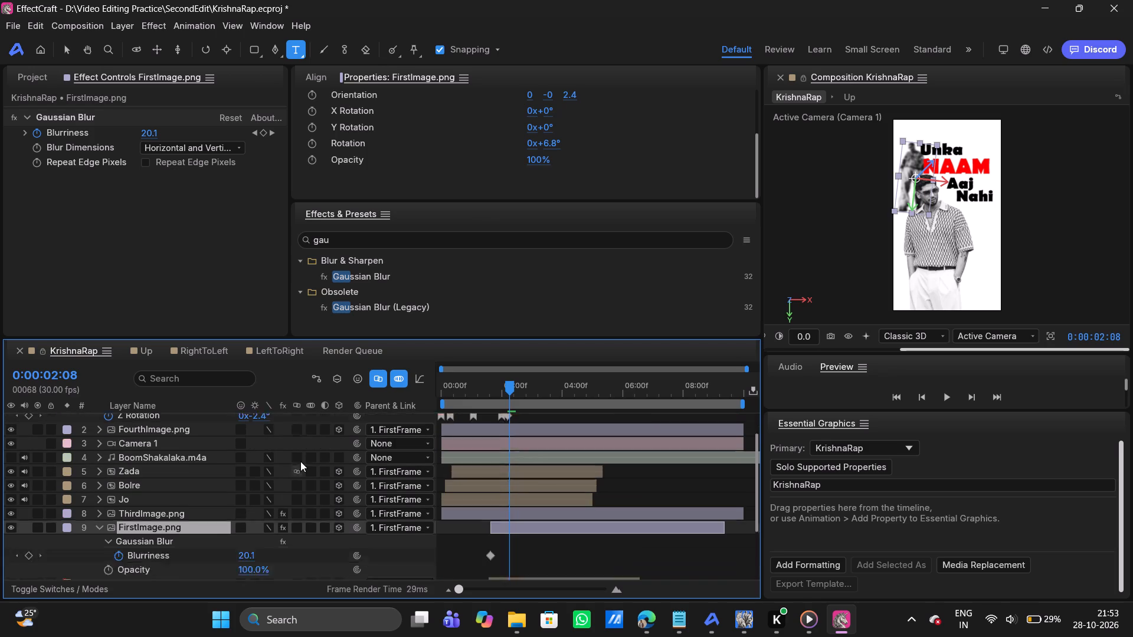
scroll(300, 461, up, 1)
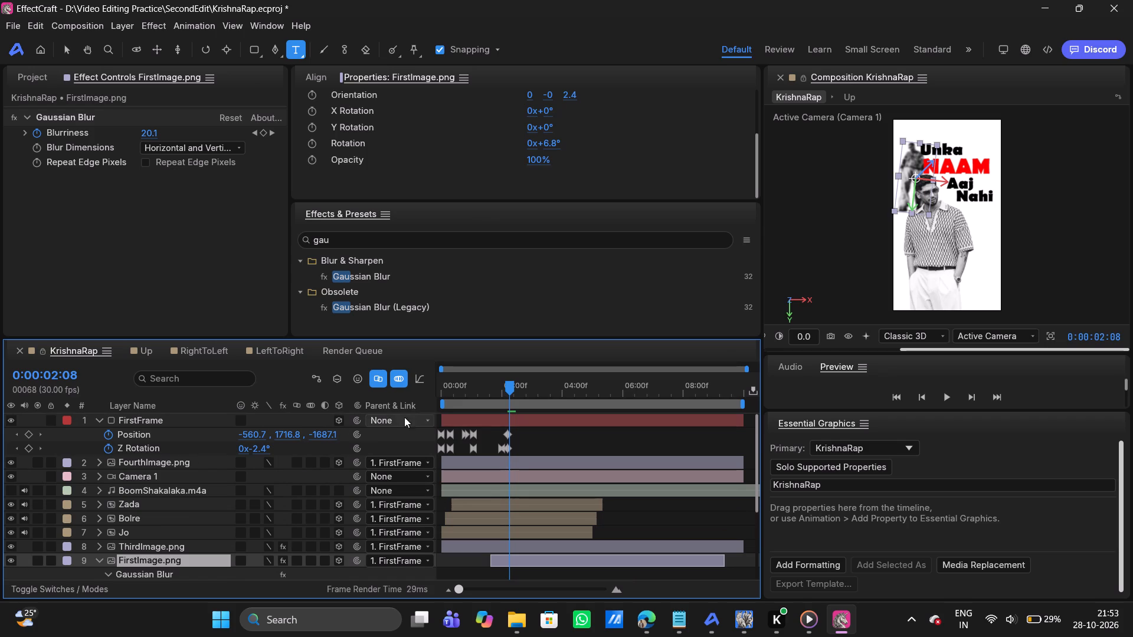
click(470, 416)
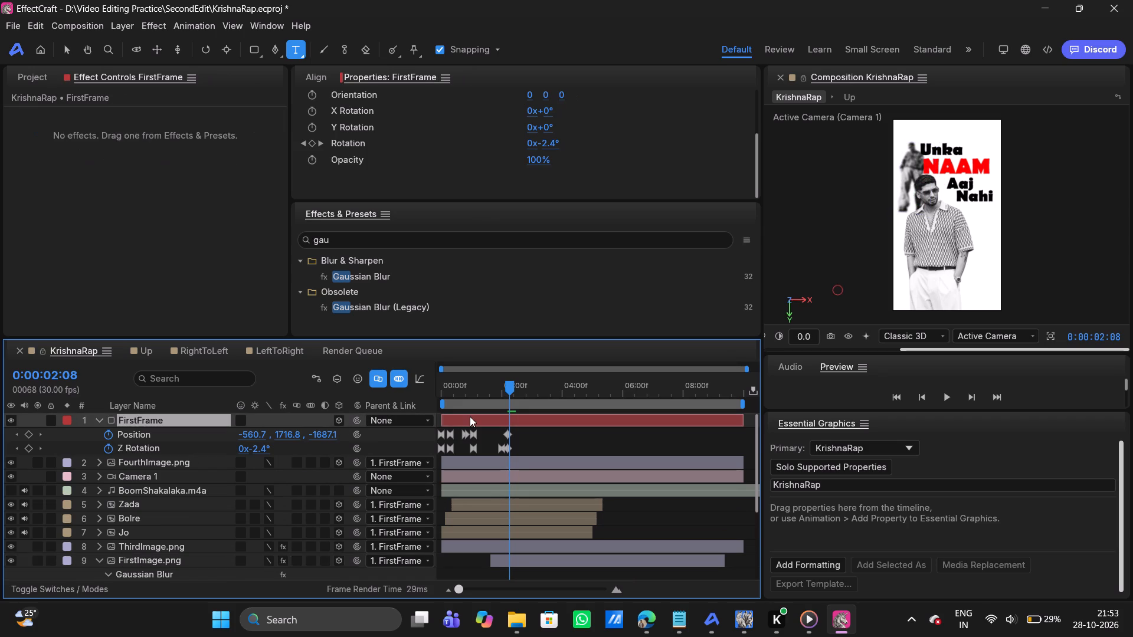
scroll(565, 153, up, 3)
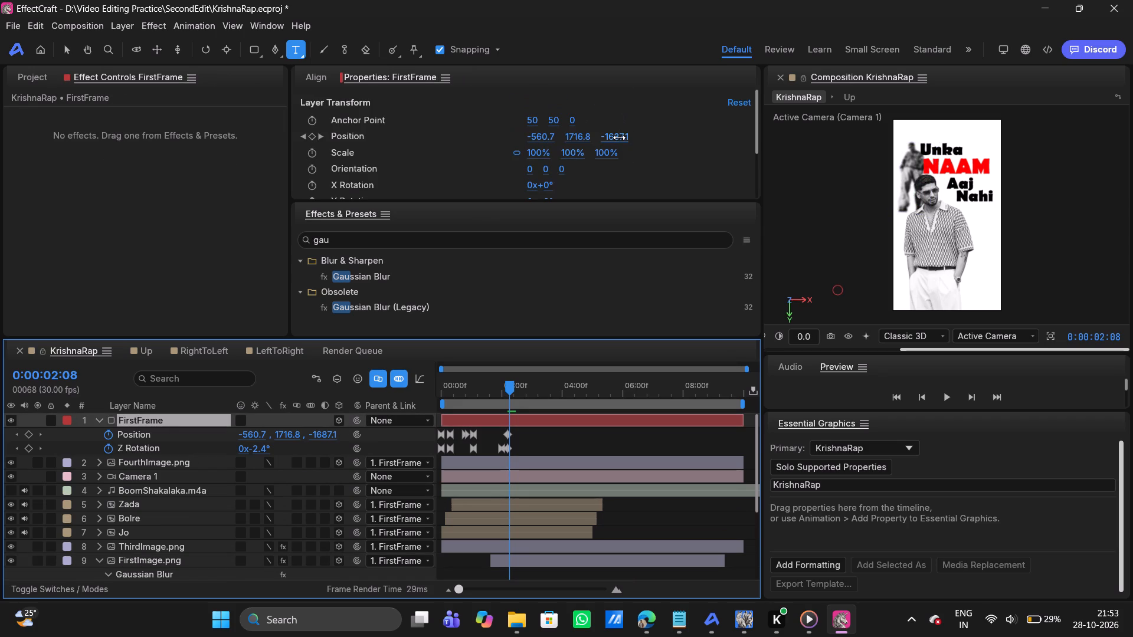
drag(619, 137, 50, 157)
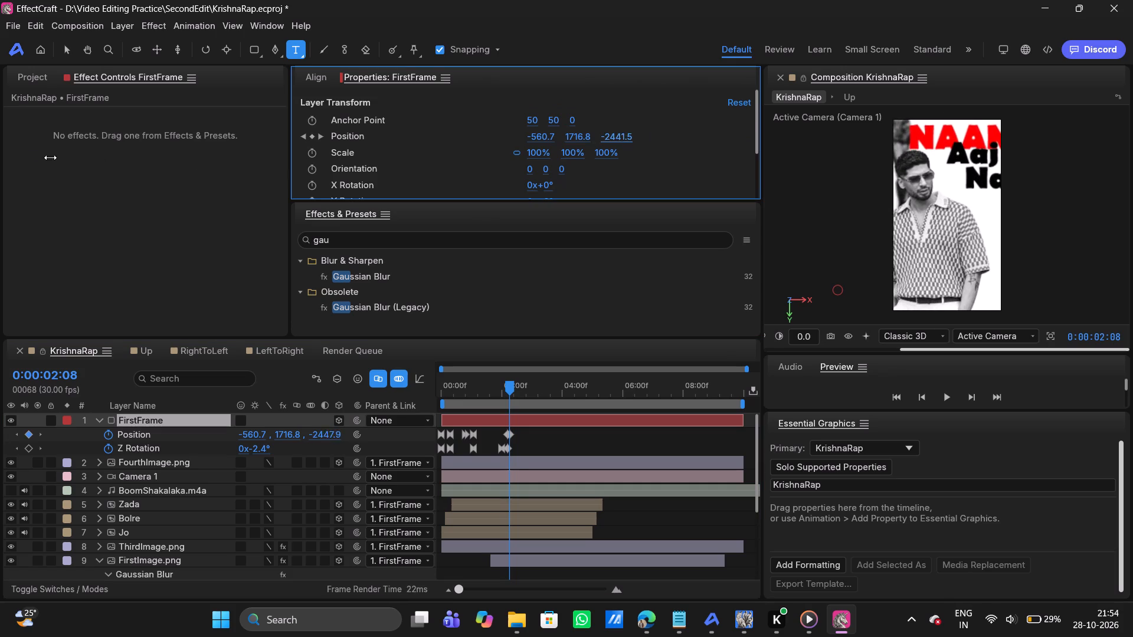
drag(50, 157, 0, 199)
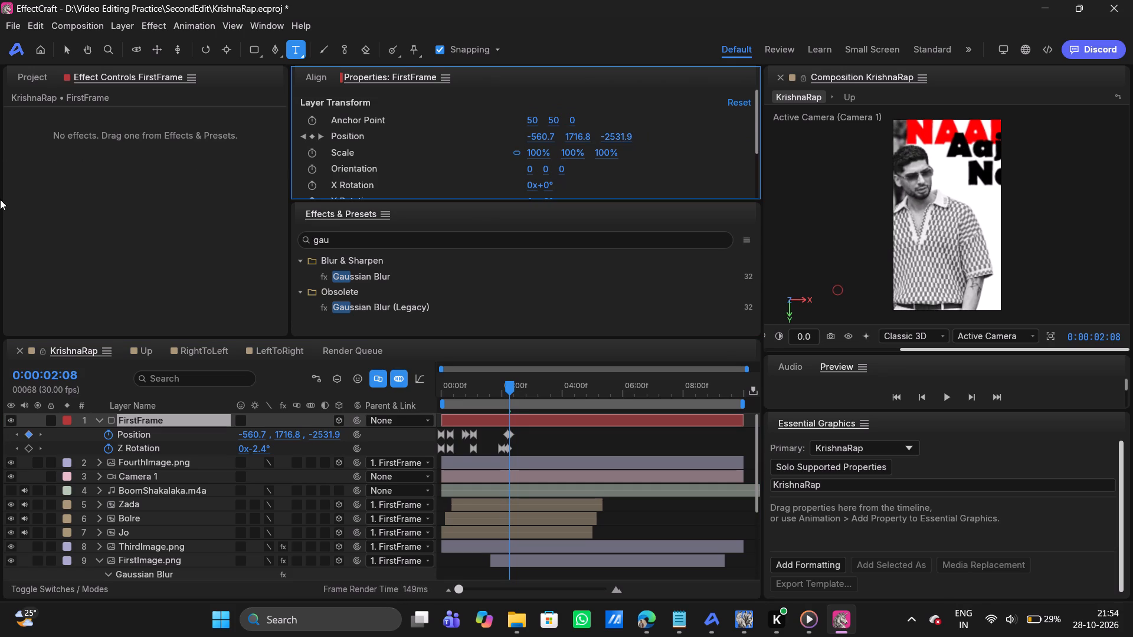
drag(619, 136, 15, 180)
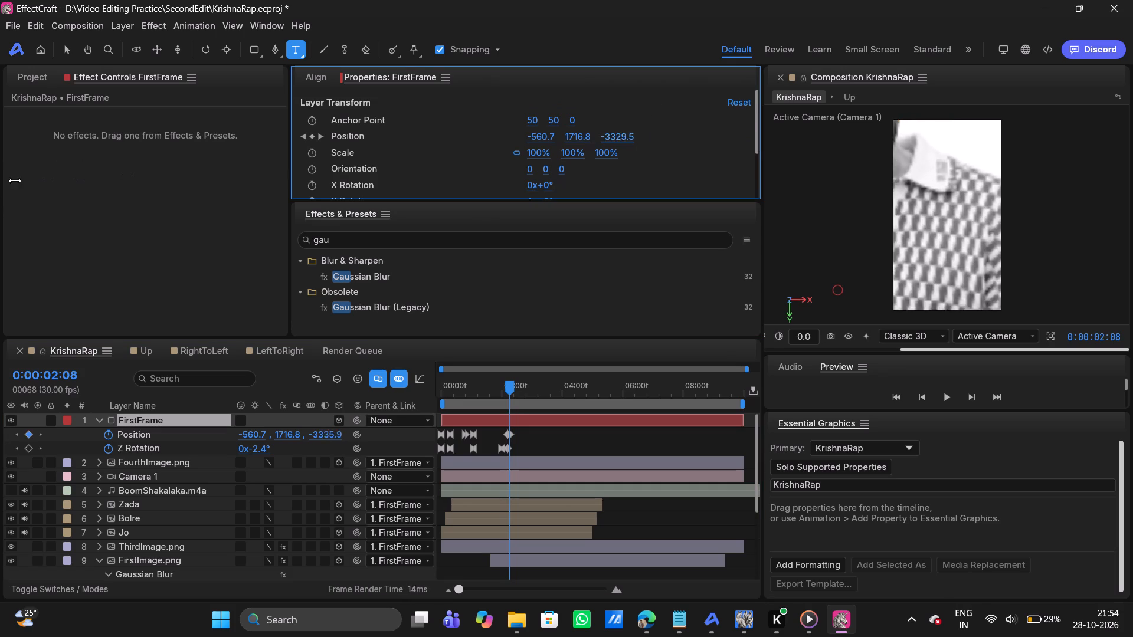
drag(15, 180, 909, 181)
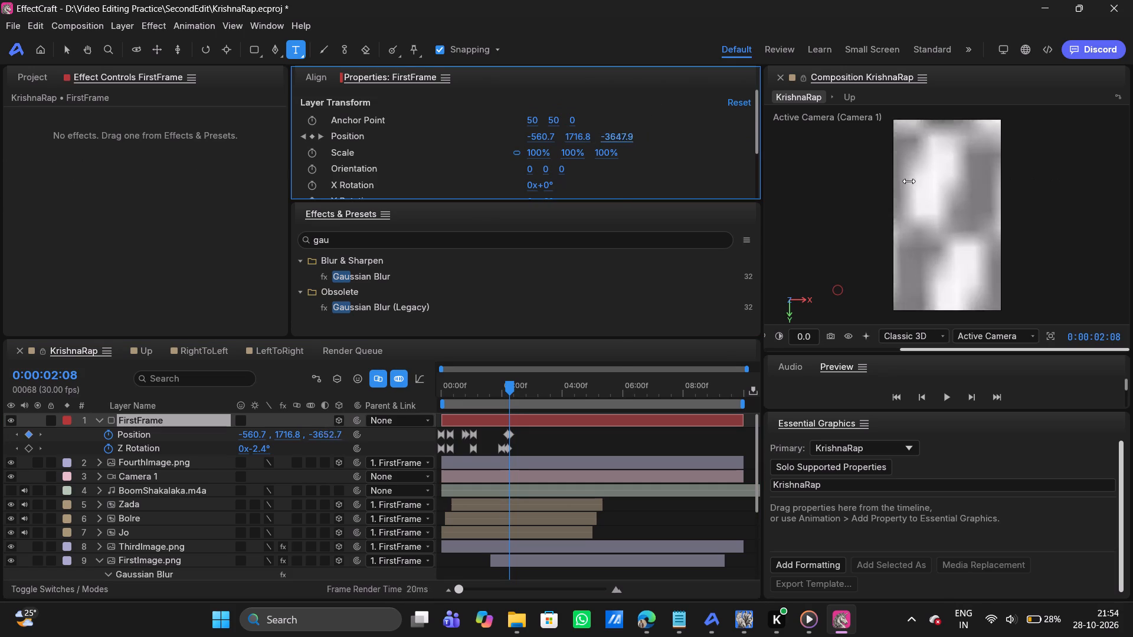
drag(909, 181, 880, 178)
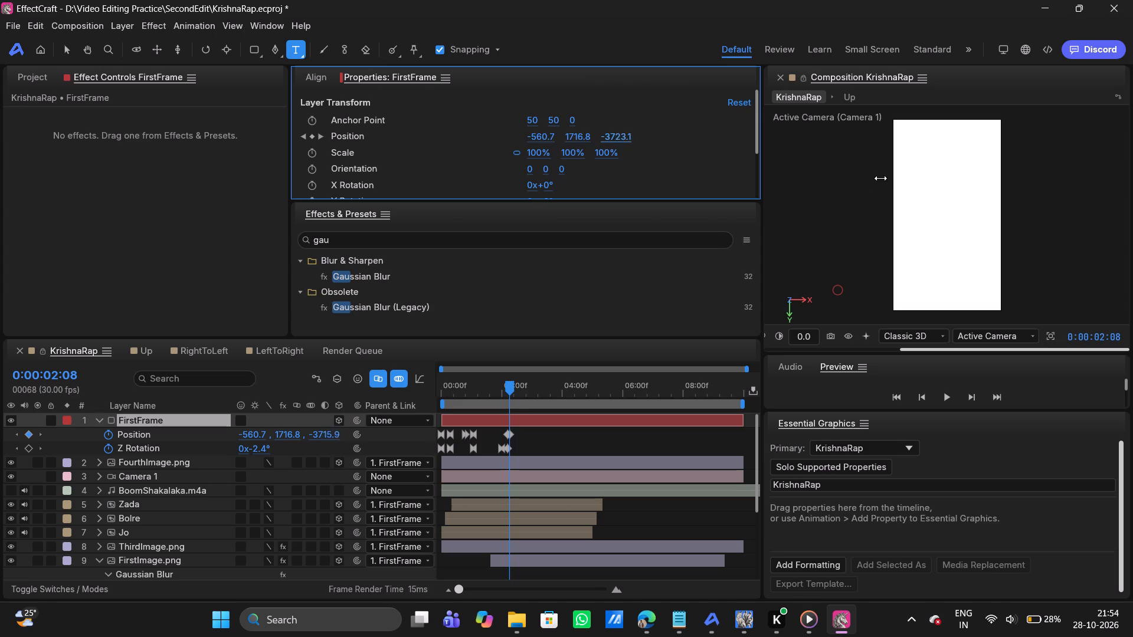
drag(880, 178, 877, 178)
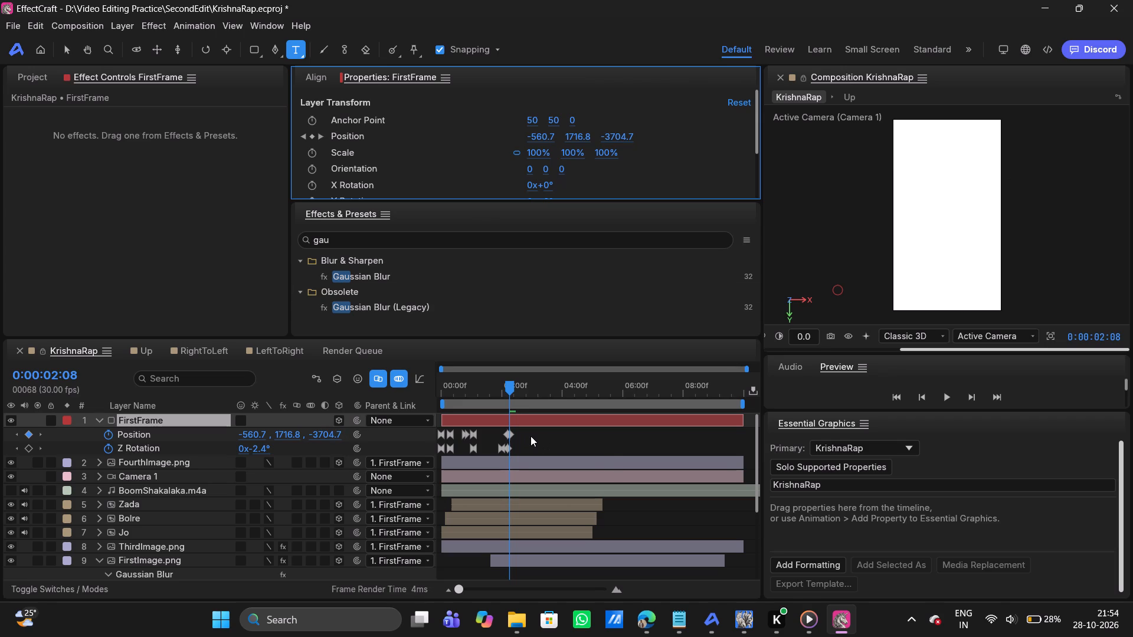
Set the FirstImage.png layer's X Position to about 1187.8 at 0:00:02:08.
click(536, 466)
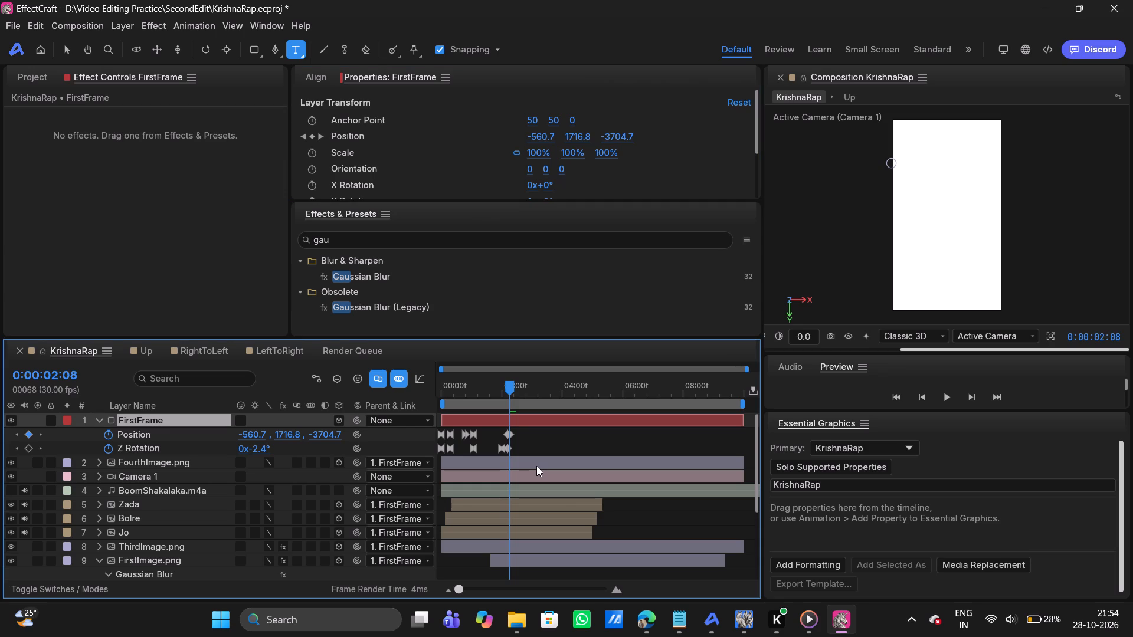
scroll(536, 466, down, 1)
scroll(518, 510, up, 1)
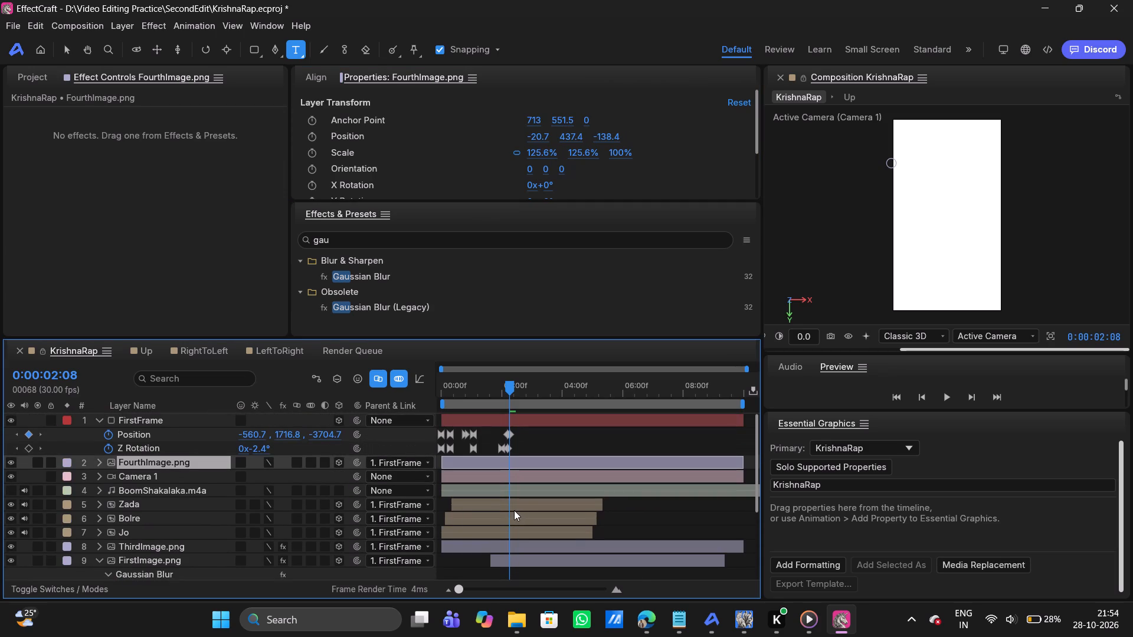
scroll(452, 517, down, 1)
click(202, 446)
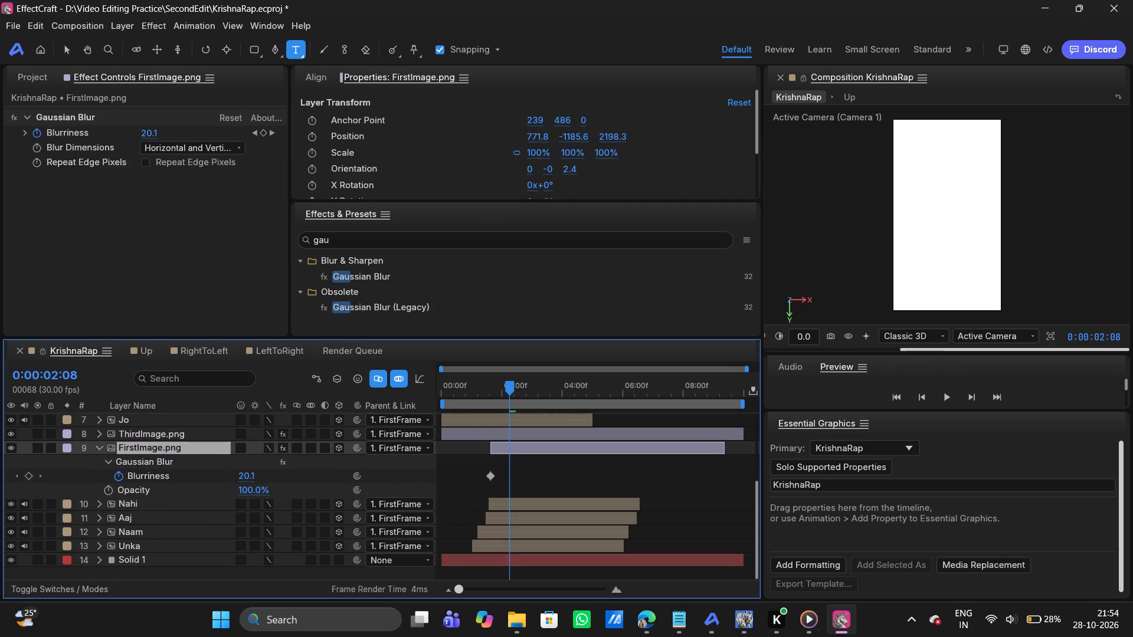
ctrl+scroll(852, 225, down, 11)
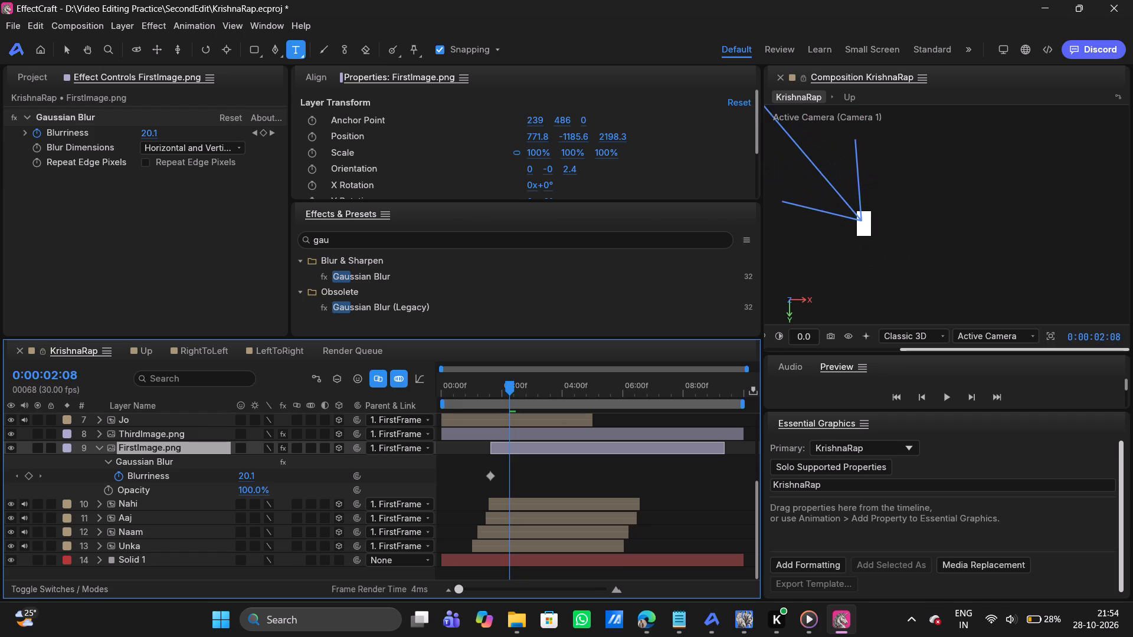
ctrl+scroll(852, 225, down, 8)
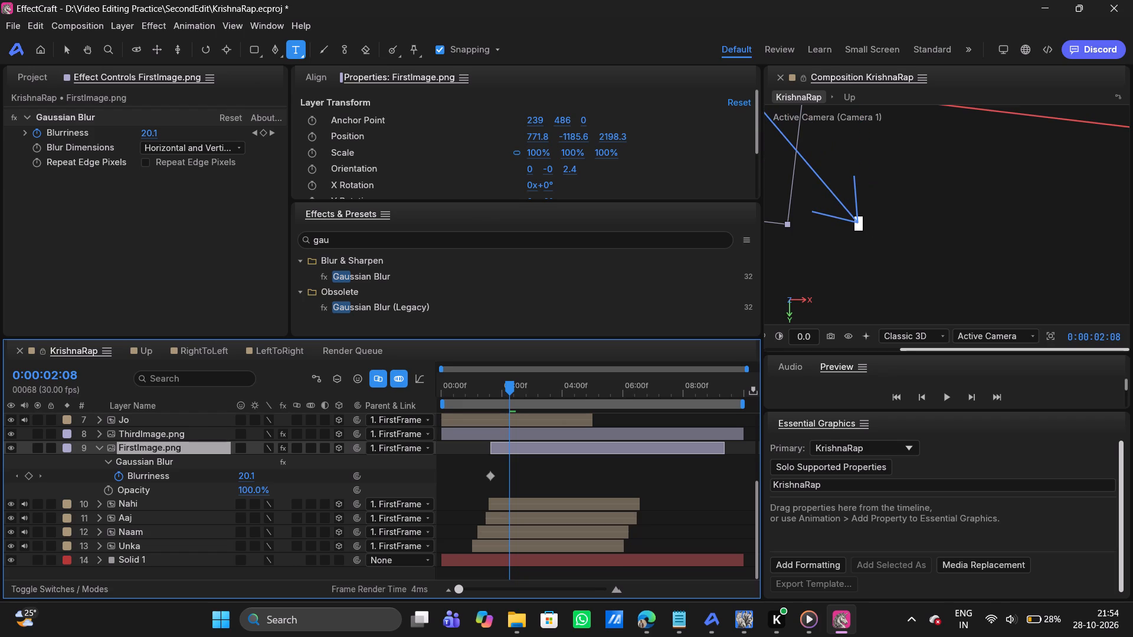
scroll(852, 225, right, 6)
scroll(843, 334, right, 5)
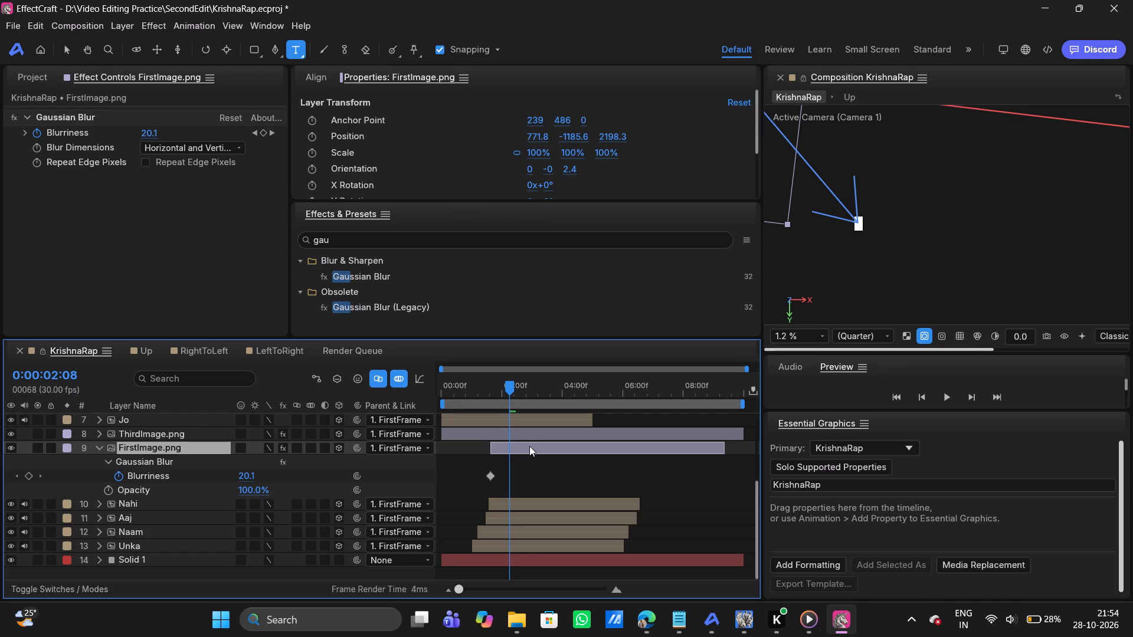
click(565, 139)
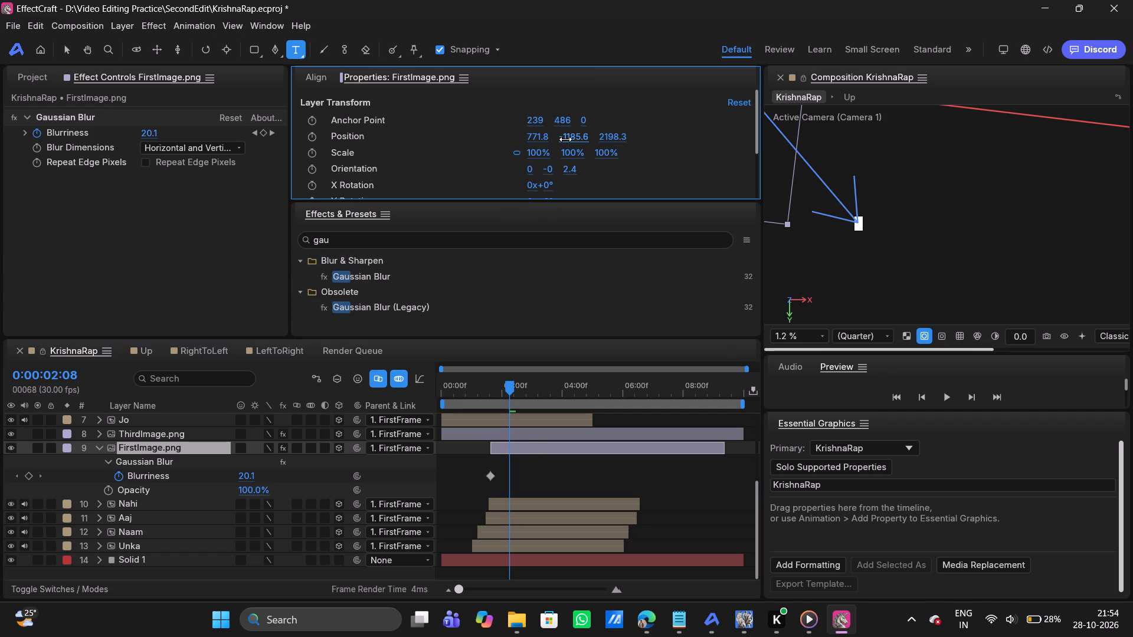
drag(542, 139, 806, 114)
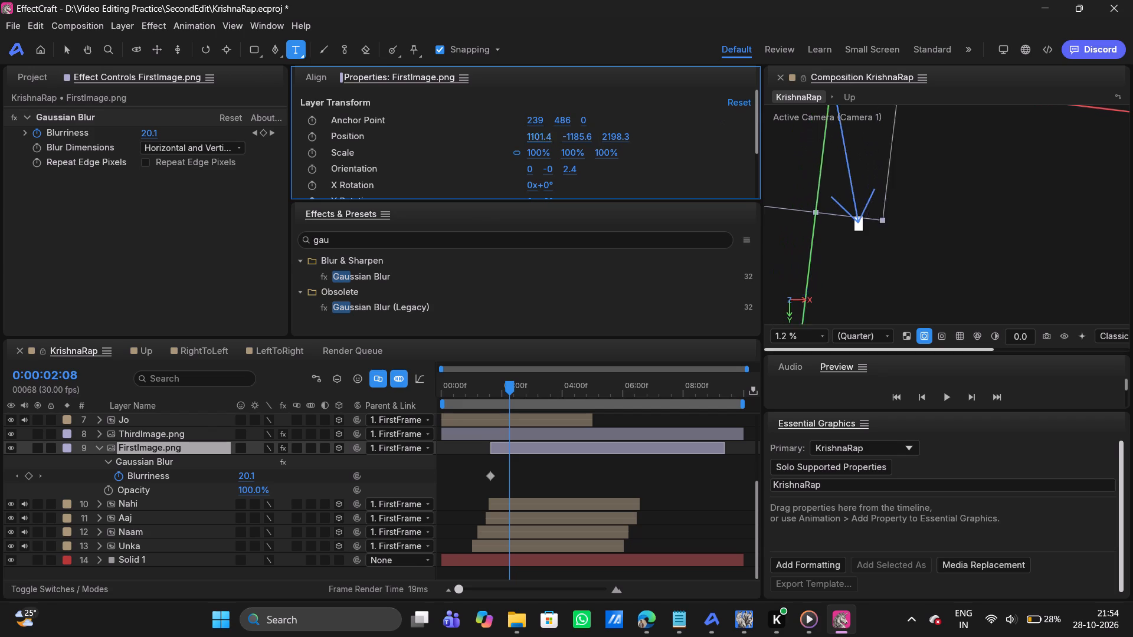
drag(806, 114, 853, 112)
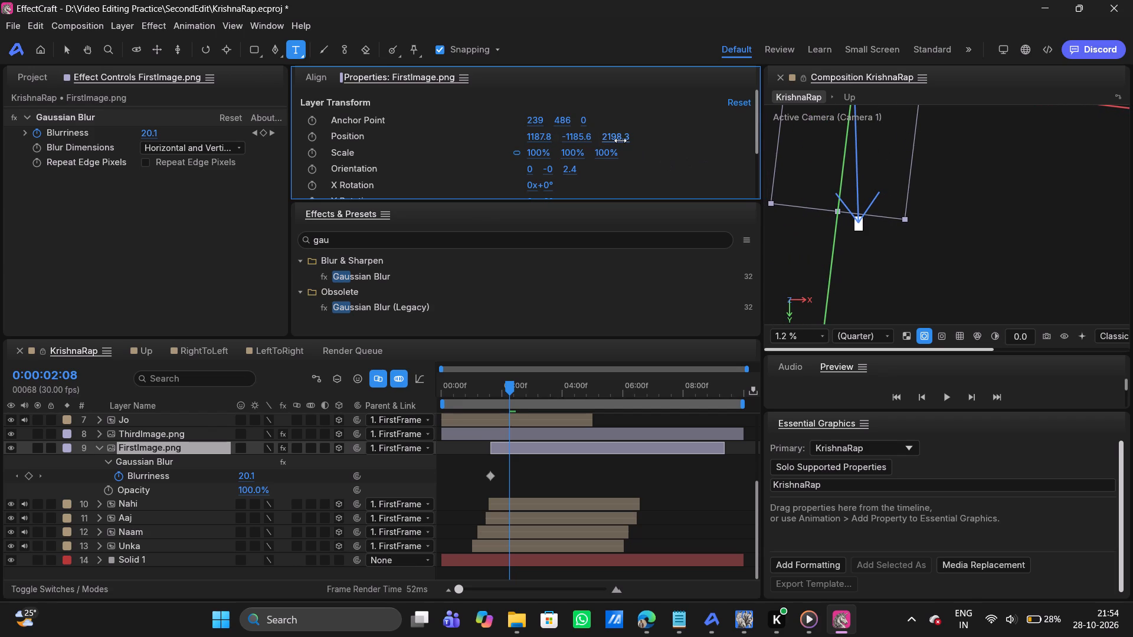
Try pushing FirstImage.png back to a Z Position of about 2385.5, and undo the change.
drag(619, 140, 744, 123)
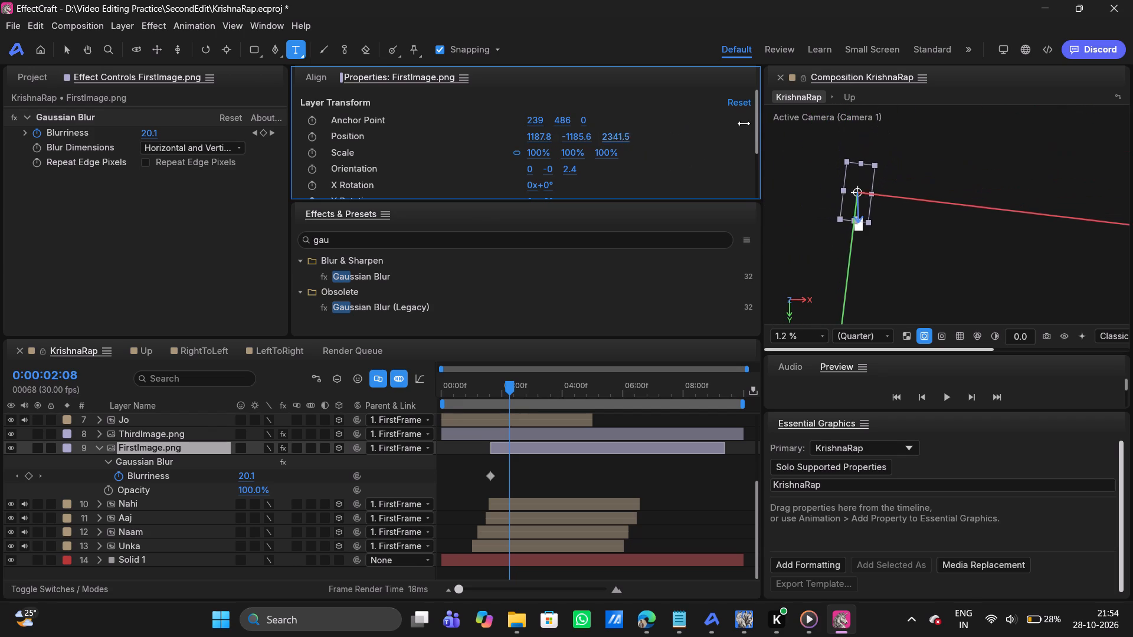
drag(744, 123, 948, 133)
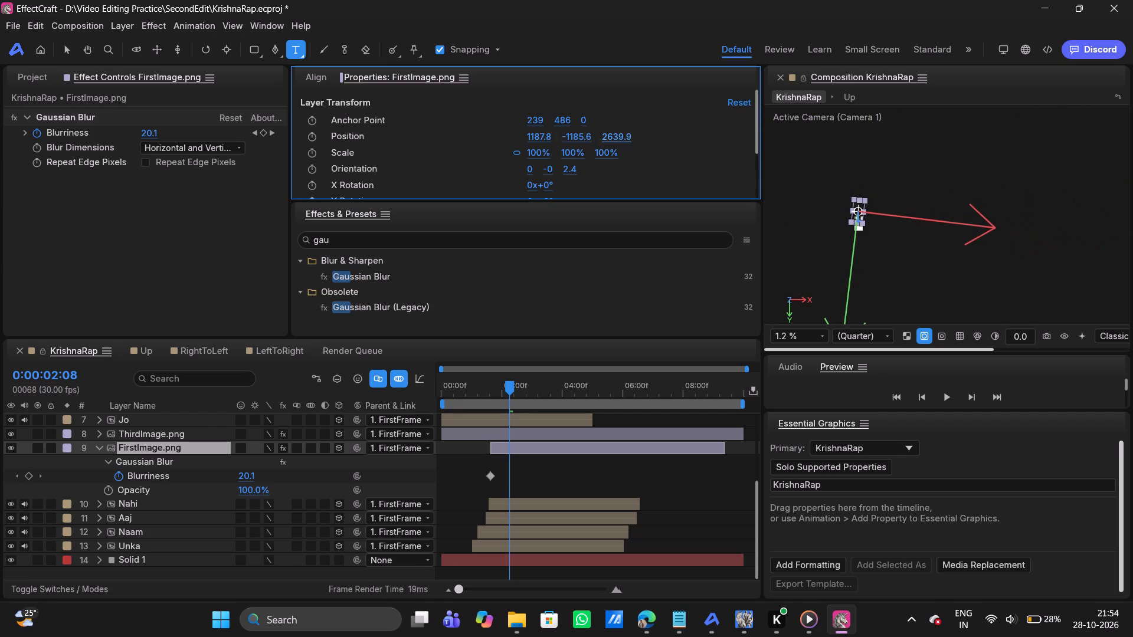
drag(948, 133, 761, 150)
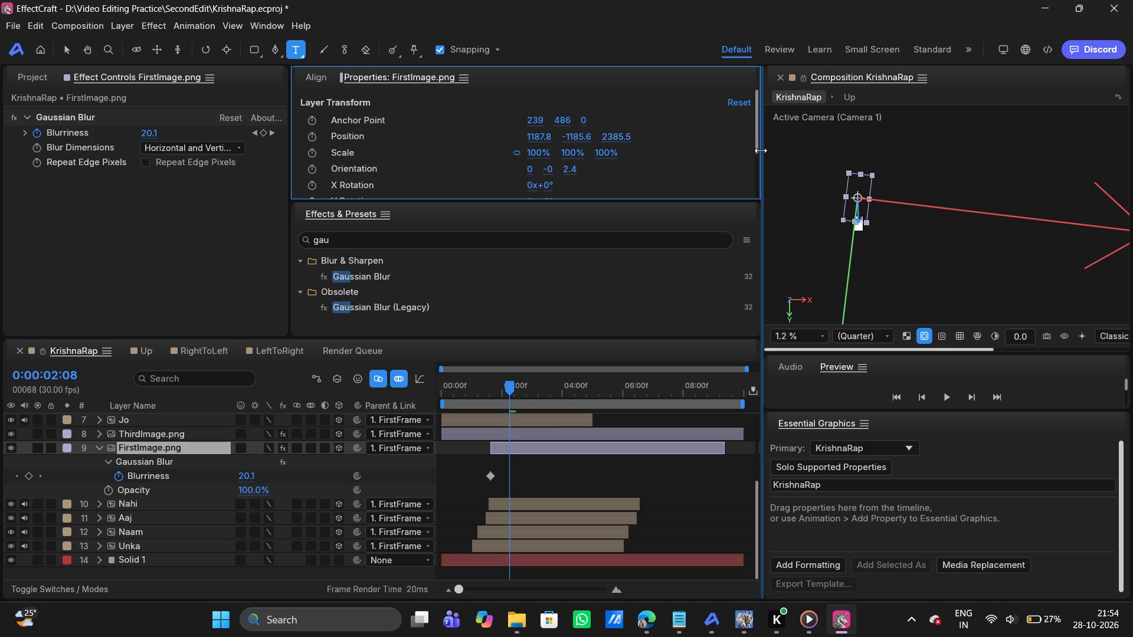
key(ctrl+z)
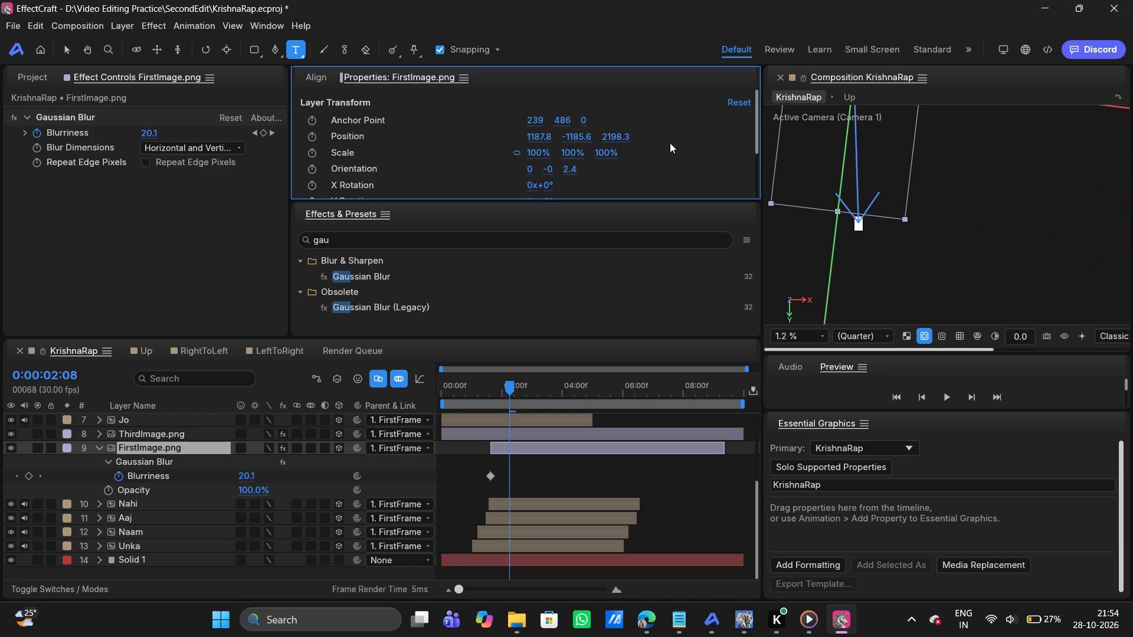
Set FirstImage.png's Y Position to about -909.6 and its Z Position to about 3477.5.
drag(561, 140, 735, 114)
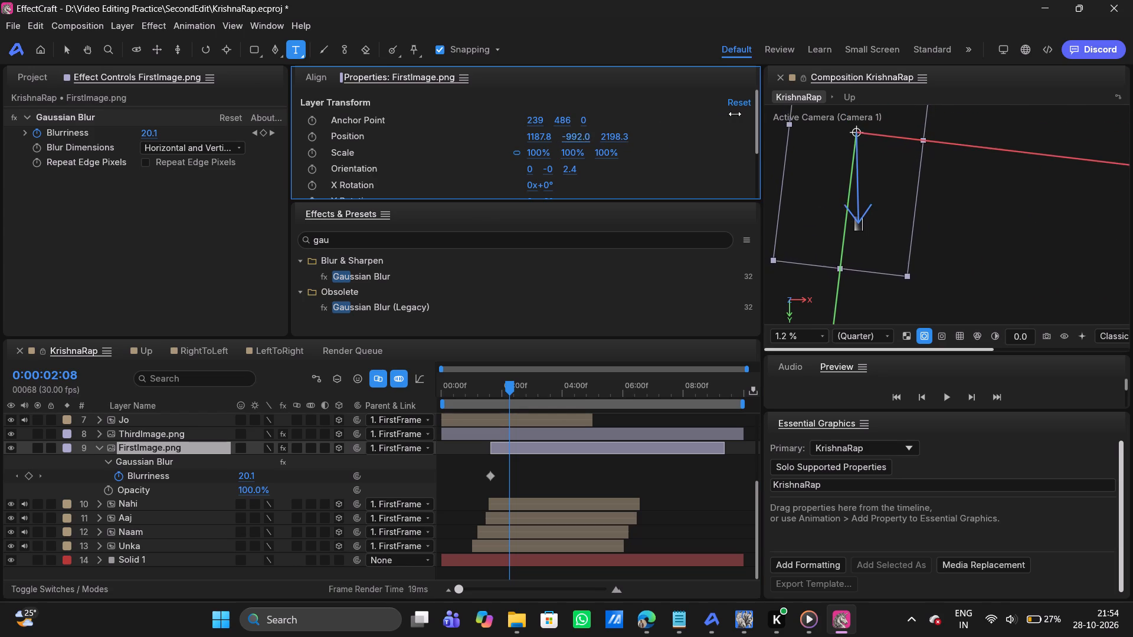
drag(735, 114, 768, 113)
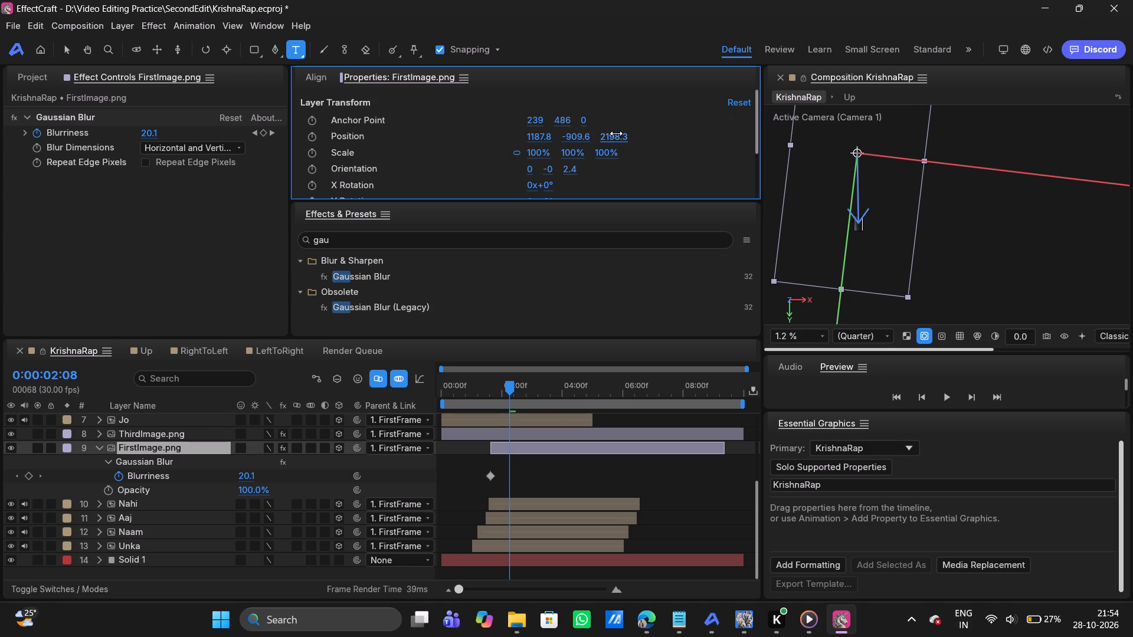
drag(616, 133, 296, 84)
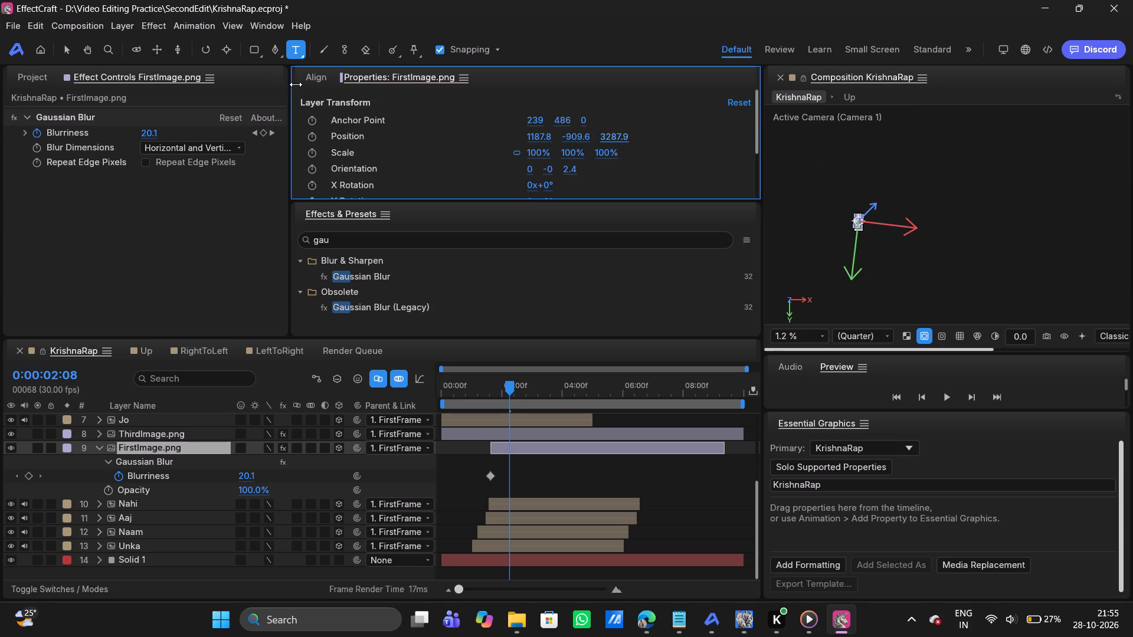
drag(296, 84, 448, 89)
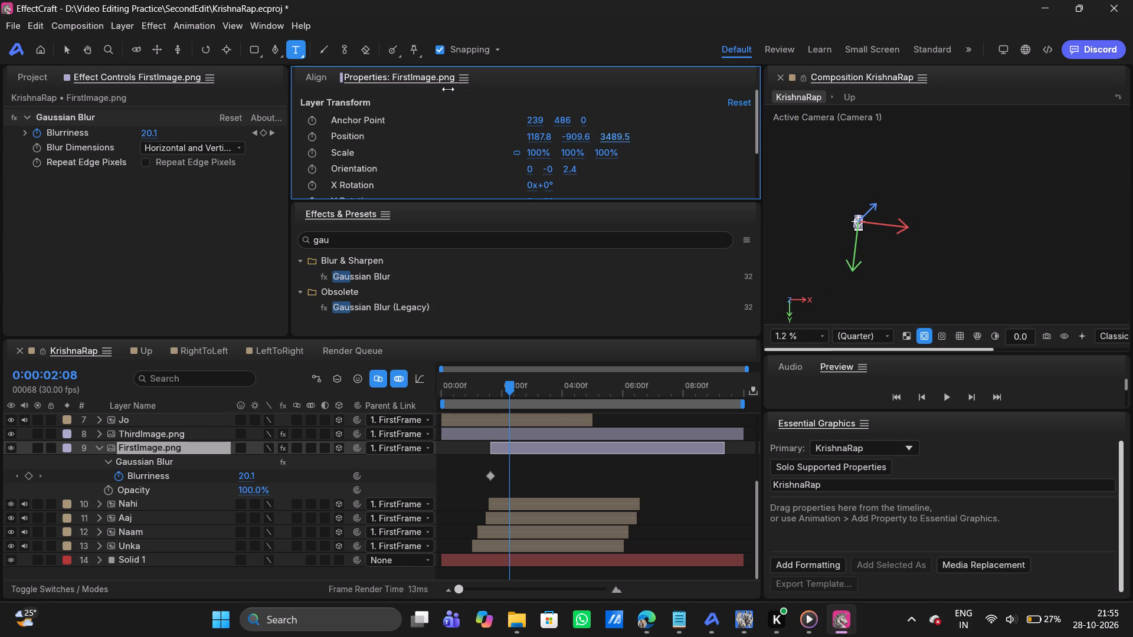
drag(448, 89, 435, 90)
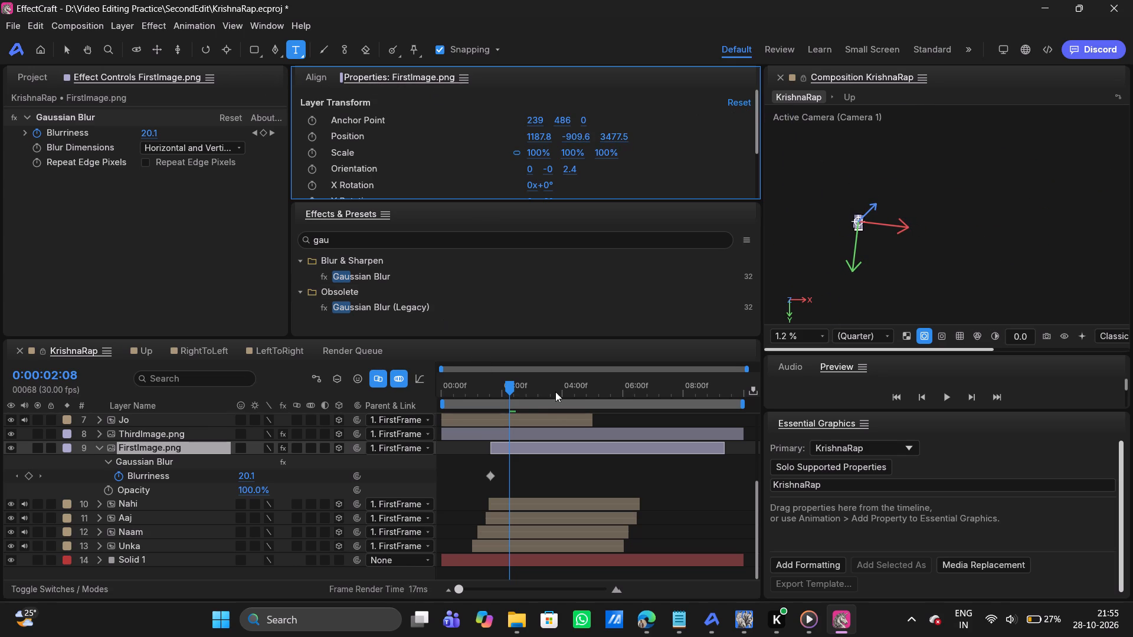
Move FirstImage.png lower and sideways in the frame, to X Position about 1321.4 and Y Position about -289.6.
click(1108, 333)
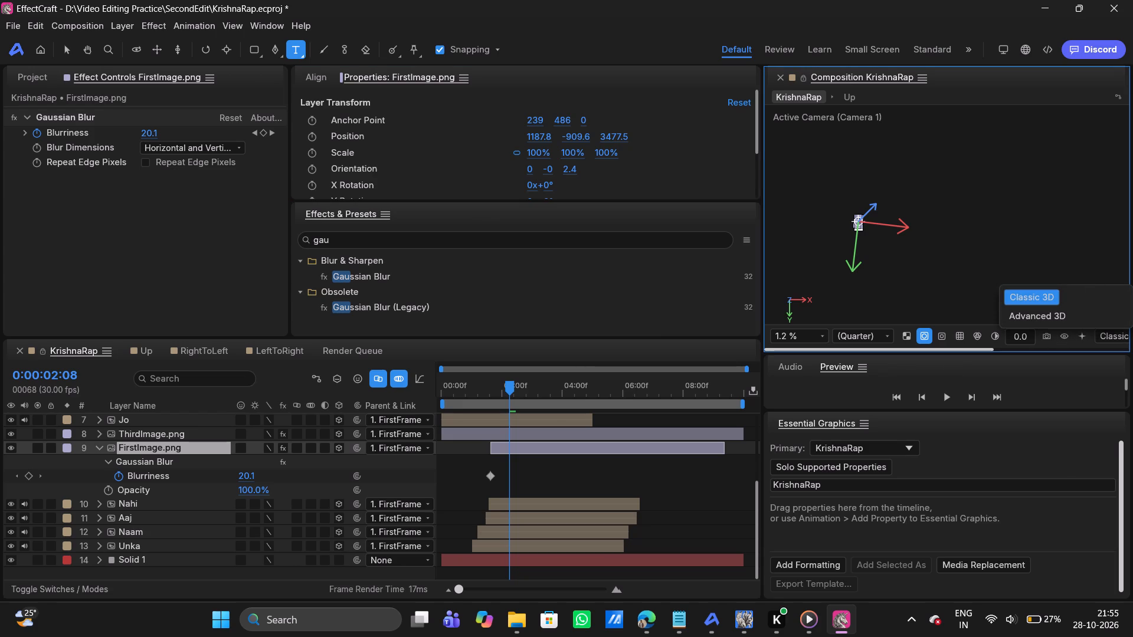
click(785, 344)
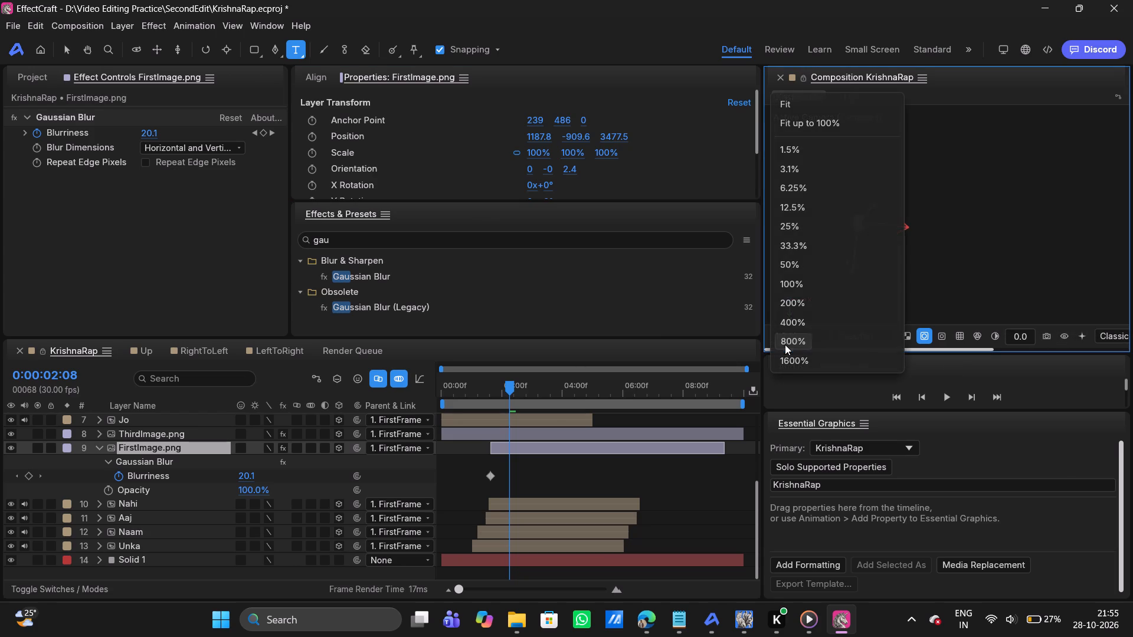
click(785, 107)
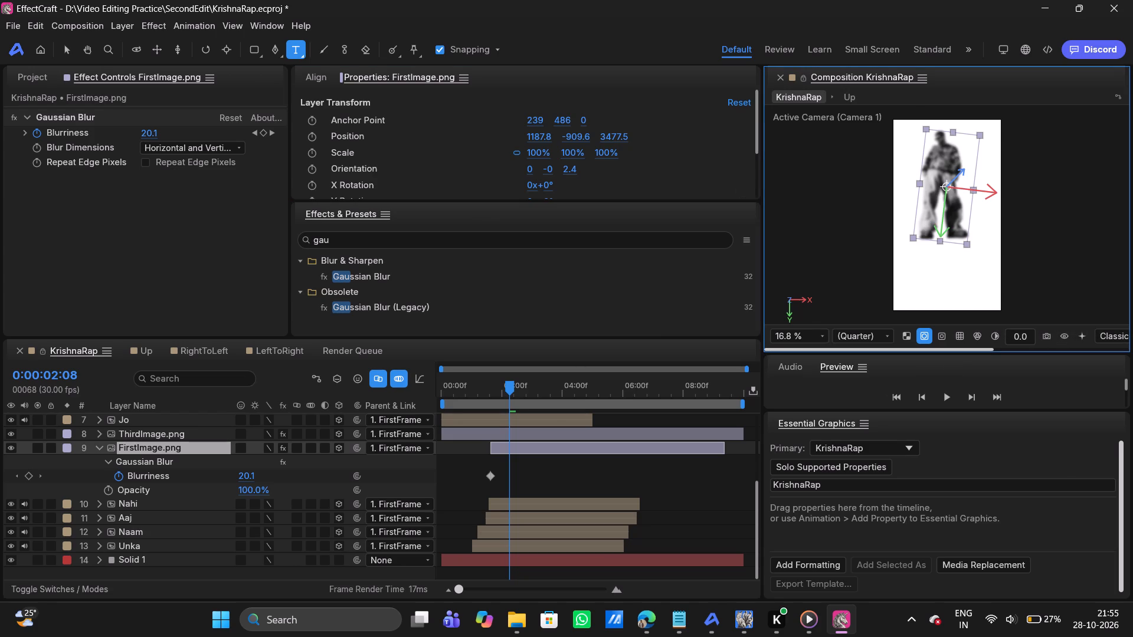
click(525, 449)
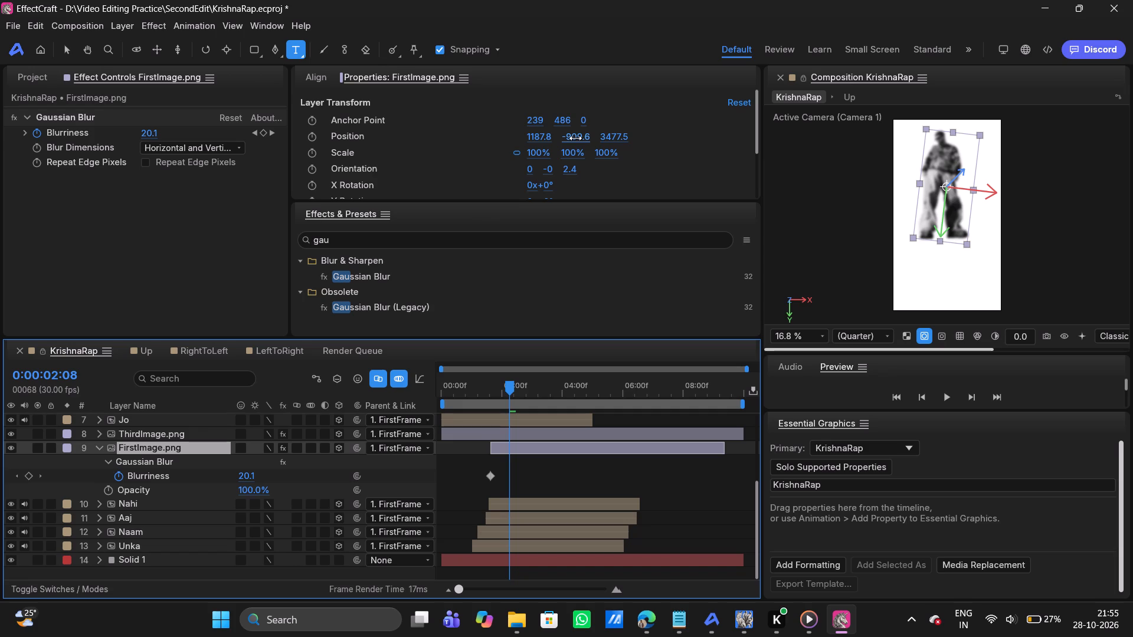
drag(575, 138, 873, 133)
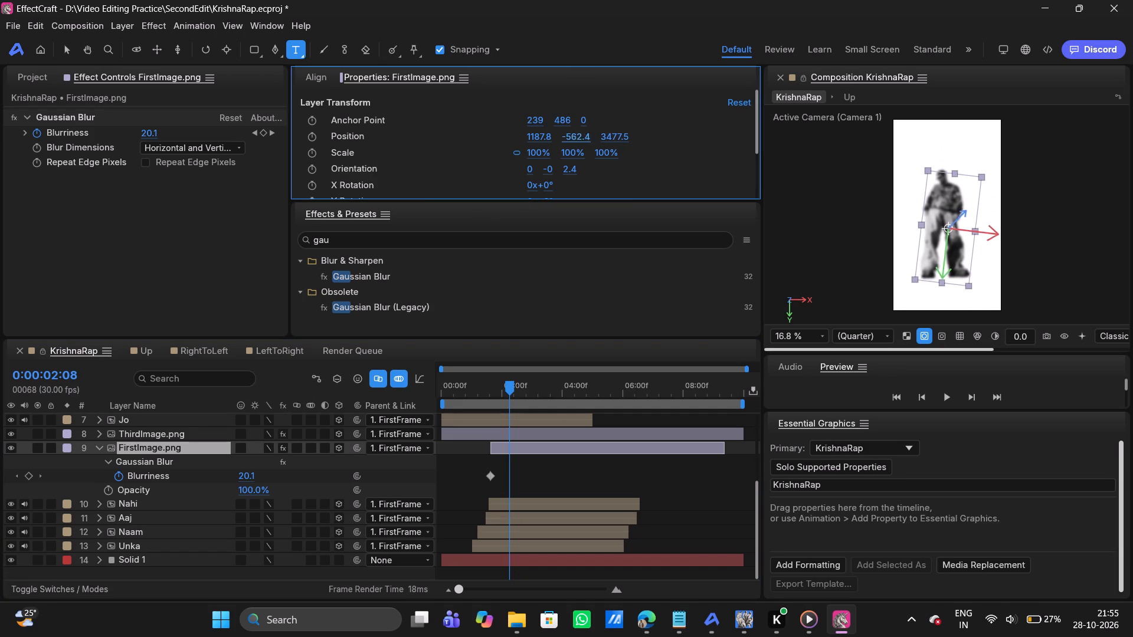
drag(873, 133, 1030, 156)
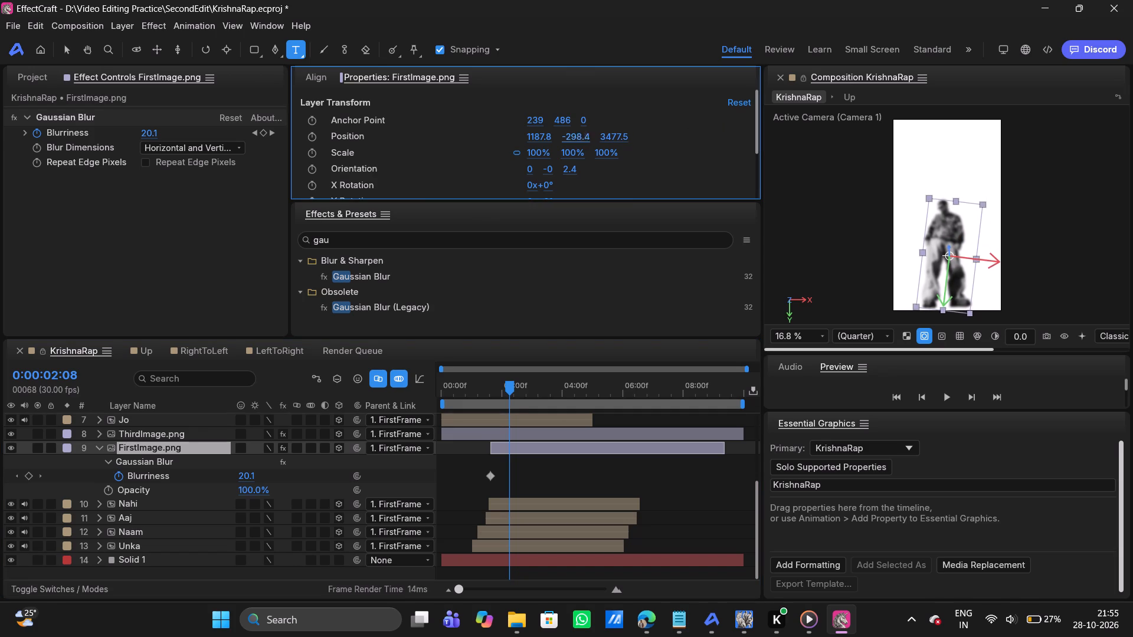
drag(1030, 156, 1035, 156)
drag(534, 137, 552, 138)
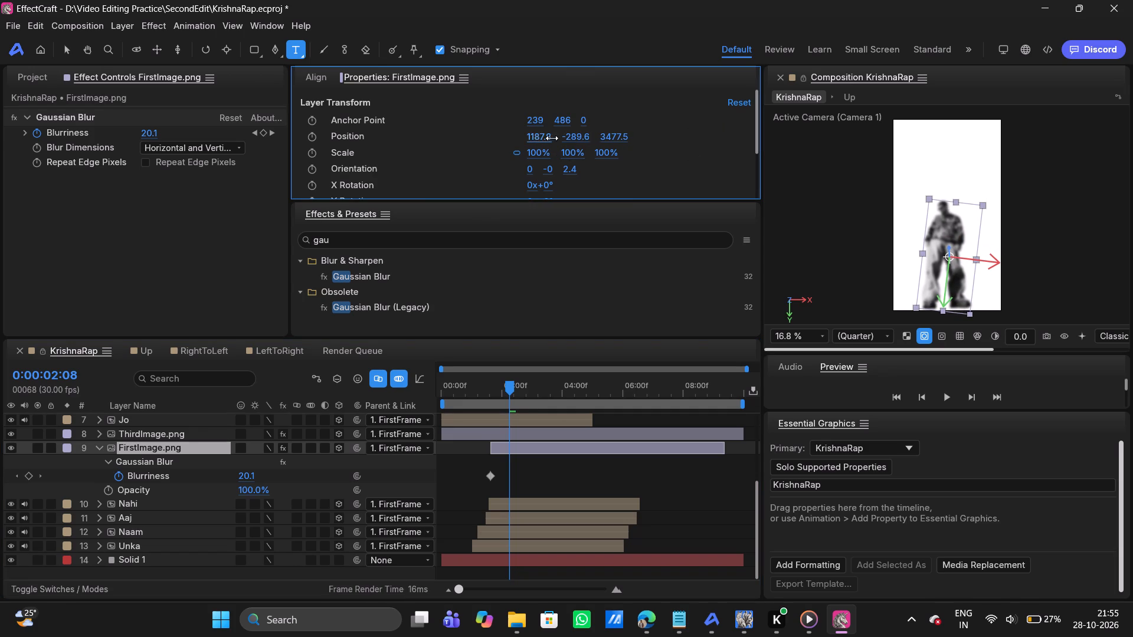
drag(552, 138, 636, 134)
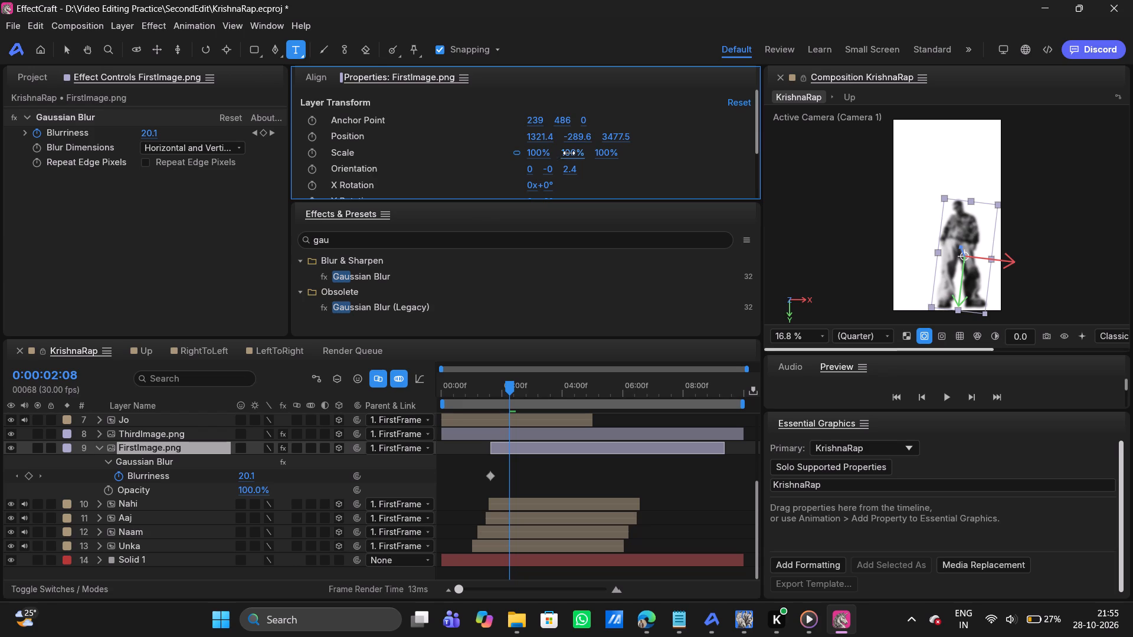
Scale FirstImage.png to 186.4% on all axes and adjust its Position to about X 1374.2, Y -283.2.
drag(569, 153, 635, 152)
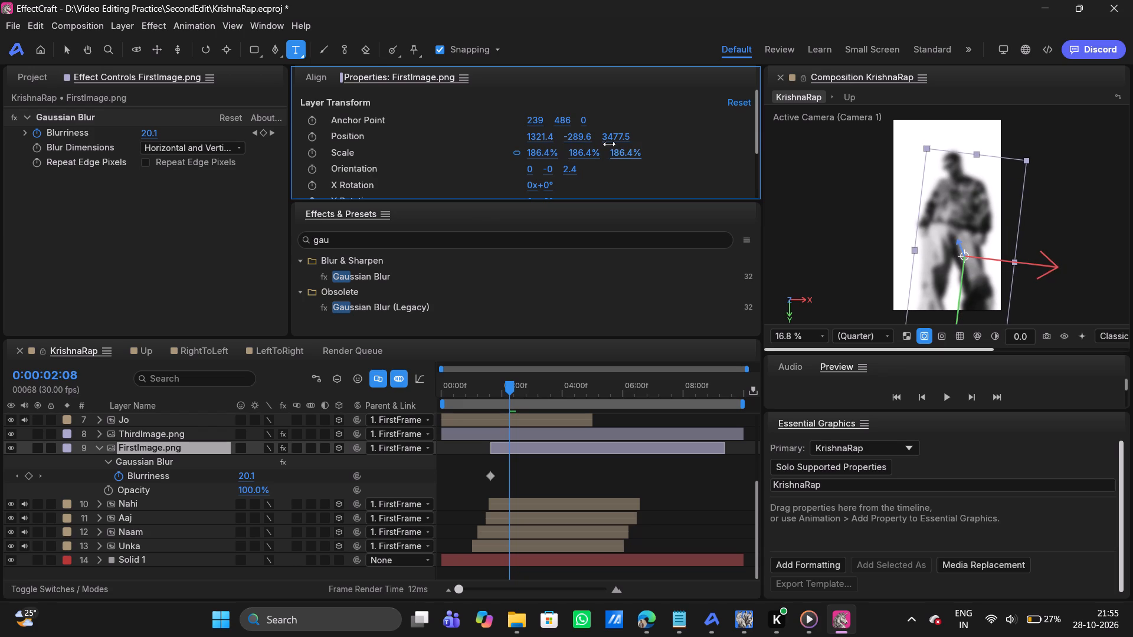
drag(594, 140, 600, 139)
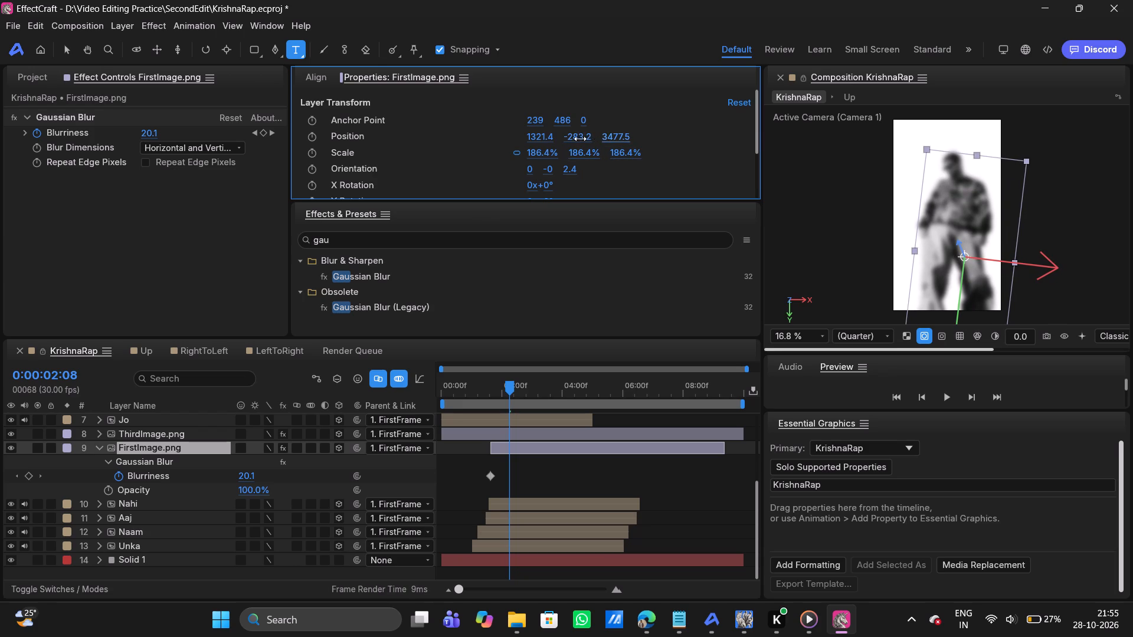
drag(533, 136, 574, 133)
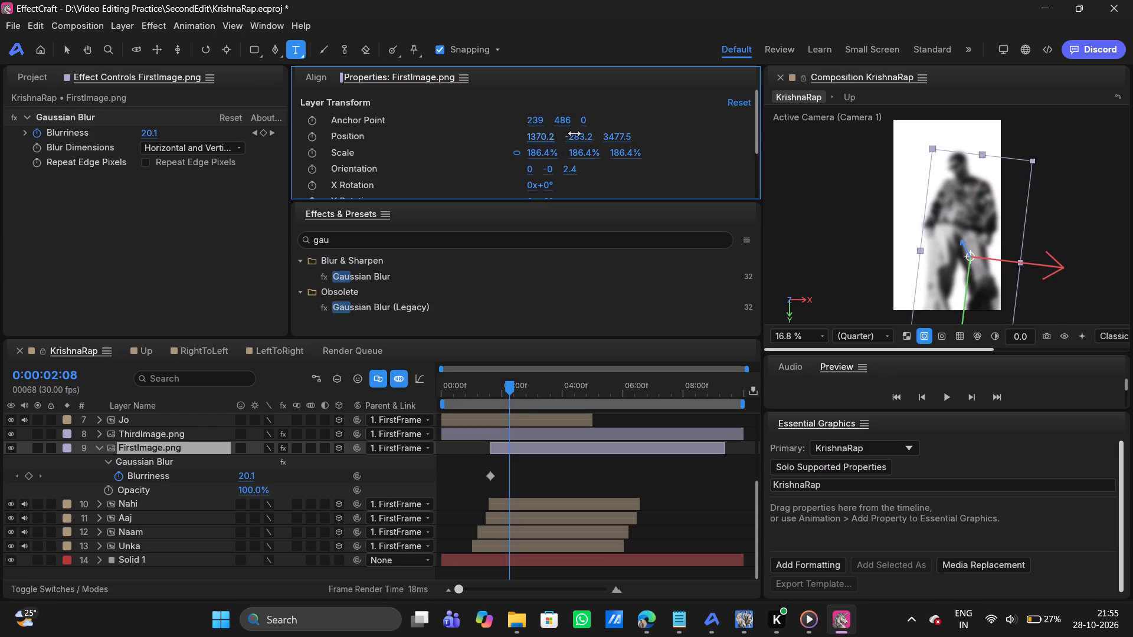
drag(574, 133, 575, 132)
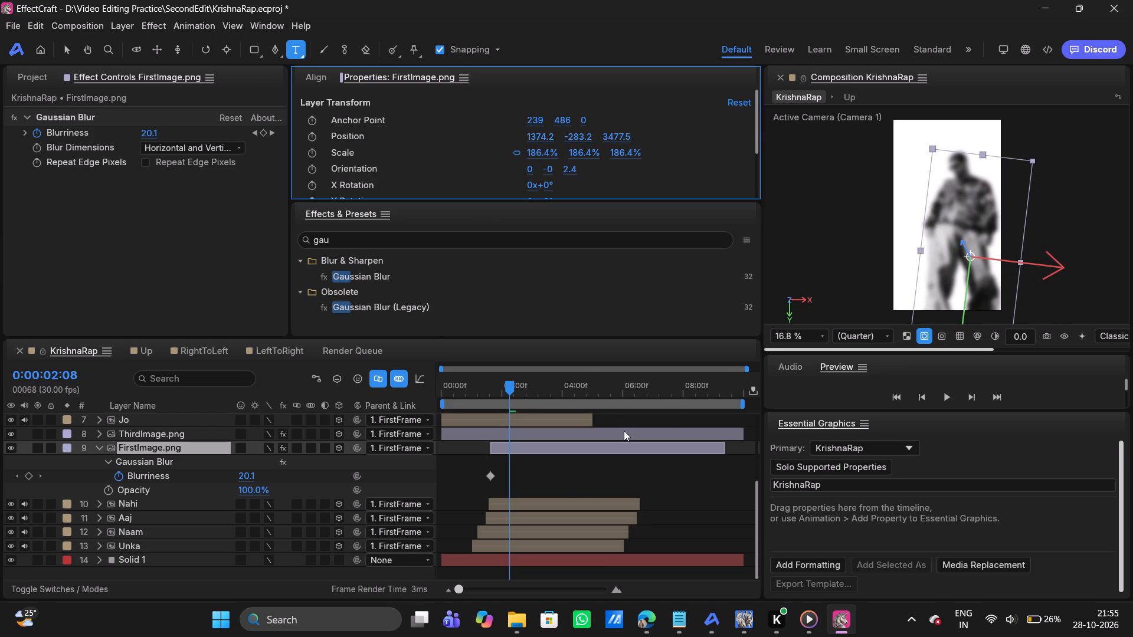
Scrub between 0:00:02:02 and 0:00:02:08 to check the transition from the "Unka NAAM Aaj Nahi" scene to FirstImage.png.
drag(510, 388, 503, 388)
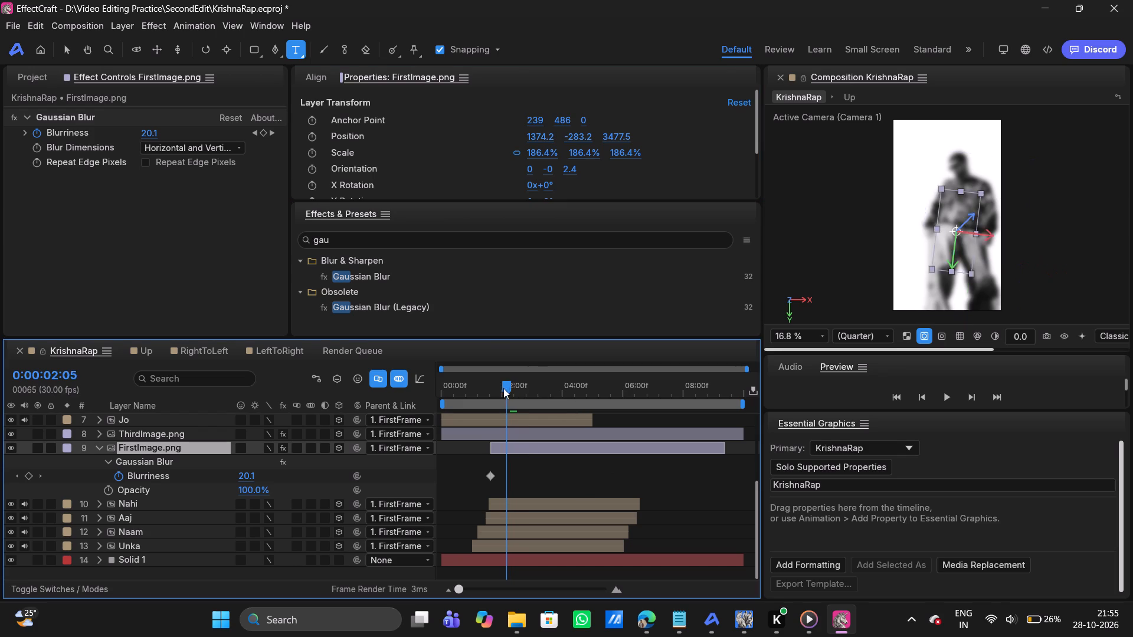
drag(503, 388, 510, 386)
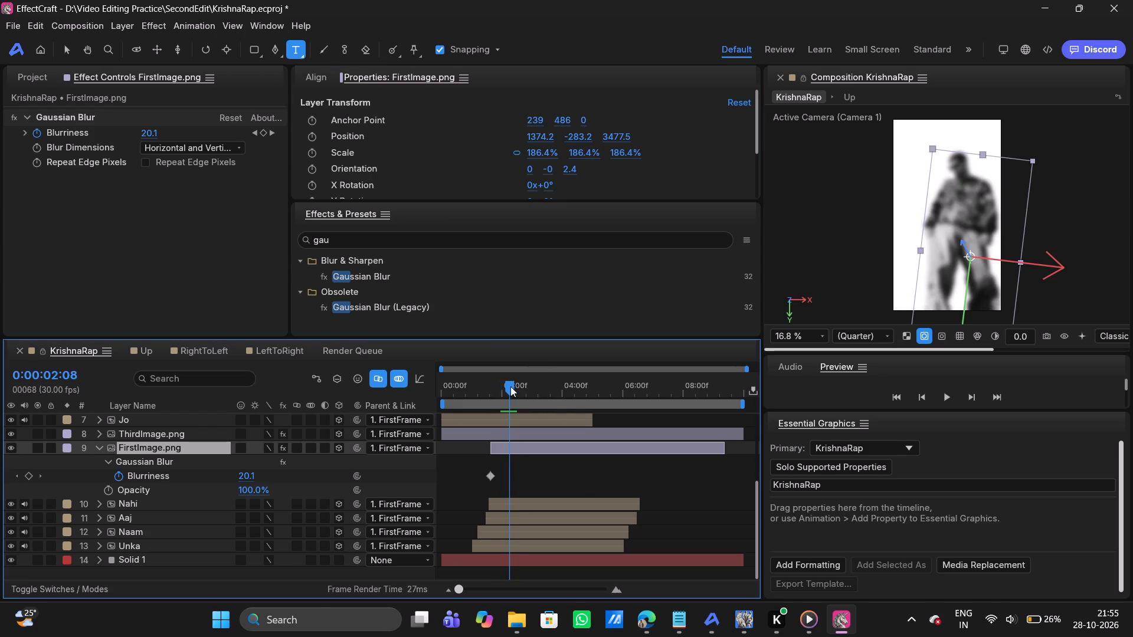
drag(510, 386, 505, 388)
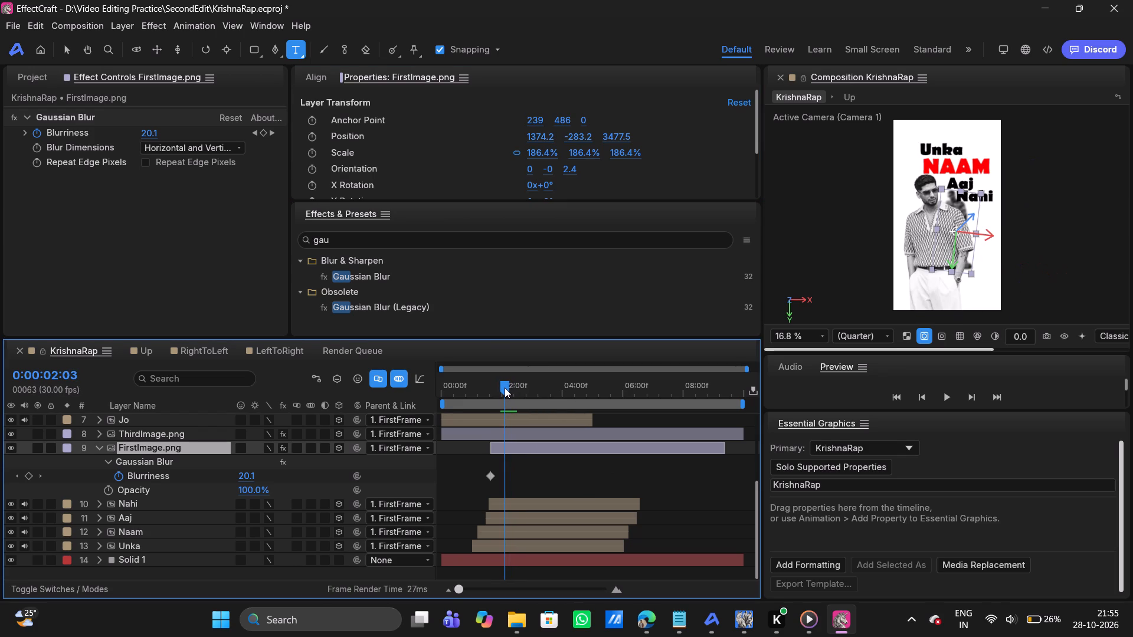
drag(505, 388, 504, 388)
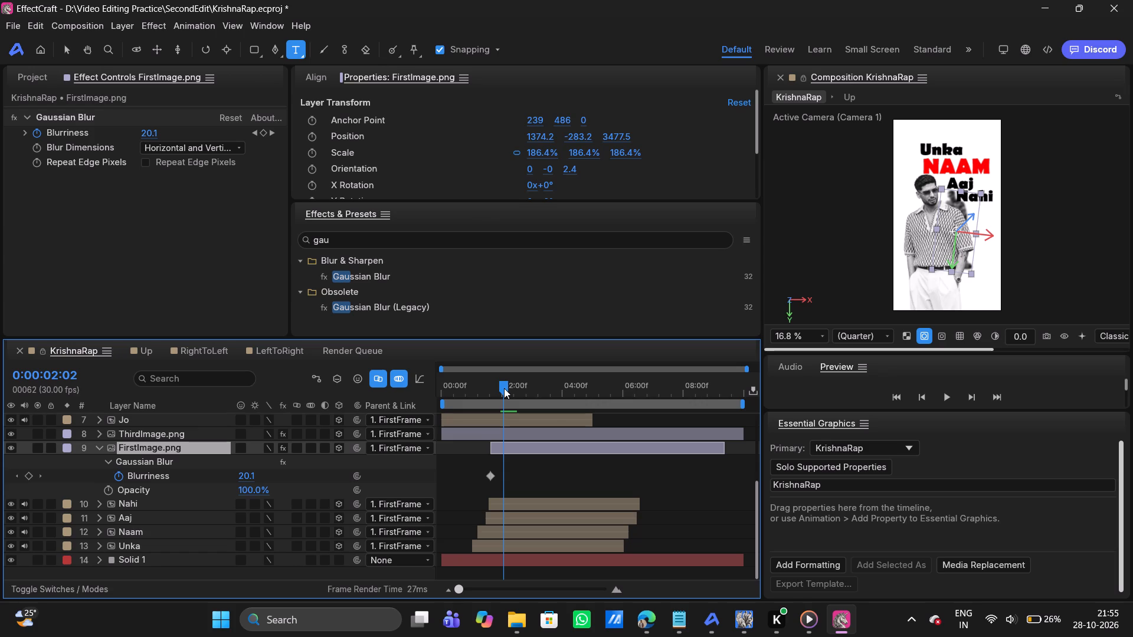
Keyframe FirstImage.png's Gaussian Blur Blurriness to 0.0 at 0:00:02:08 and apply Easy Ease to both Blurriness keyframes.
drag(504, 388, 505, 388)
drag(505, 388, 509, 388)
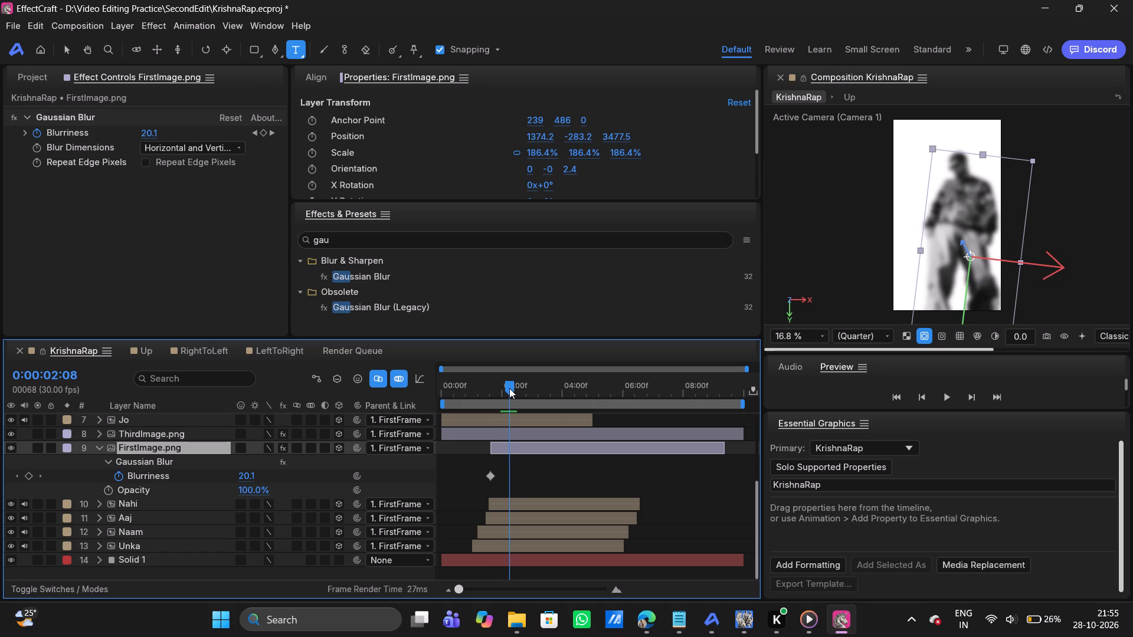
drag(509, 388, 509, 388)
drag(150, 136, 0, 146)
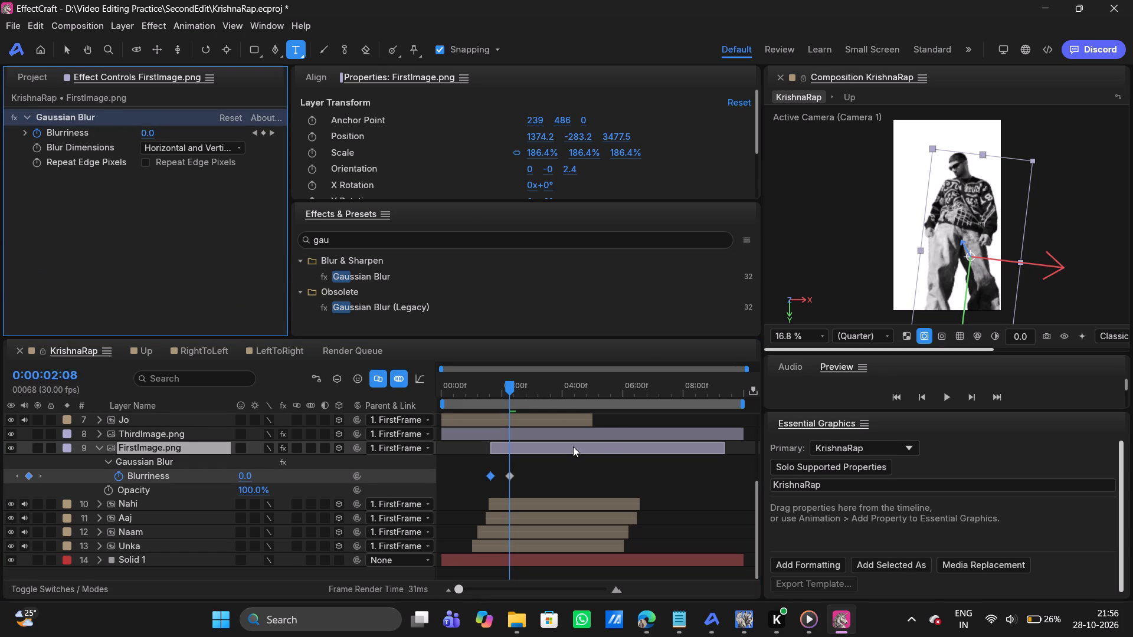
click(532, 446)
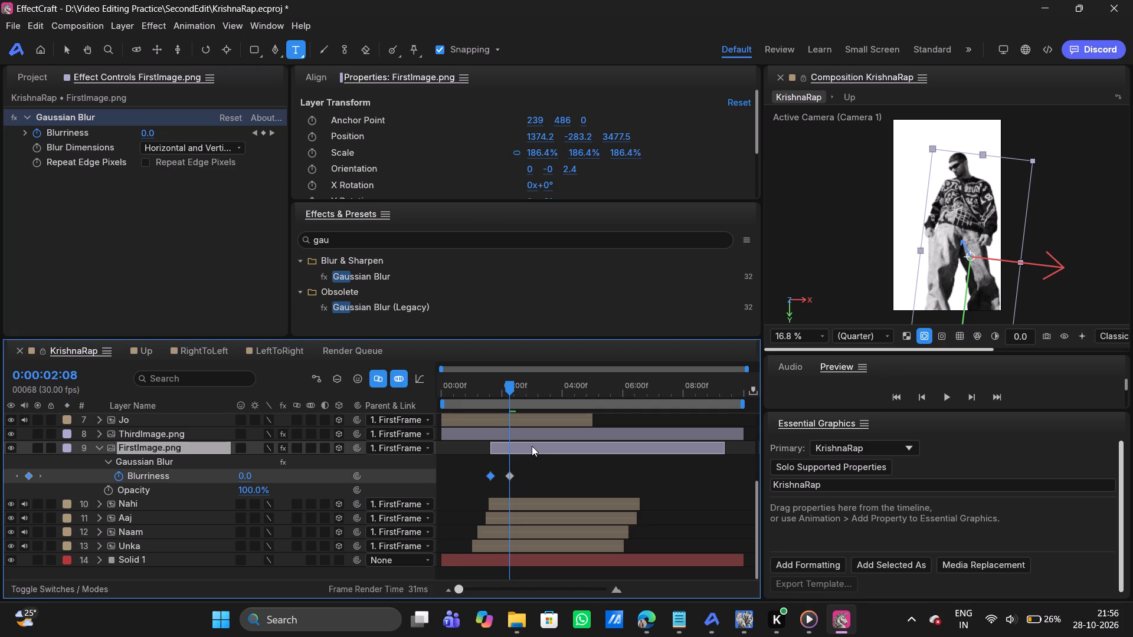
drag(518, 482, 478, 467)
key(F9)
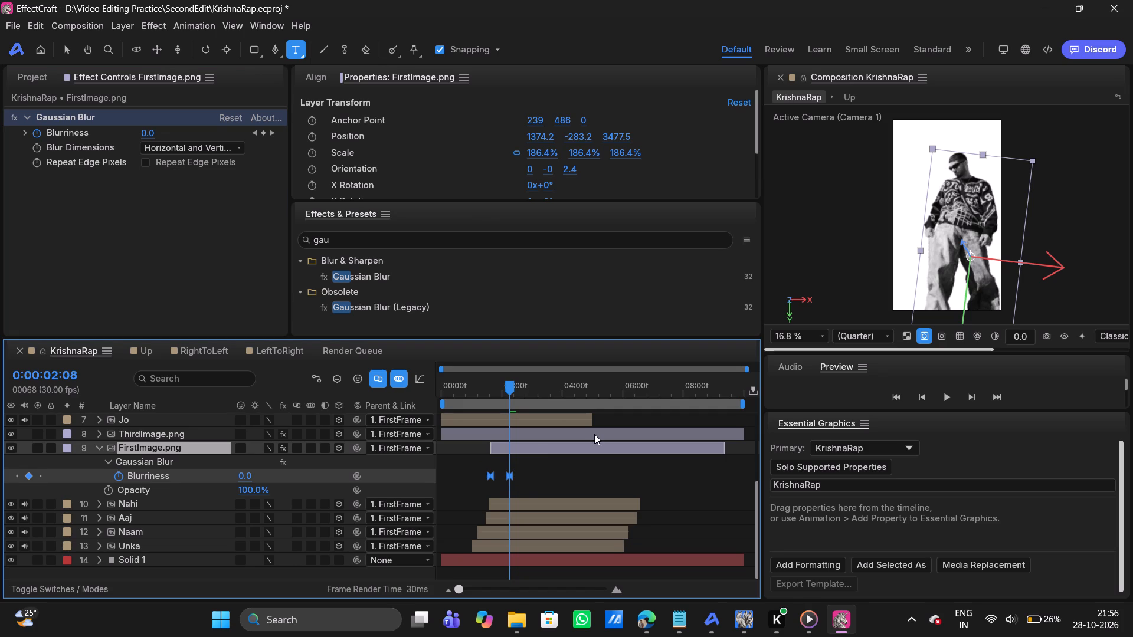
Apply Easy Ease to FirstFrame's last two Position keyframes, at 0:00:02:06 and 0:00:02:08.
scroll(594, 434, up, 2)
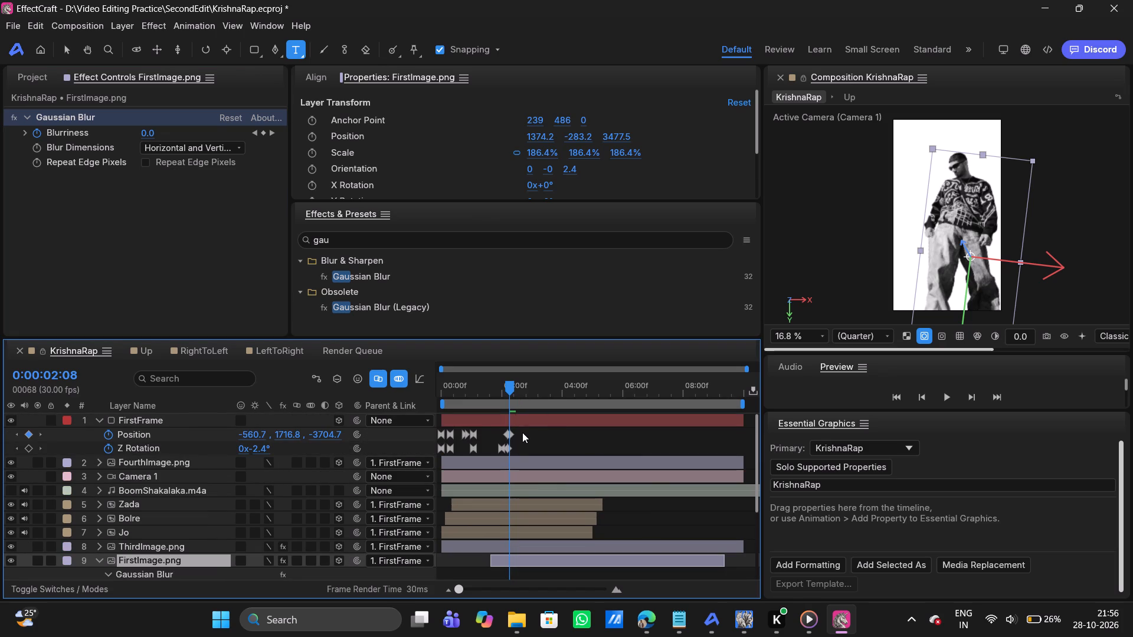
drag(523, 440, 495, 434)
drag(495, 434, 493, 430)
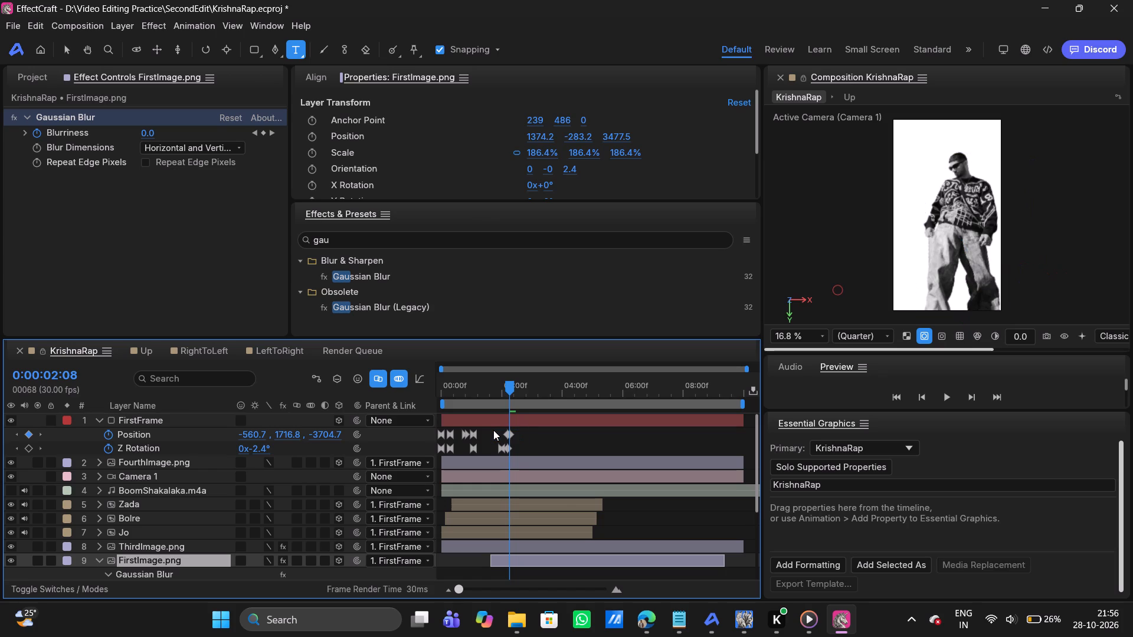
key(F9)
Play back the composition from several points, including the very start, to check the eased move into the FirstImage.png scene.
drag(507, 383, 480, 385)
key(space)
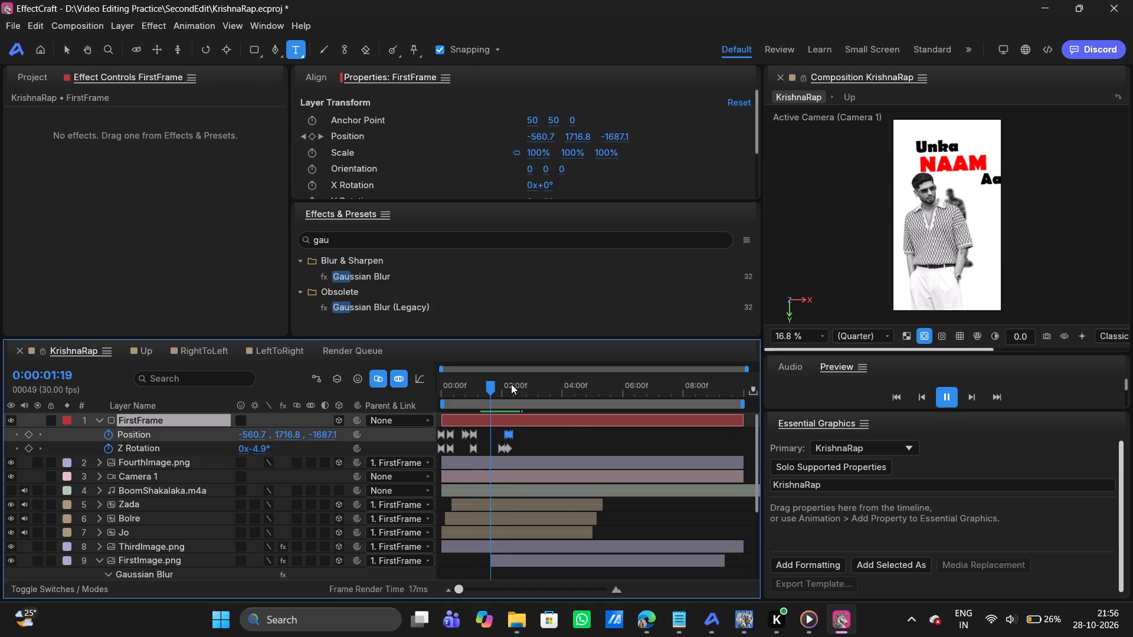
drag(511, 384, 438, 382)
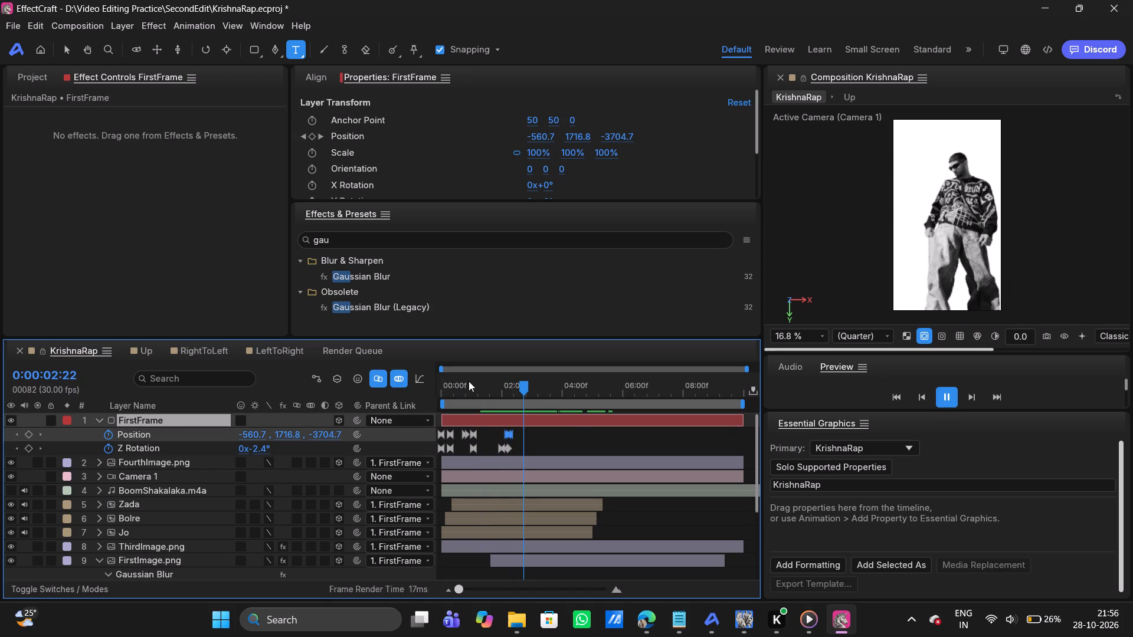
double_click(486, 381)
click(470, 392)
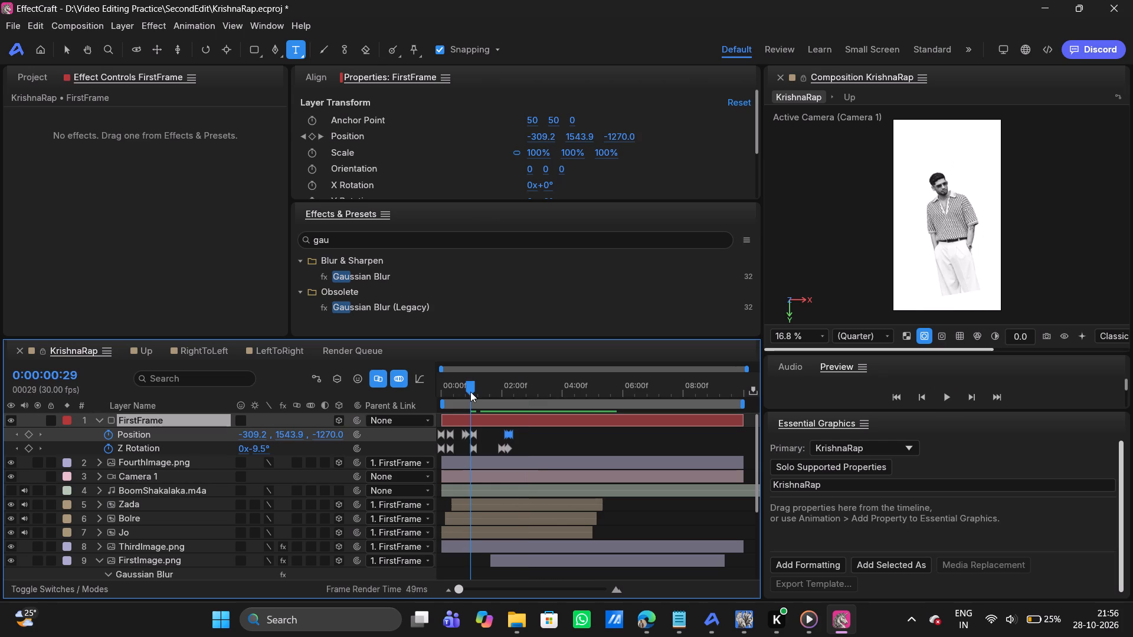
key(space)
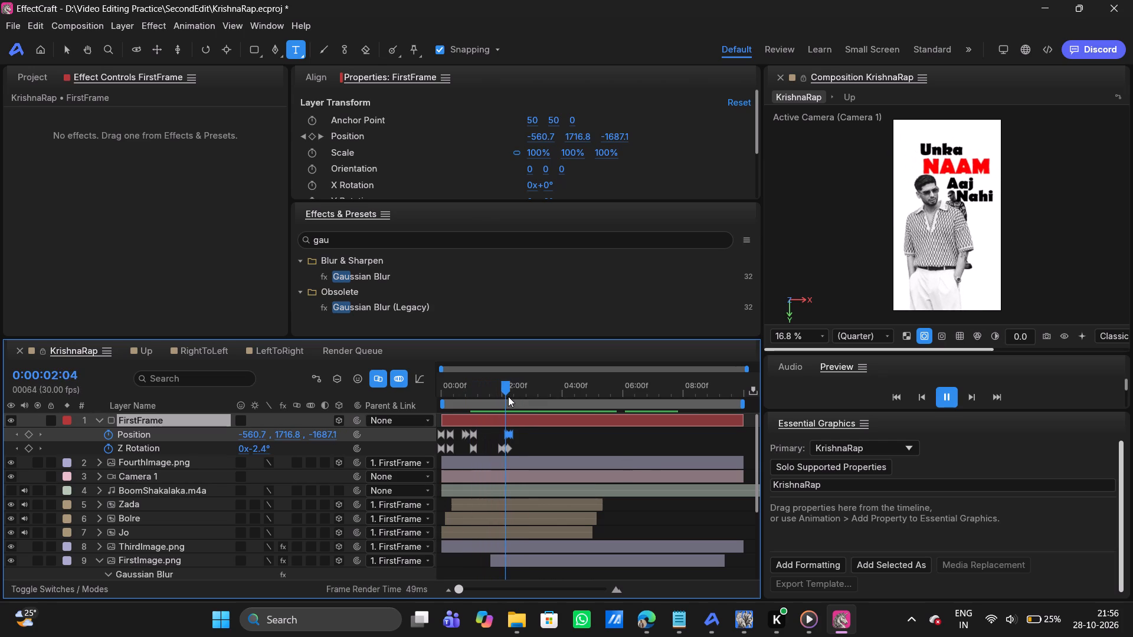
drag(552, 392, 487, 386)
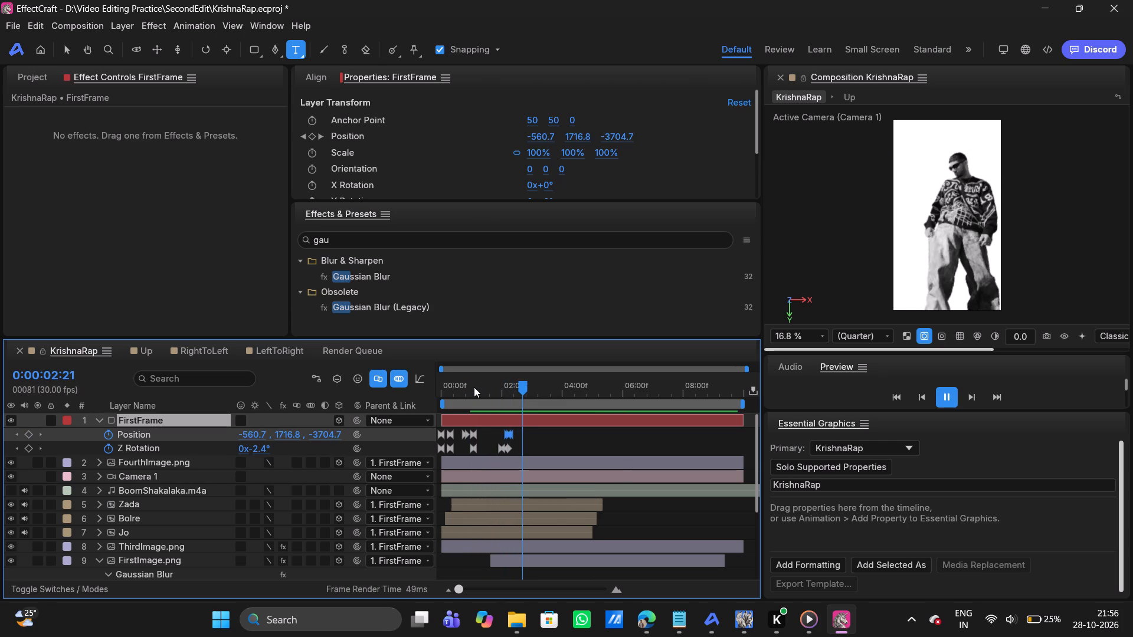
click(474, 387)
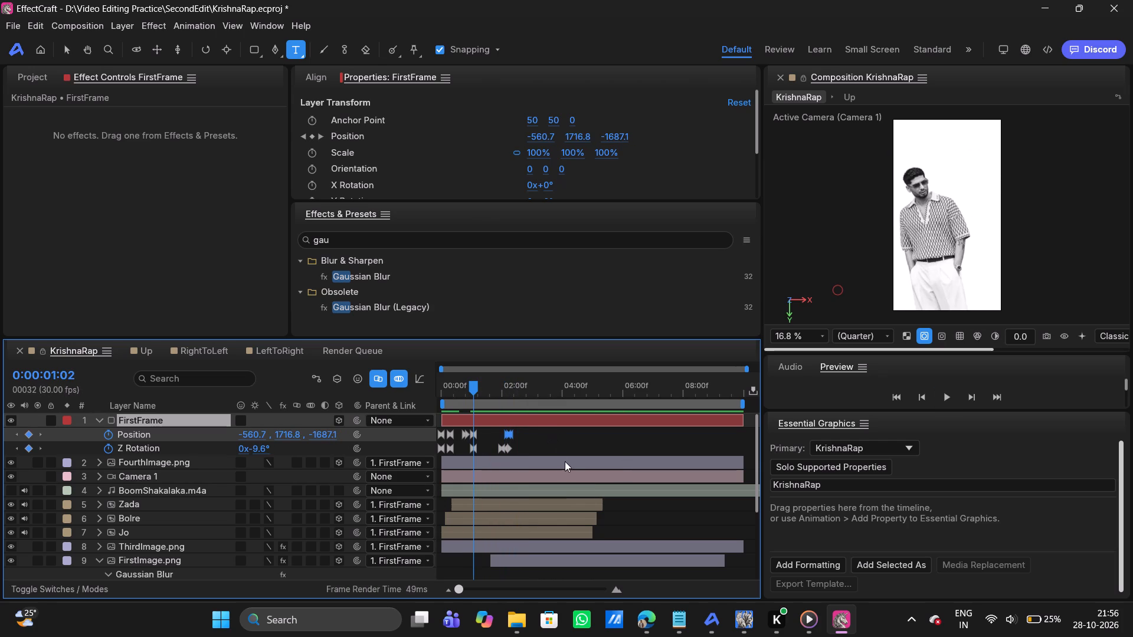
drag(479, 391, 415, 389)
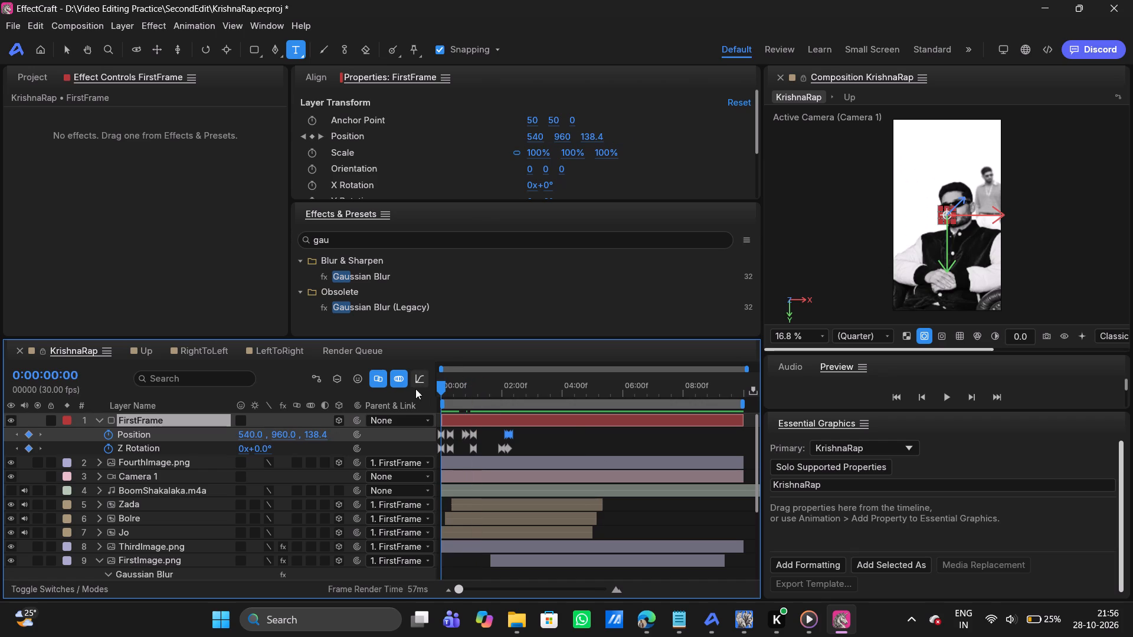
key(space)
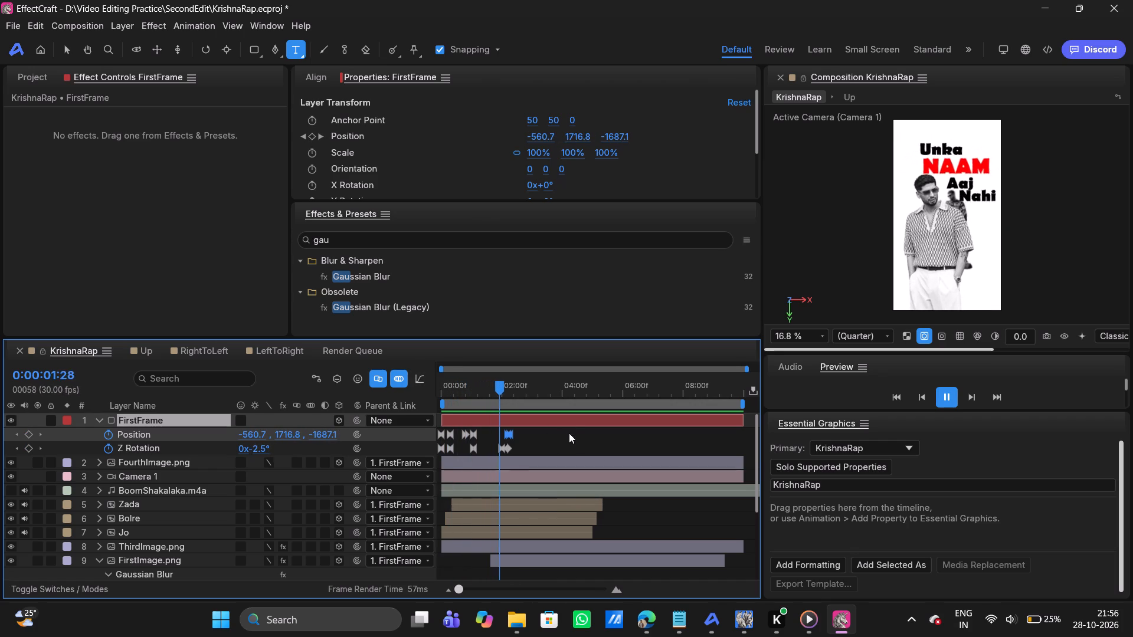
key(space)
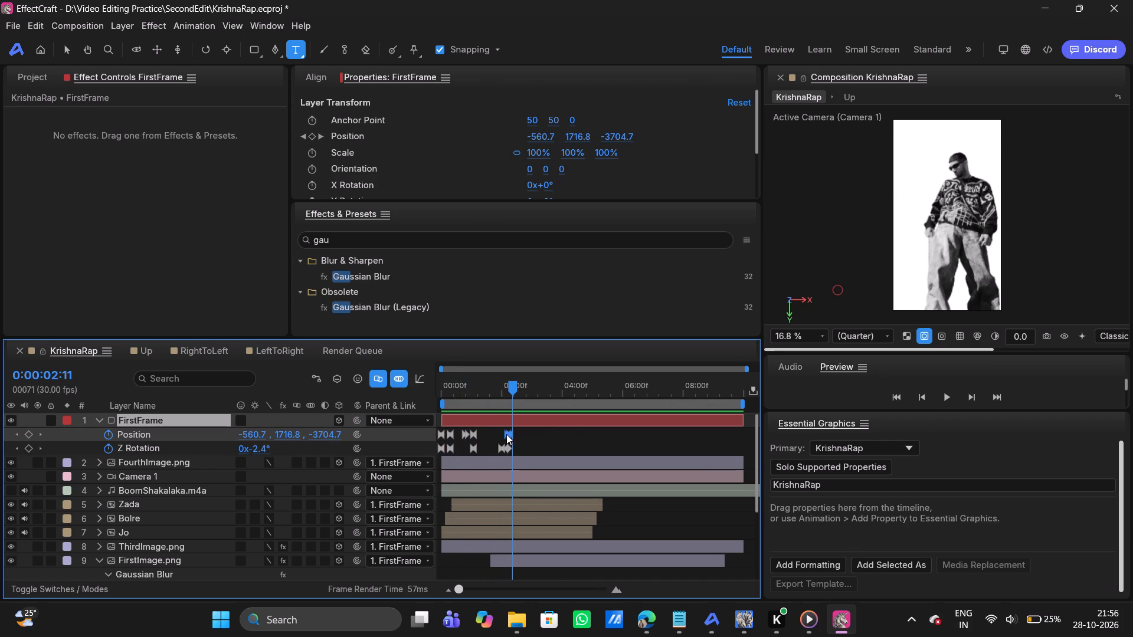
Retime FirstFrame's last two Position keyframes, moving the earlier one to 0:00:02:04 and the final one to 0:00:02:09.
click(505, 436)
click(554, 436)
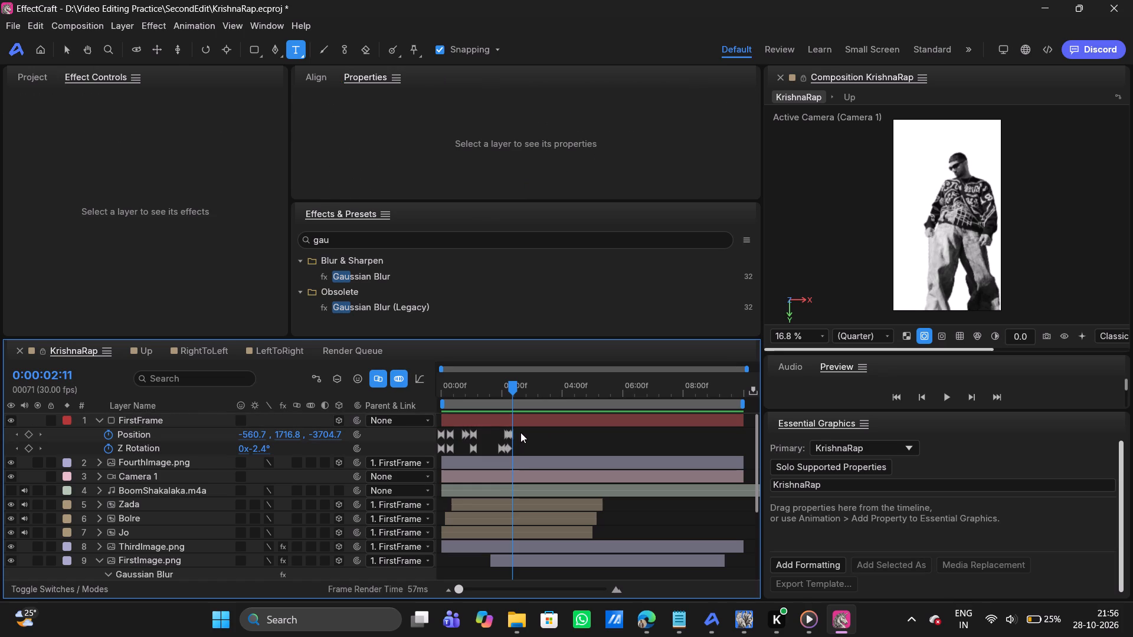
drag(463, 587, 530, 586)
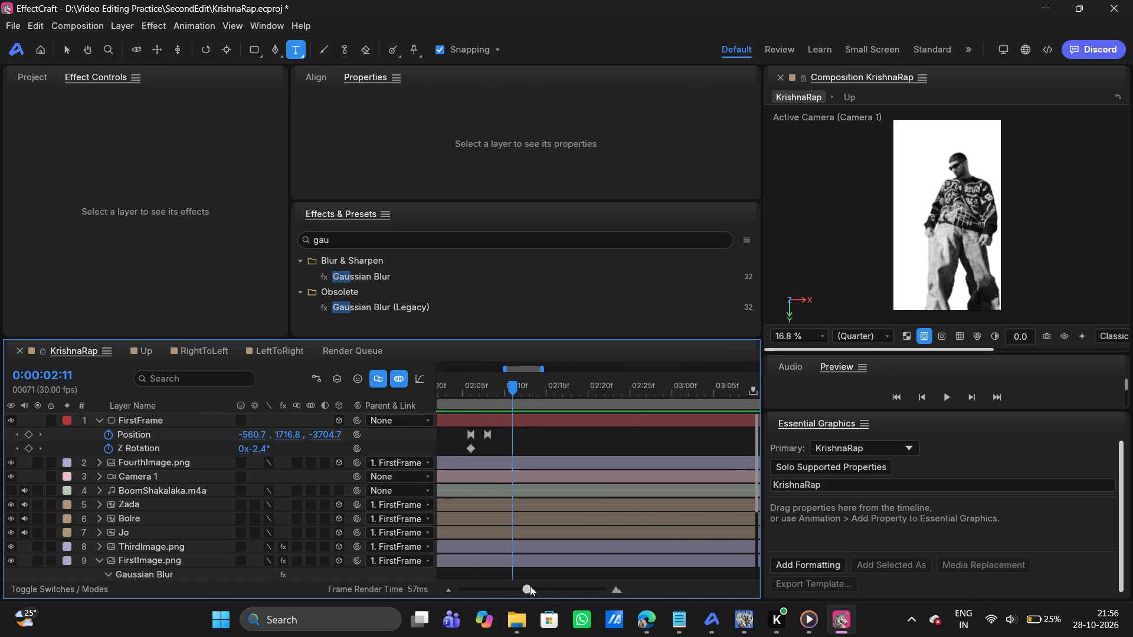
drag(530, 586, 566, 583)
scroll(541, 475, right, 2)
scroll(541, 475, left, 1)
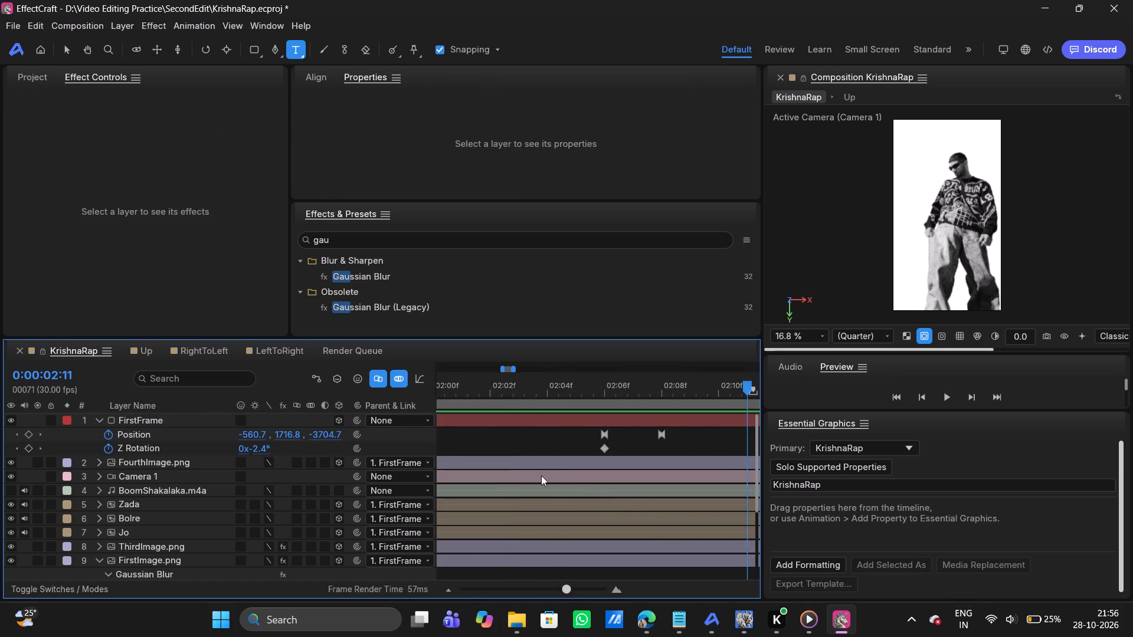
click(602, 435)
drag(602, 435, 573, 437)
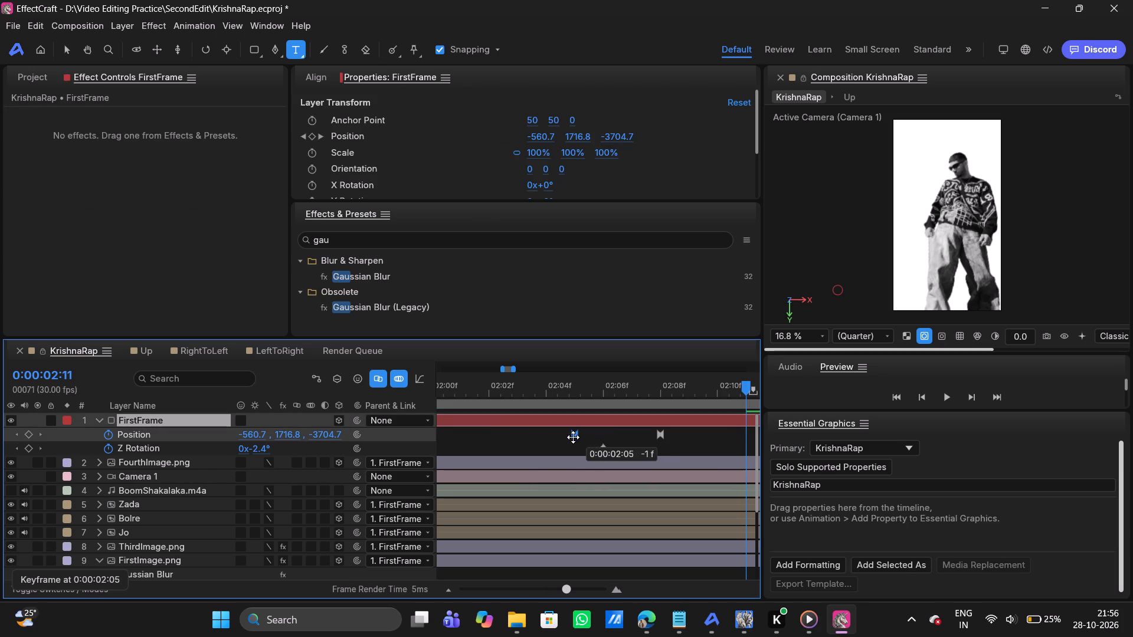
drag(573, 437, 571, 438)
click(657, 435)
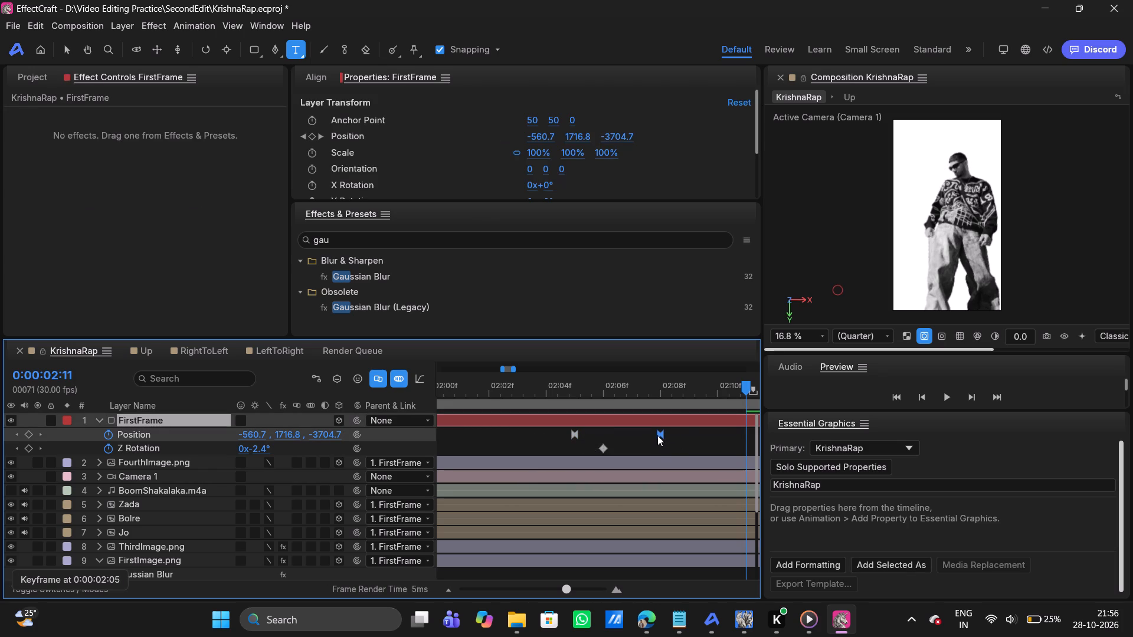
drag(657, 435, 691, 434)
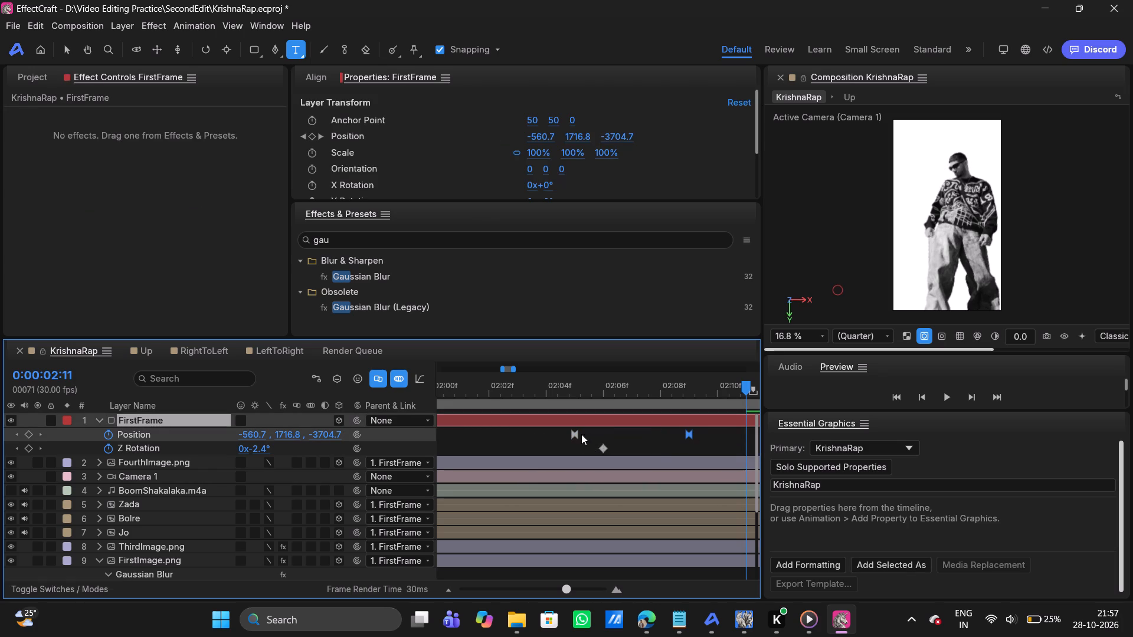
click(575, 434)
drag(575, 434, 551, 432)
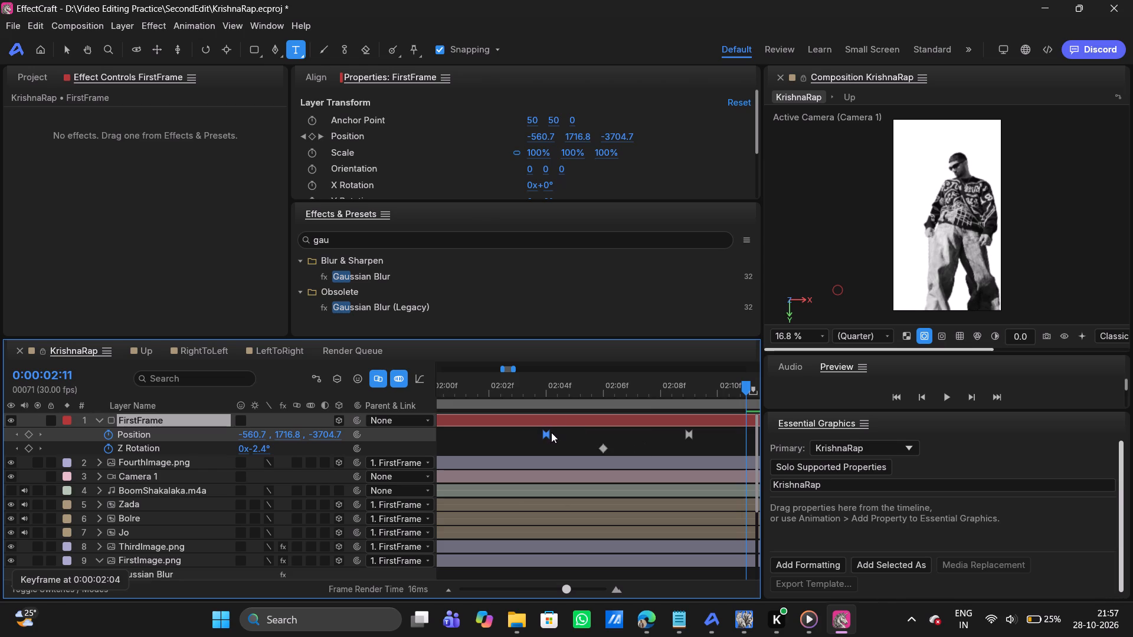
Replay the section from the "Unka NAAM Aaj Nahi" scene into FirstImage.png to review the retimed transition.
drag(536, 388, 421, 380)
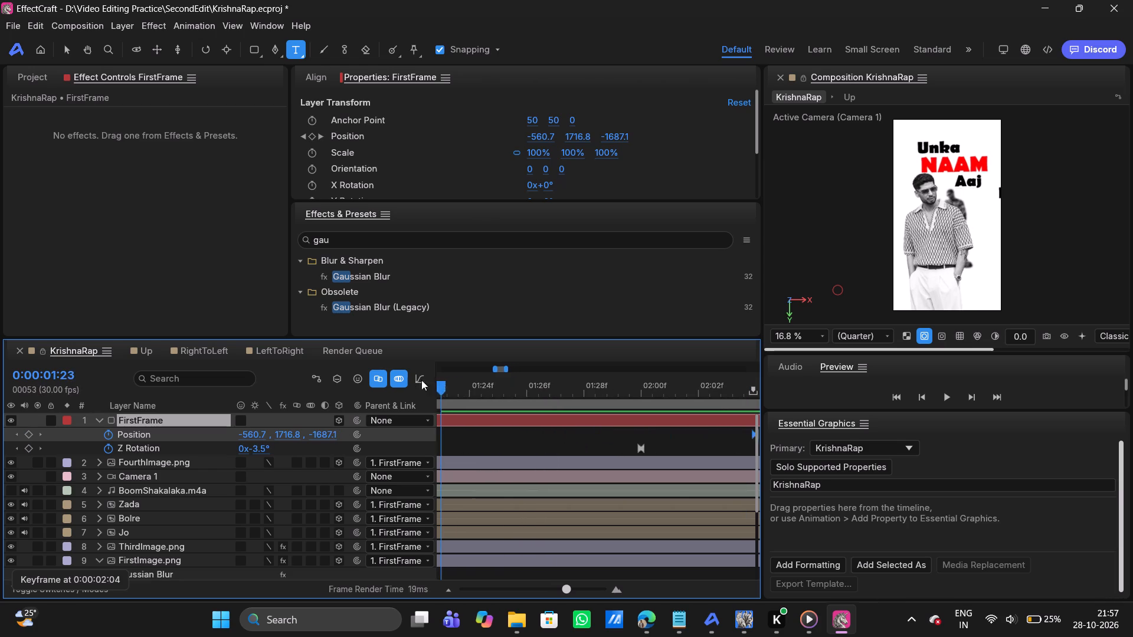
drag(421, 380, 548, 380)
key(space)
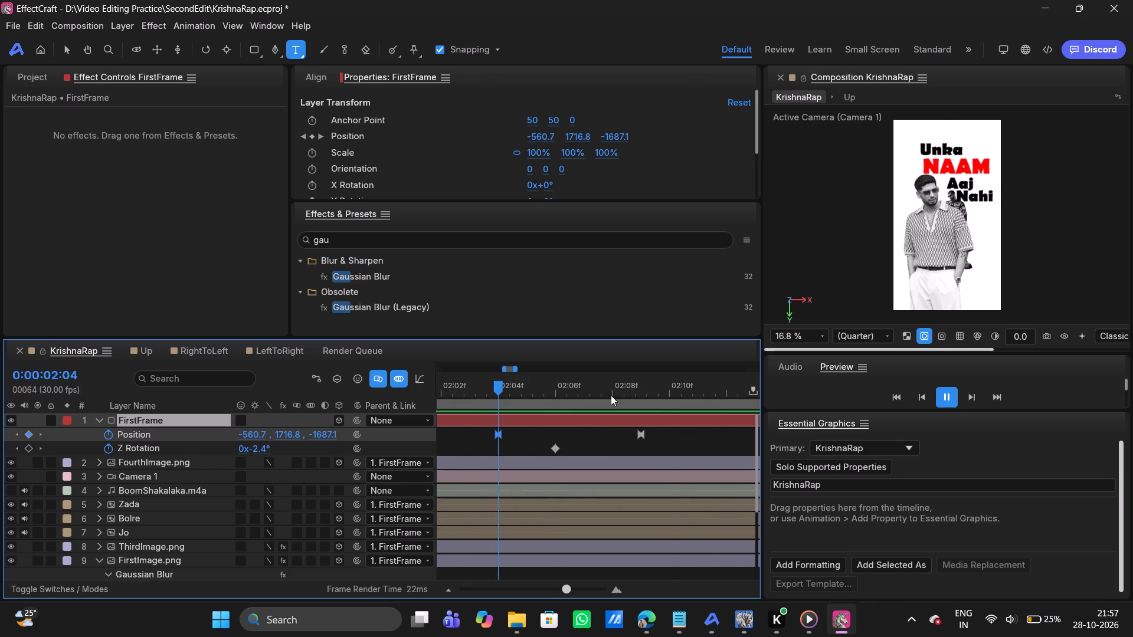
key(space)
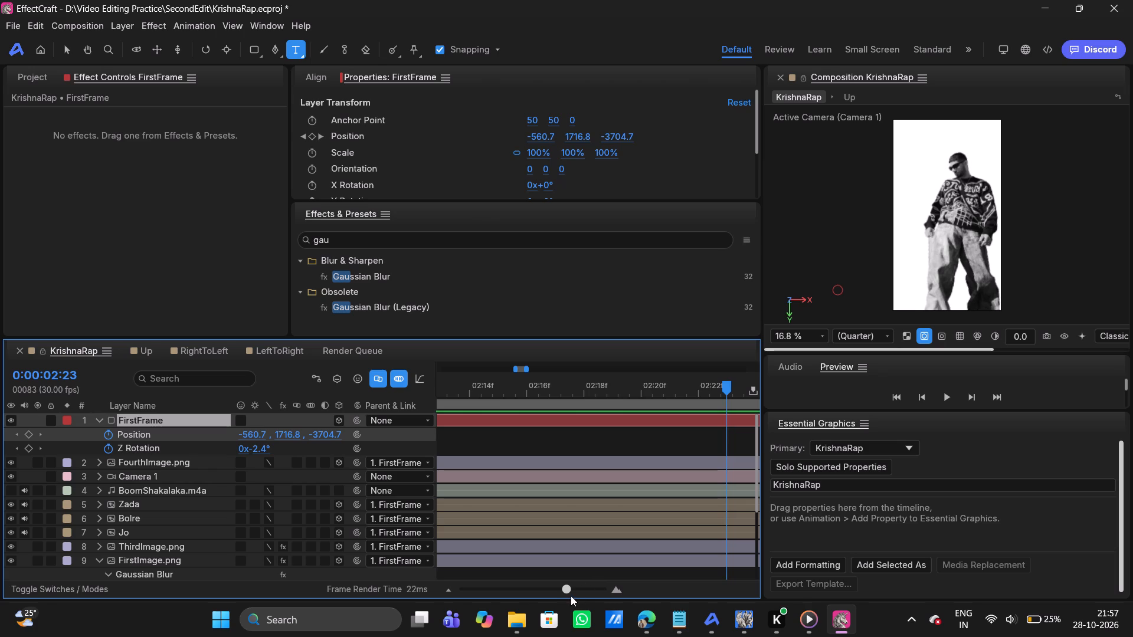
drag(565, 586, 367, 580)
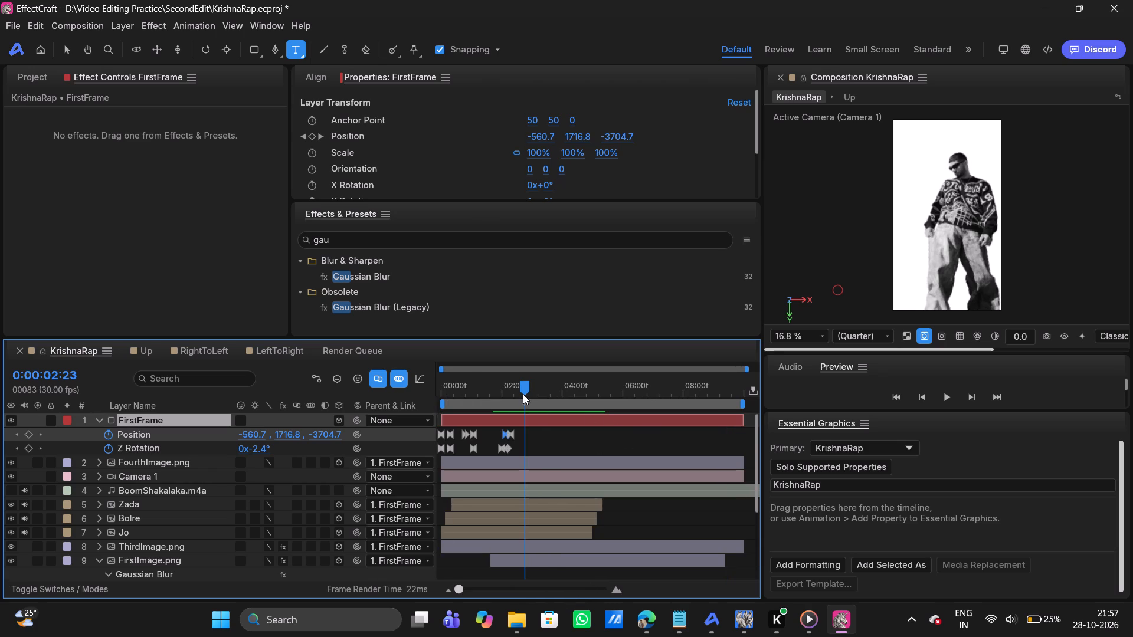
drag(525, 390, 483, 387)
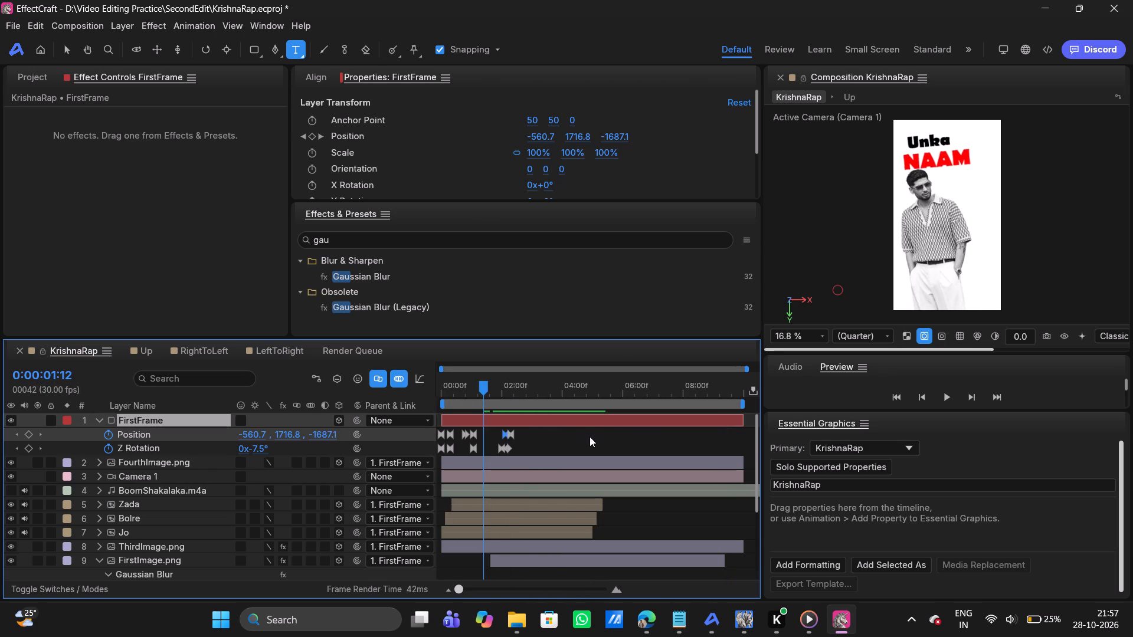
key(space)
key(space)
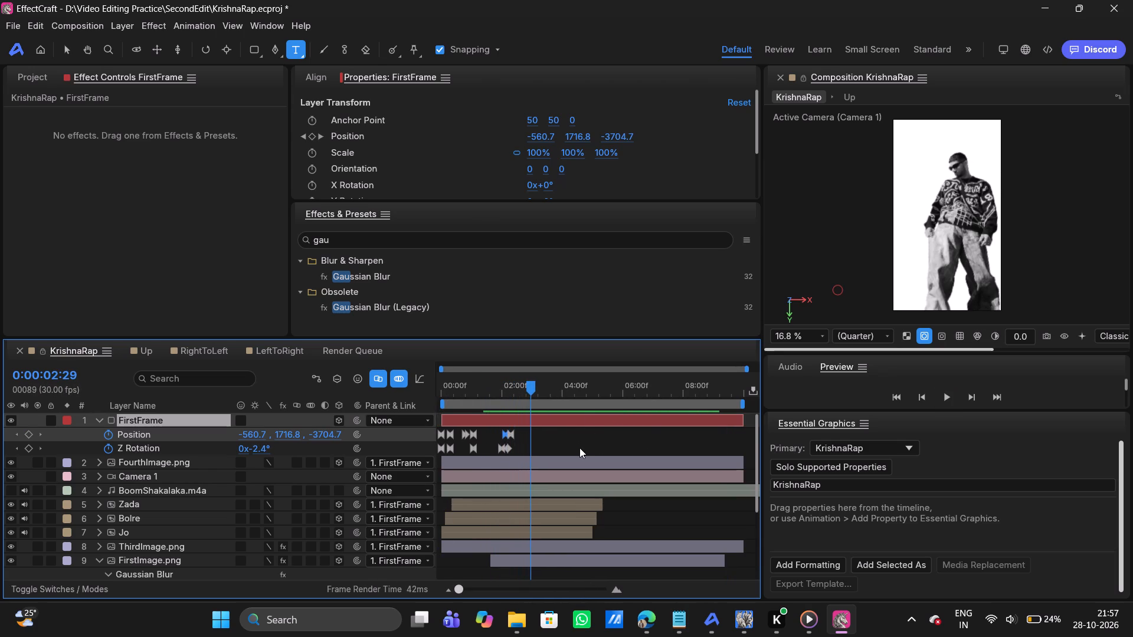
drag(499, 383, 469, 378)
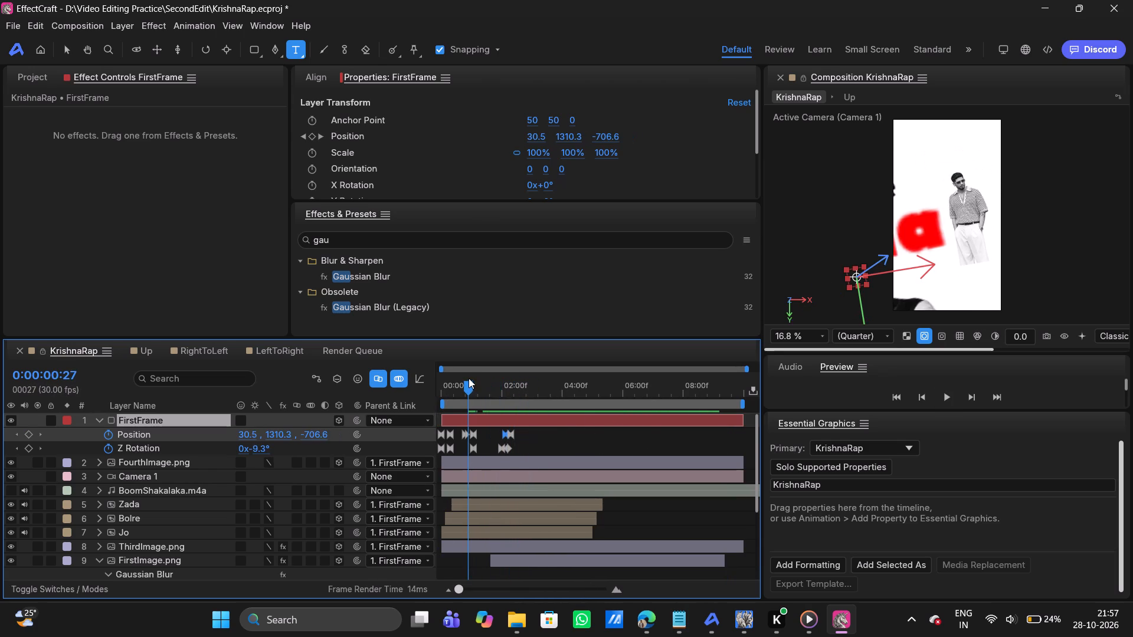
key(space)
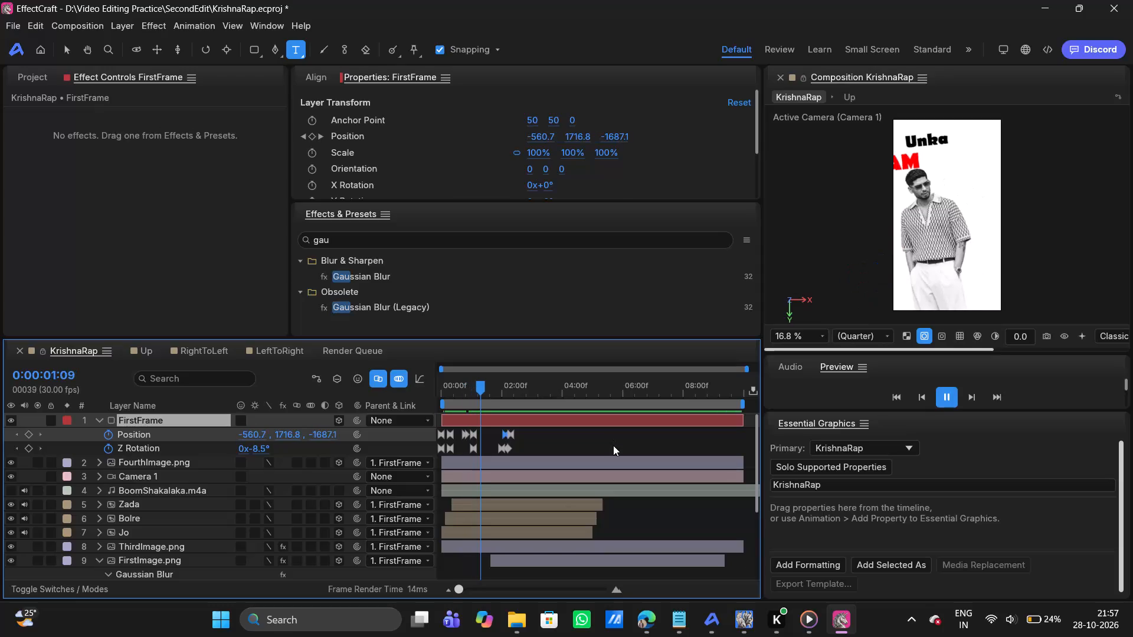
Replay the composition from the "Jo Bolre Zada" scene and from the start of the "Unka NAAM" scene to check the transition into FirstImage.png.
key(space)
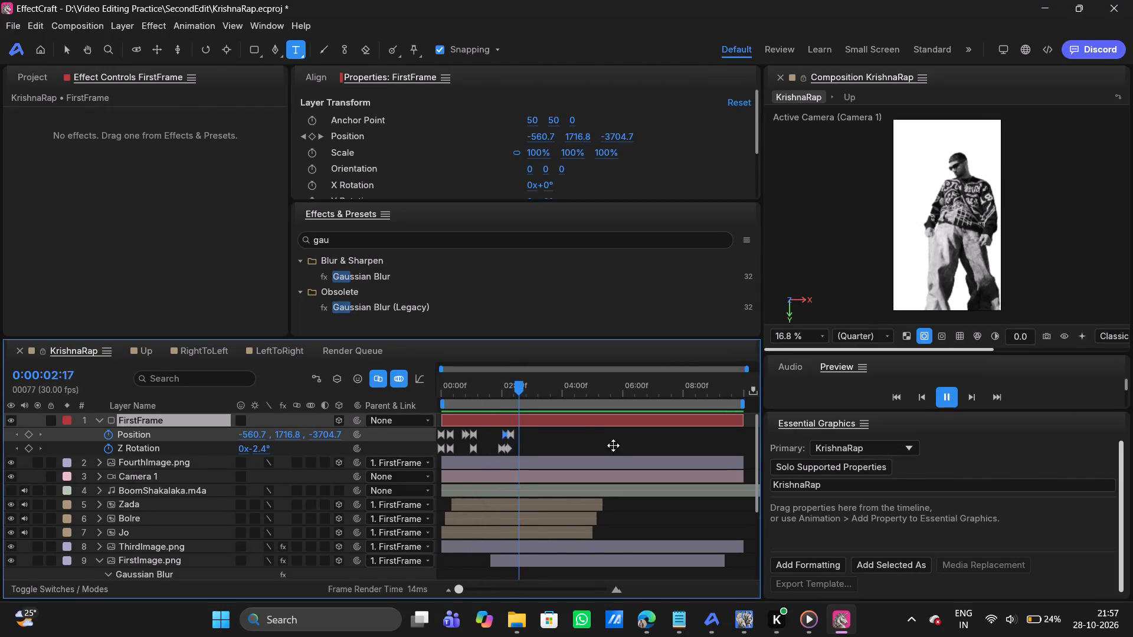
drag(520, 382, 463, 383)
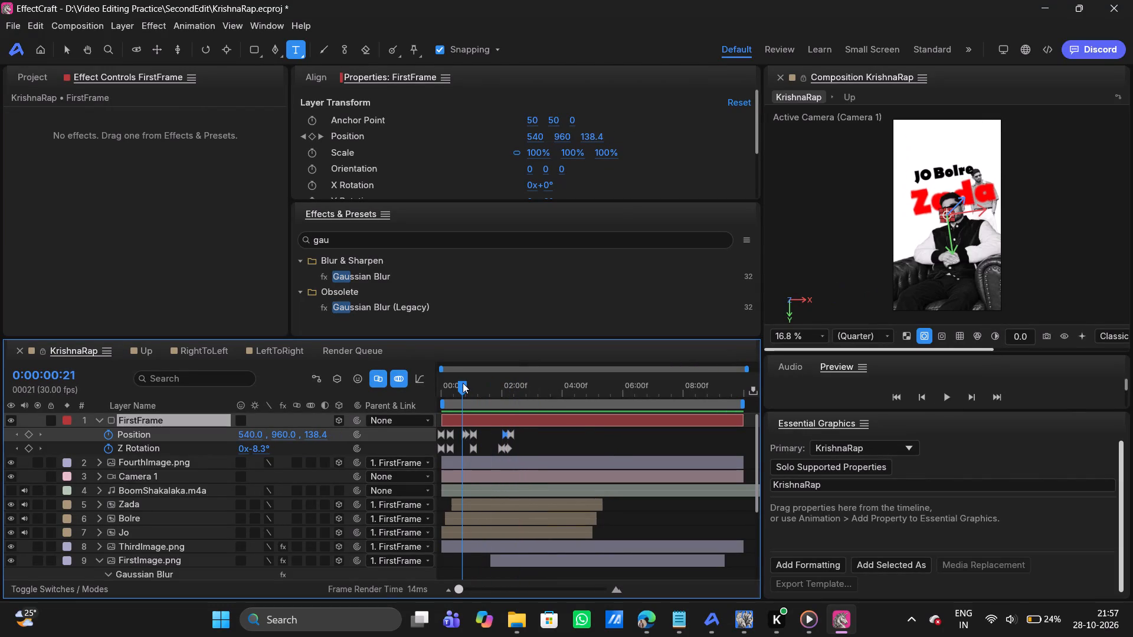
key(space)
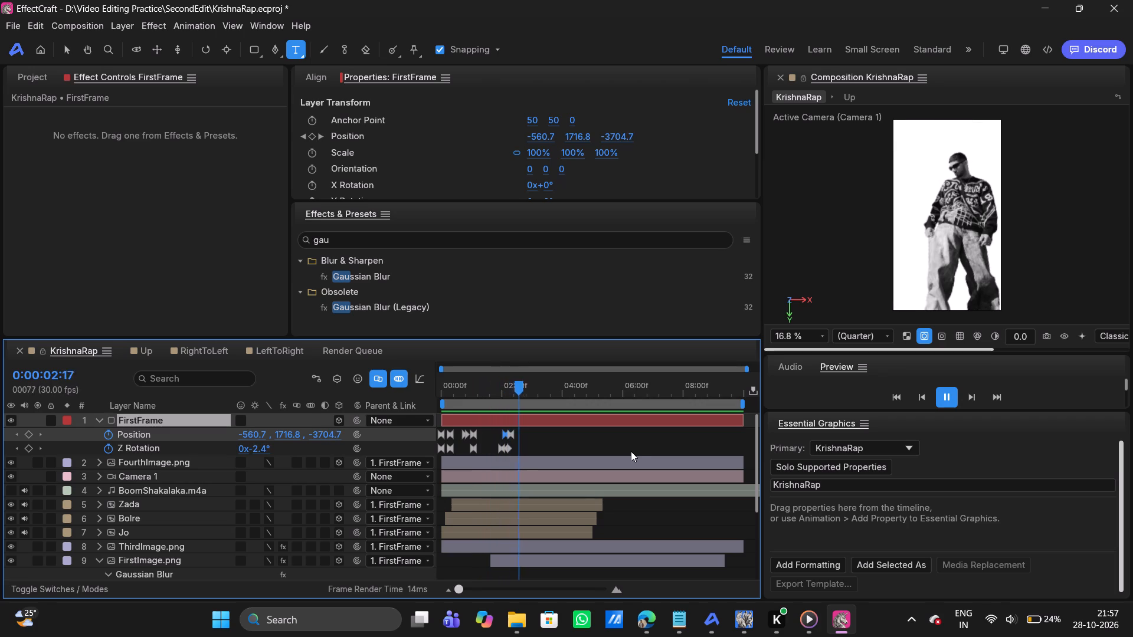
key(space)
drag(529, 390, 493, 390)
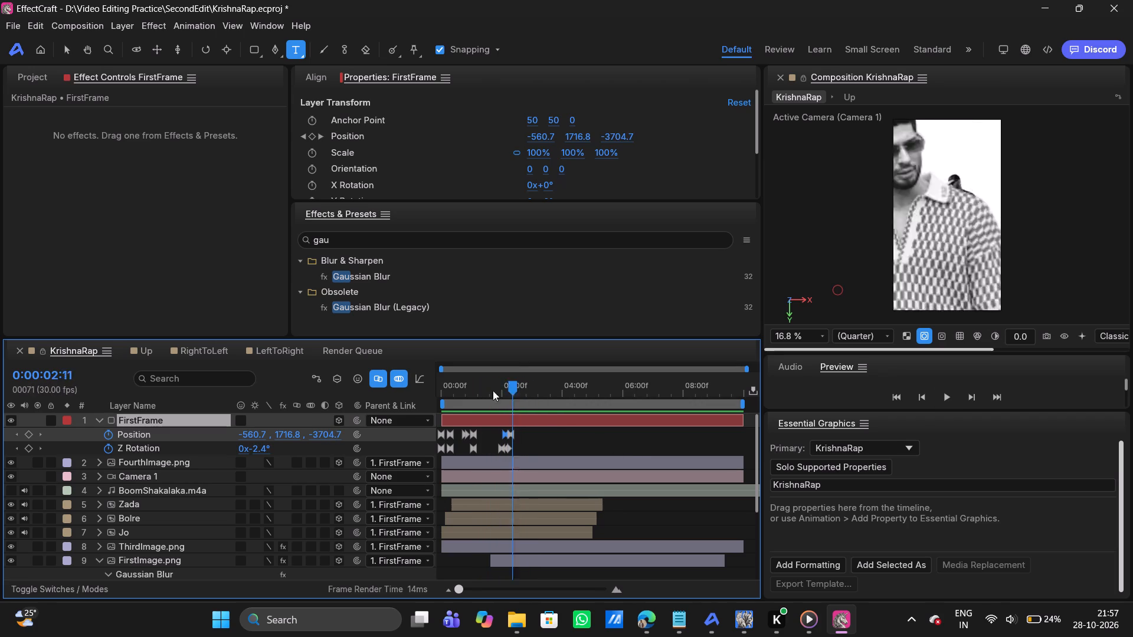
drag(493, 390, 479, 390)
key(space)
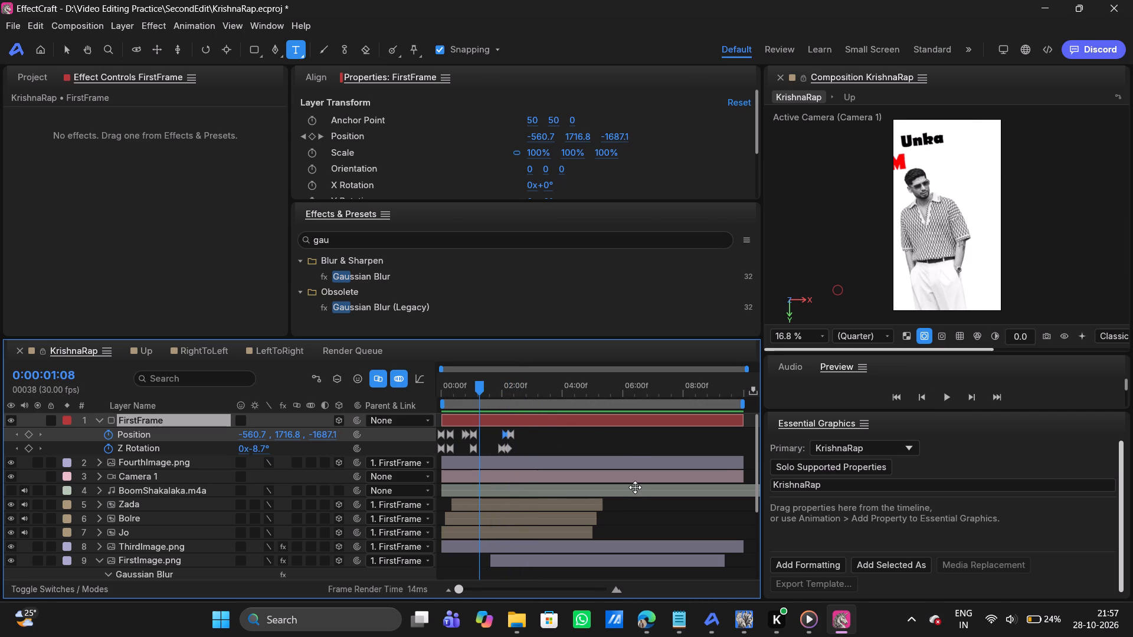
key(space)
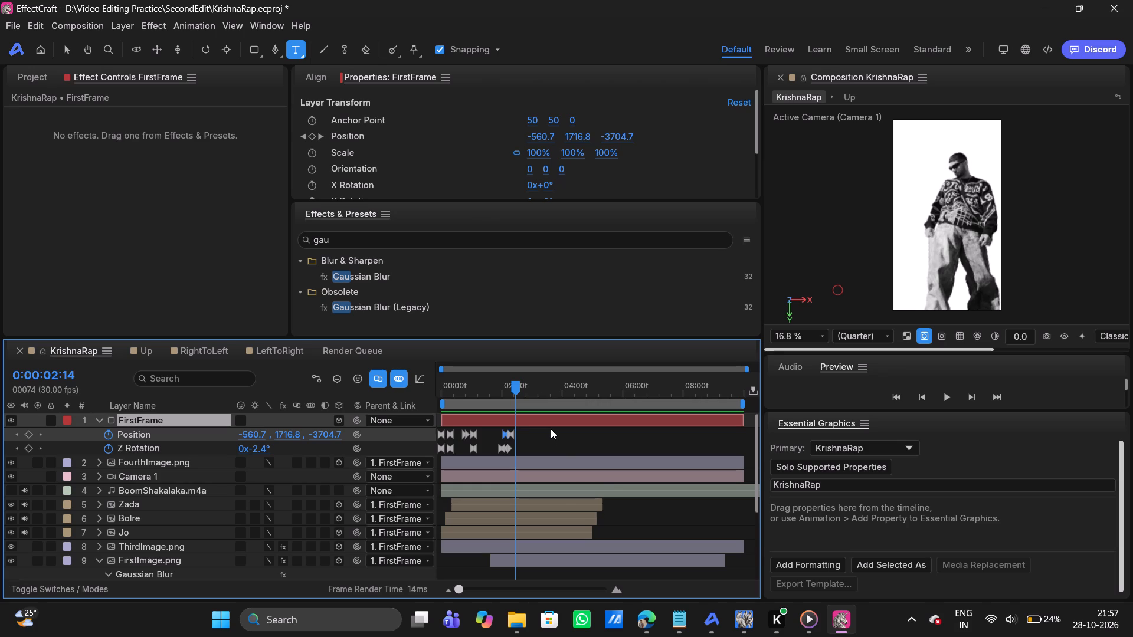
scroll(551, 429, down, 1)
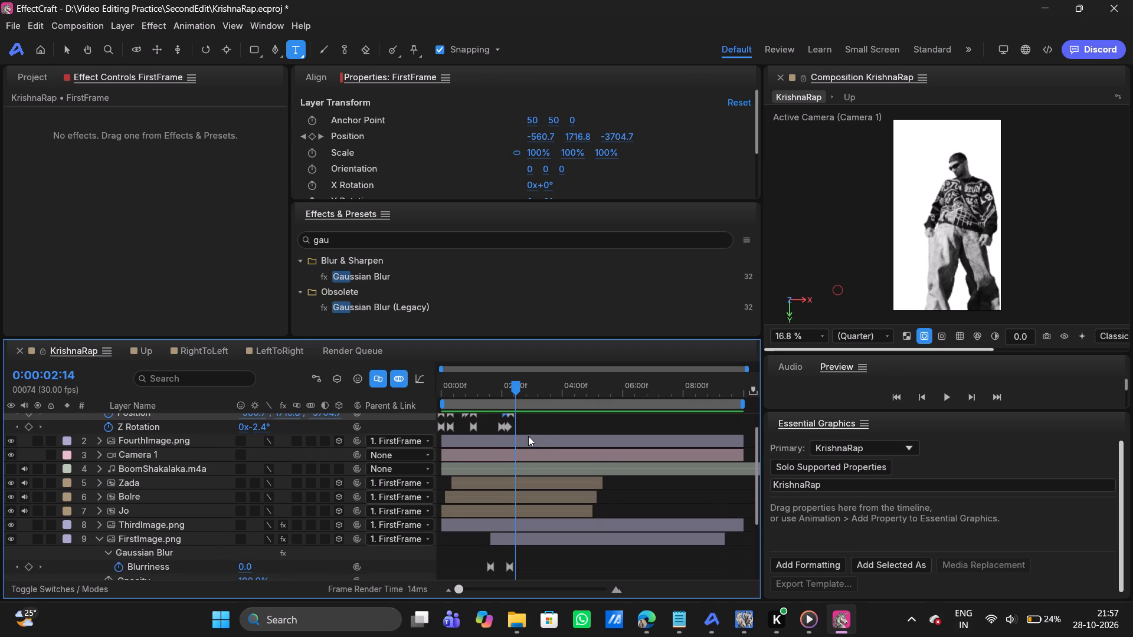
click(519, 442)
scroll(548, 426, up, 1)
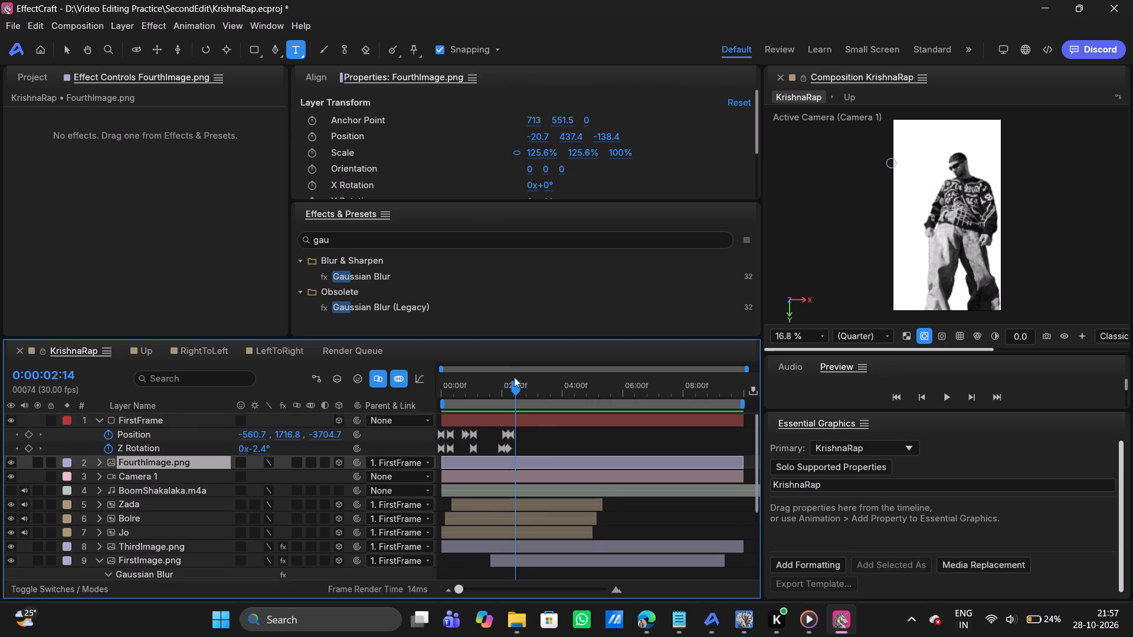
Replay the "Unka NAAM Aaj Nahi" section from several points and scrub FirstFrame's final move to examine how FirstImage.png appears.
drag(515, 385, 489, 390)
click(575, 444)
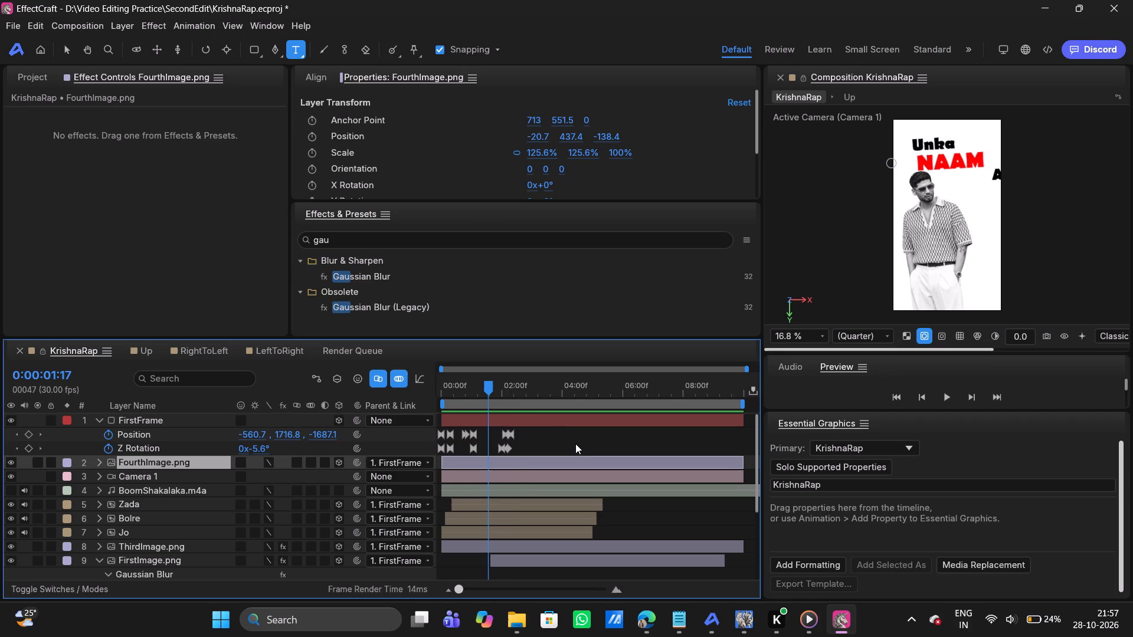
key(space)
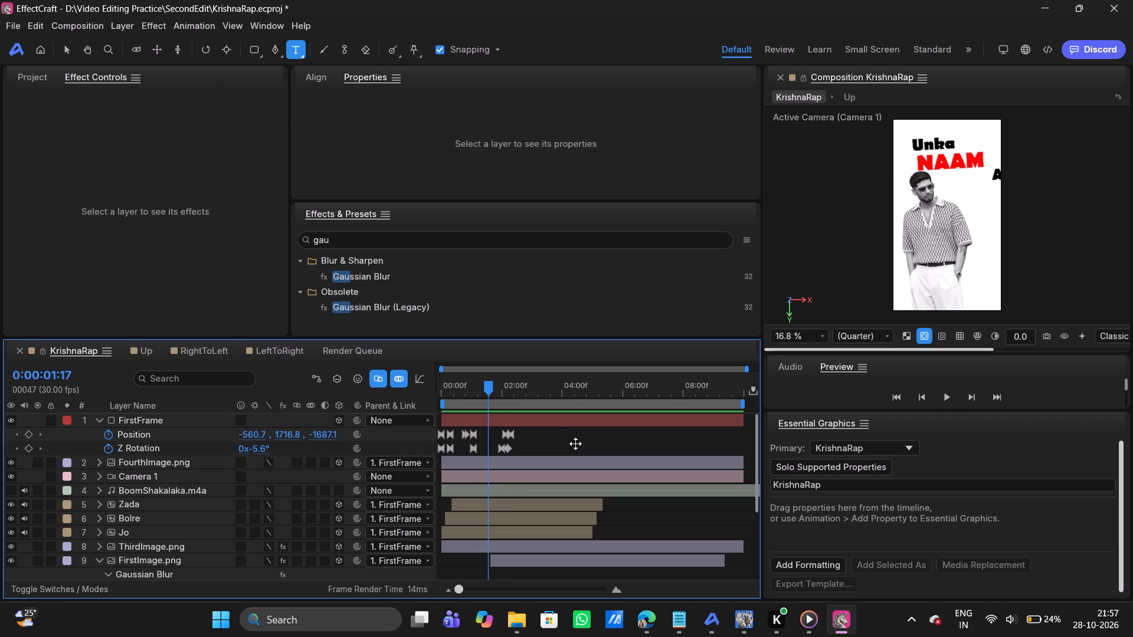
key(space)
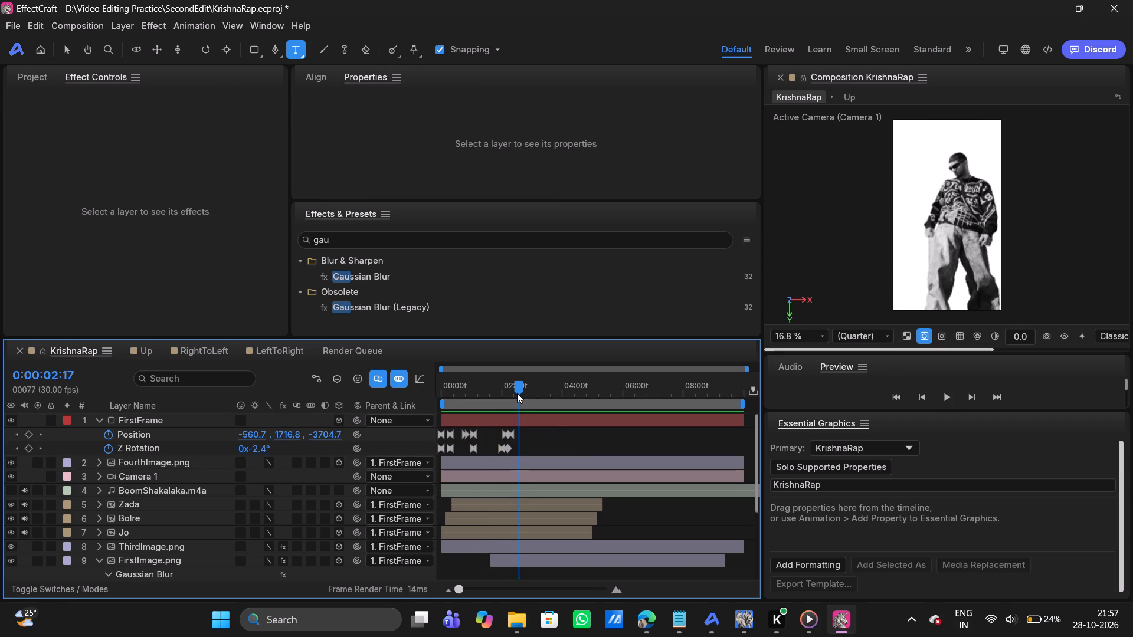
drag(518, 389, 474, 387)
key(space)
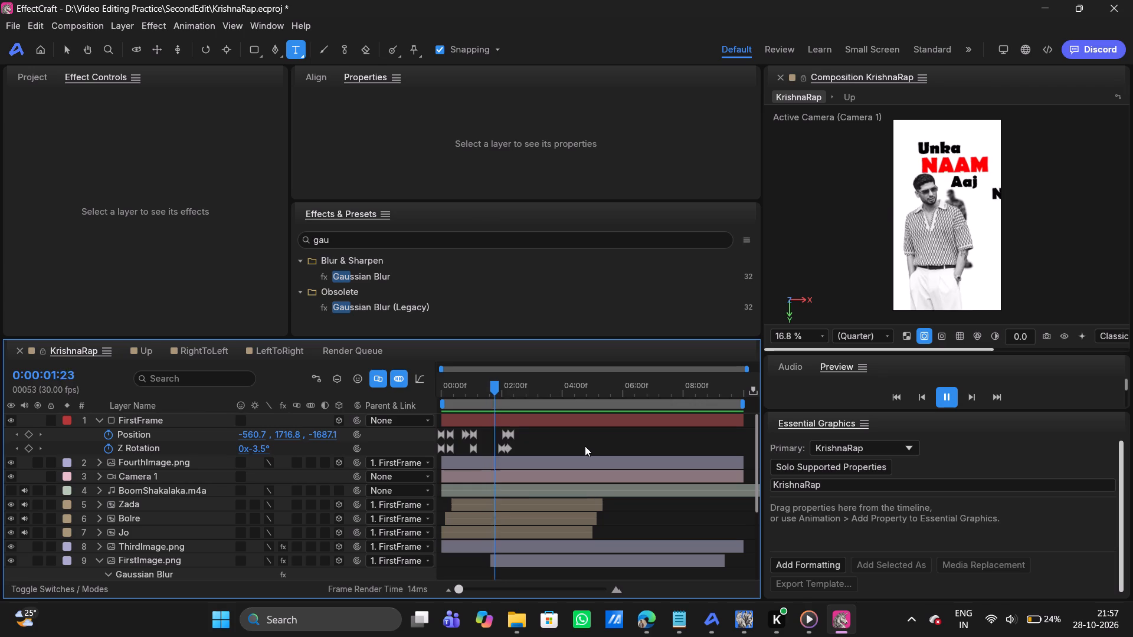
key(space)
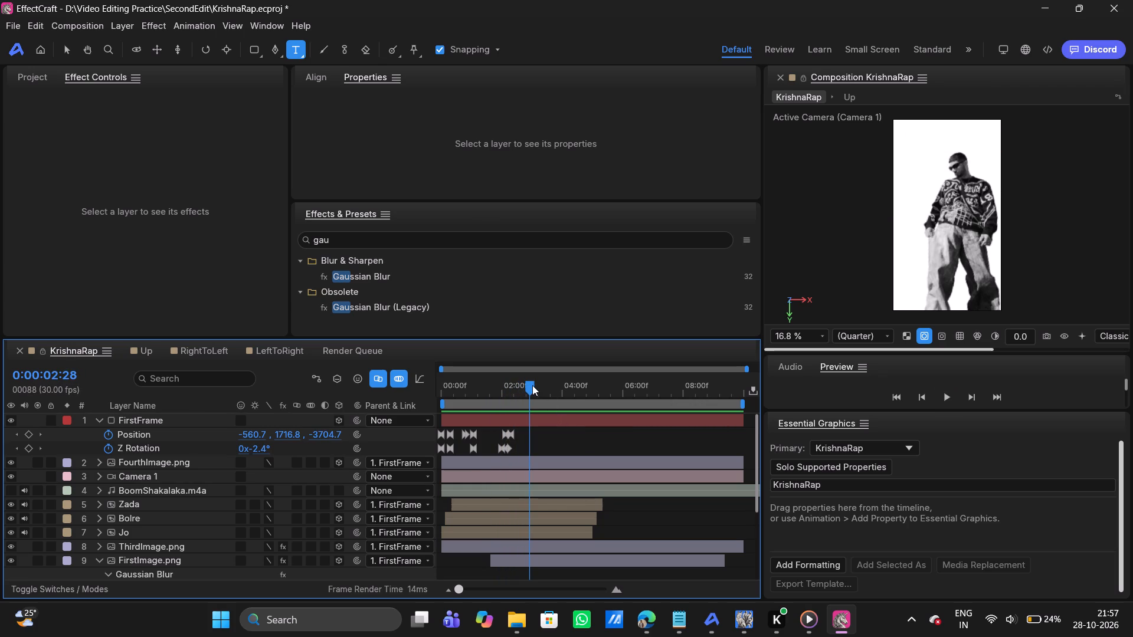
drag(532, 385, 461, 385)
key(space)
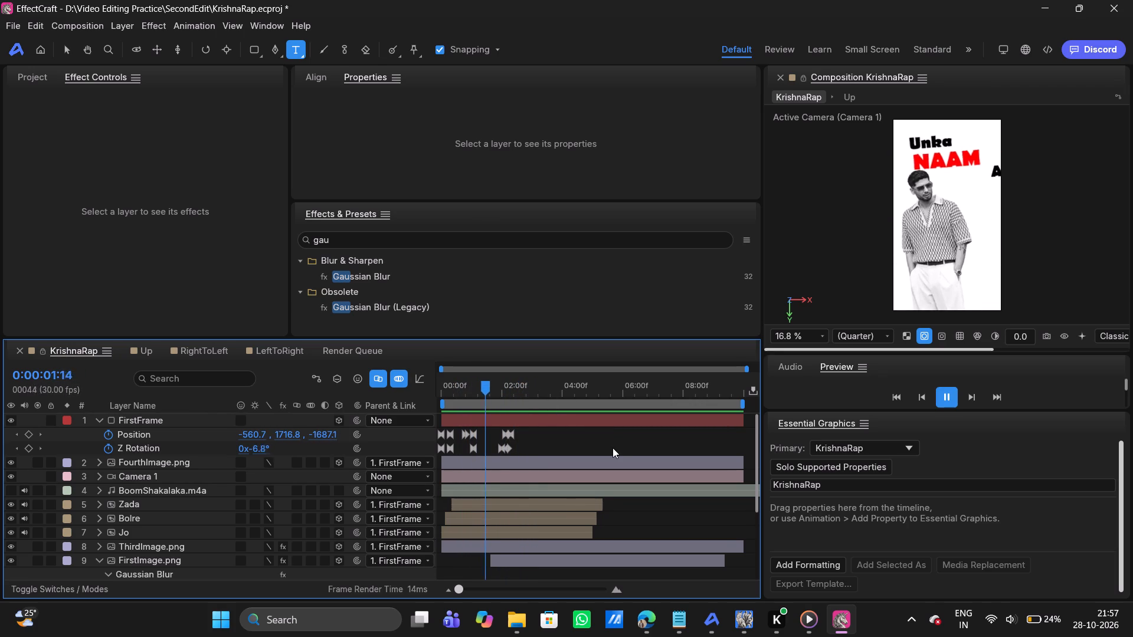
key(space)
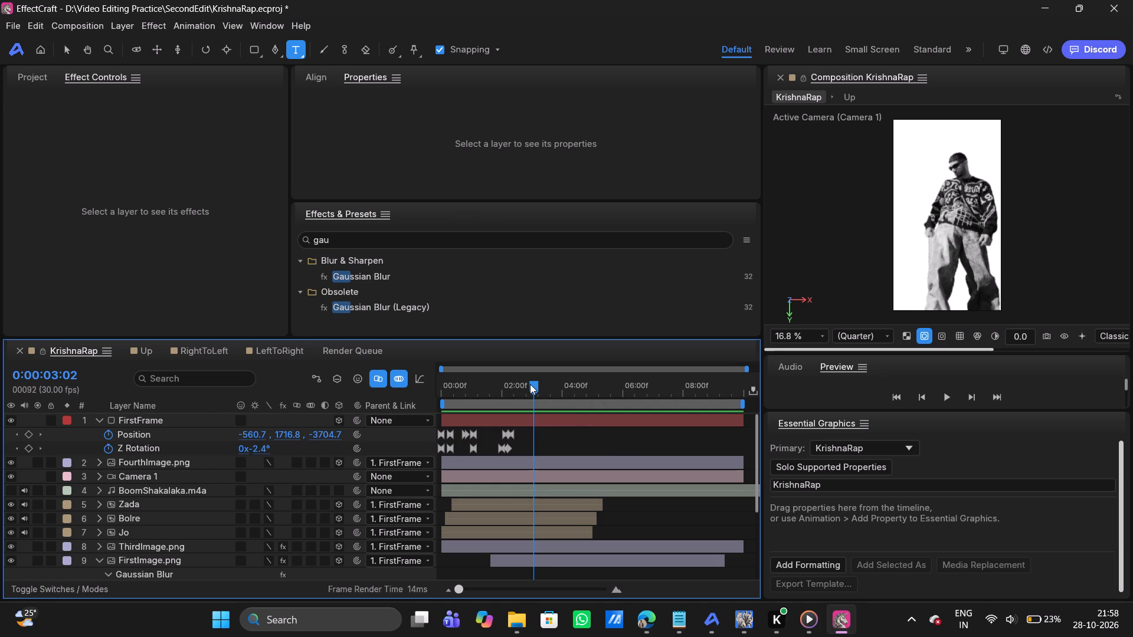
drag(530, 384, 483, 383)
key(space)
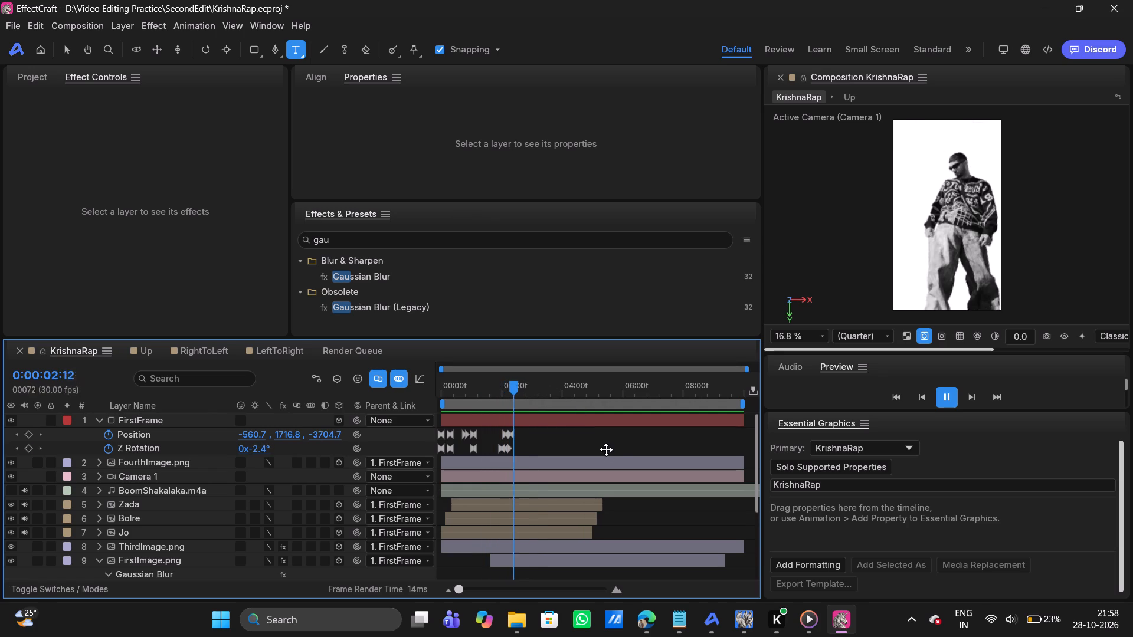
key(space)
drag(519, 384, 508, 384)
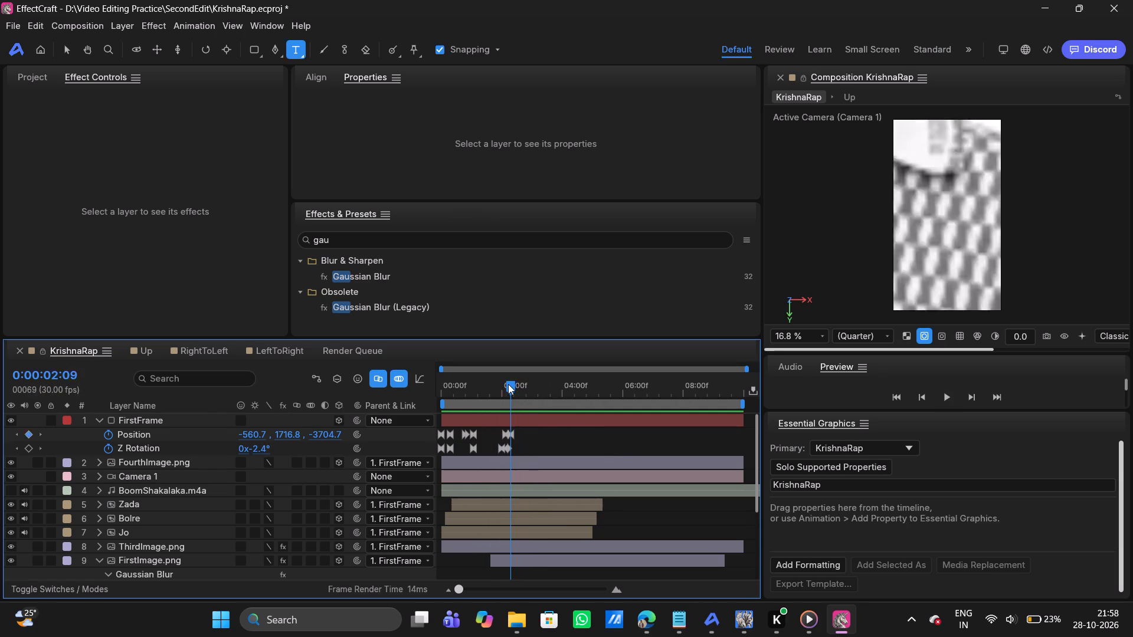
drag(508, 384, 508, 383)
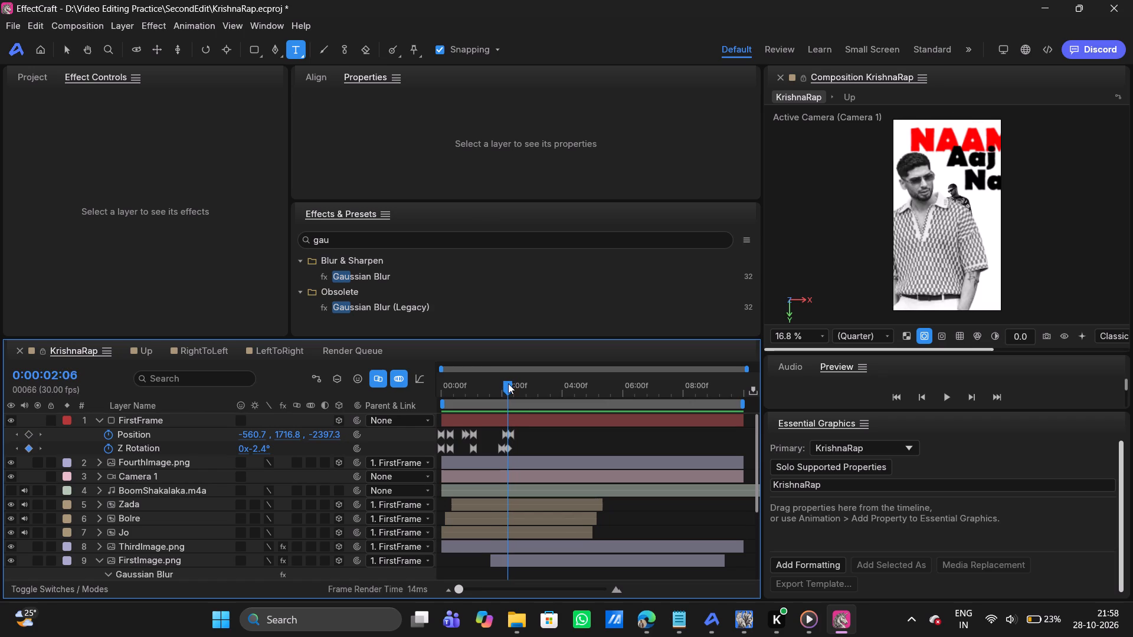
Start Scale keyframing on FirstImage.png at its first Blurriness keyframe, 0:00:01:19, with Scale set to 0%.
click(515, 557)
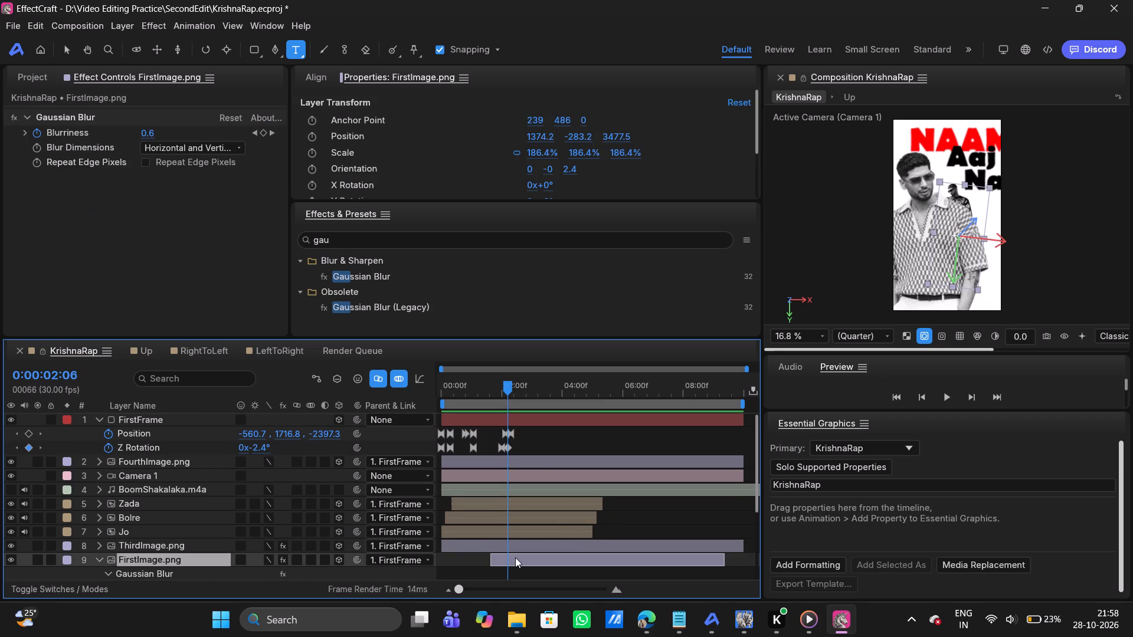
scroll(550, 516, down, 2)
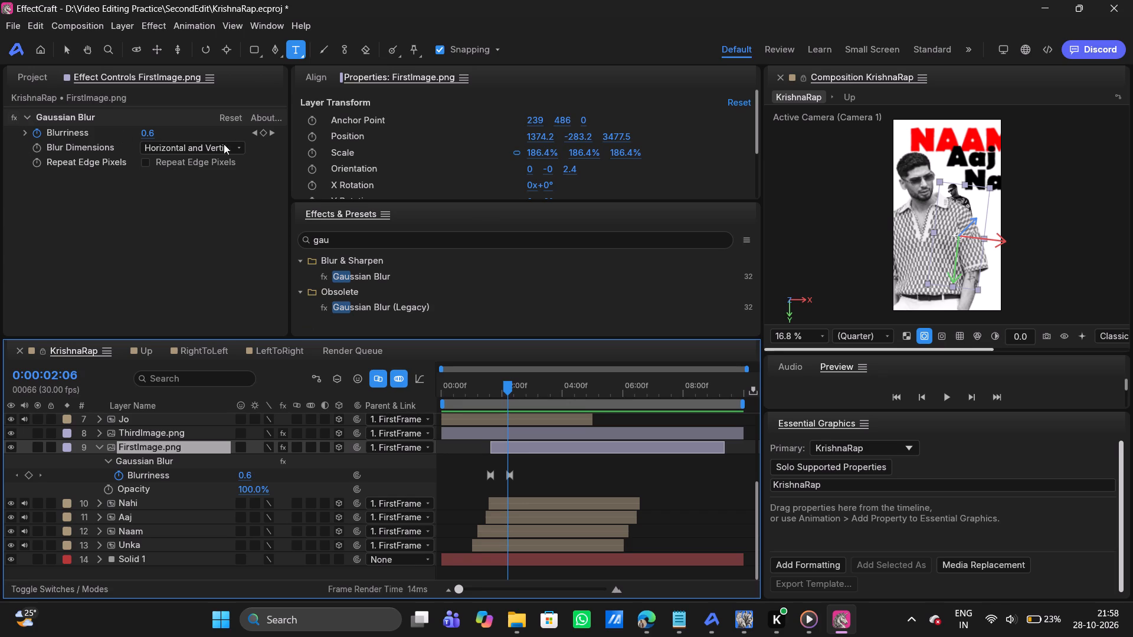
click(254, 134)
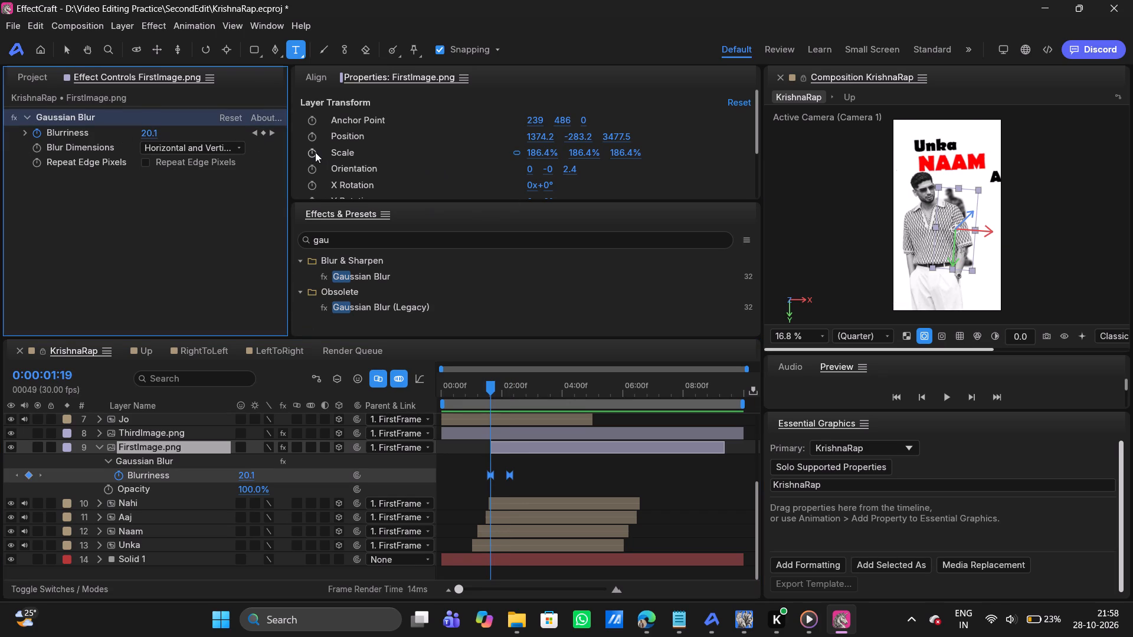
click(312, 151)
double_click(545, 155)
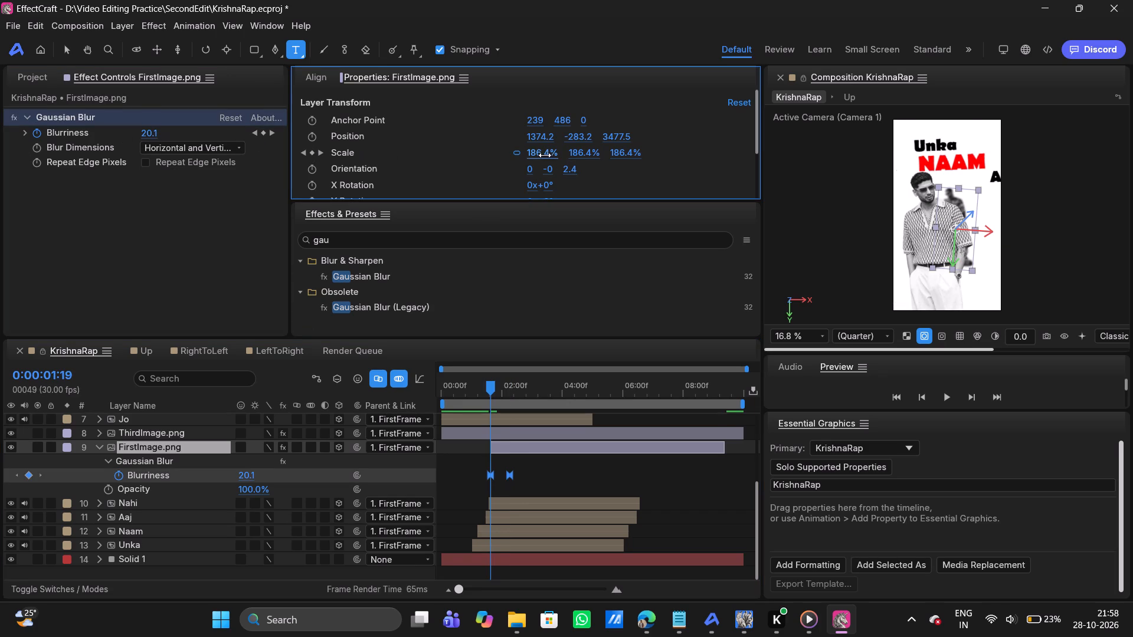
key(BackSpace)
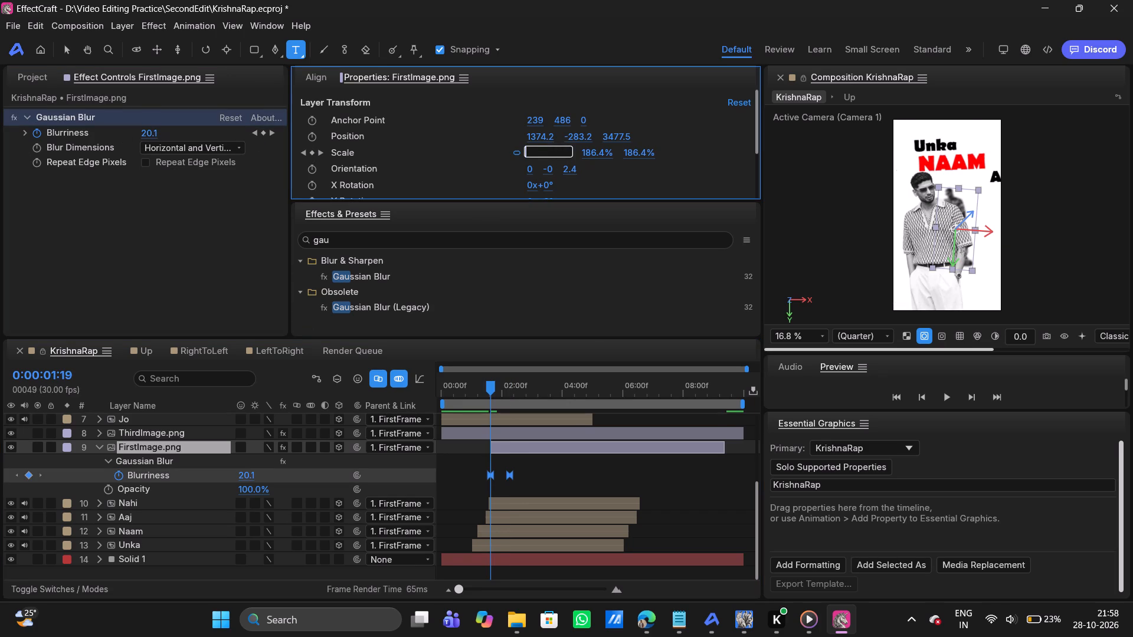
key(1)
key(BackSpace)
key(0)
key(Return)
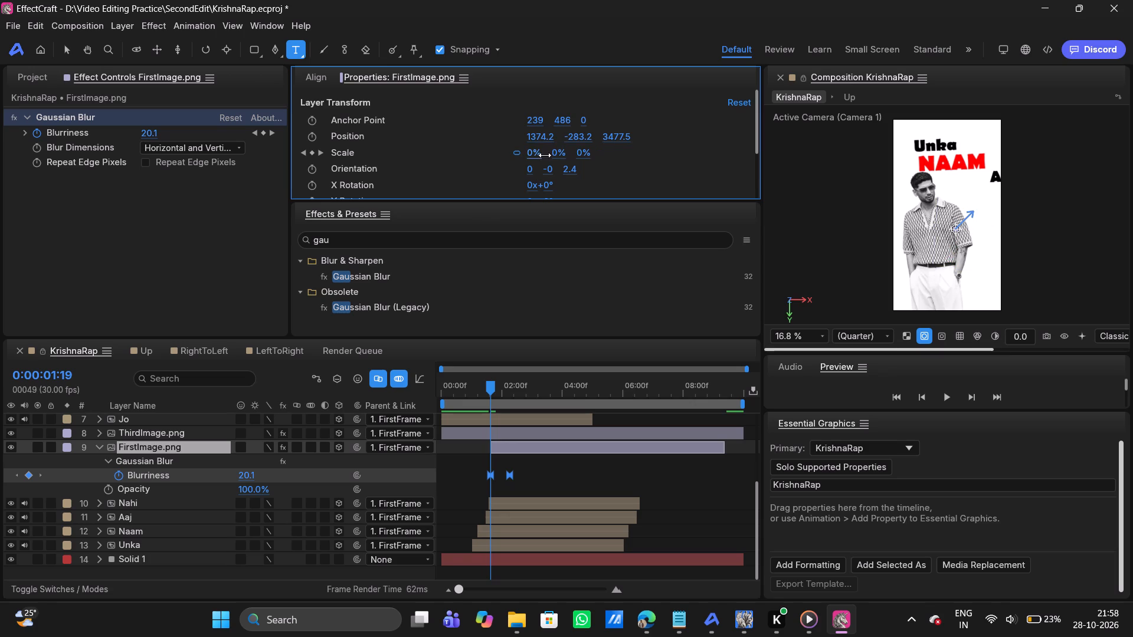
Add a 100% Scale keyframe to FirstImage.png at its second Blurriness keyframe, 0:00:02:08.
click(271, 133)
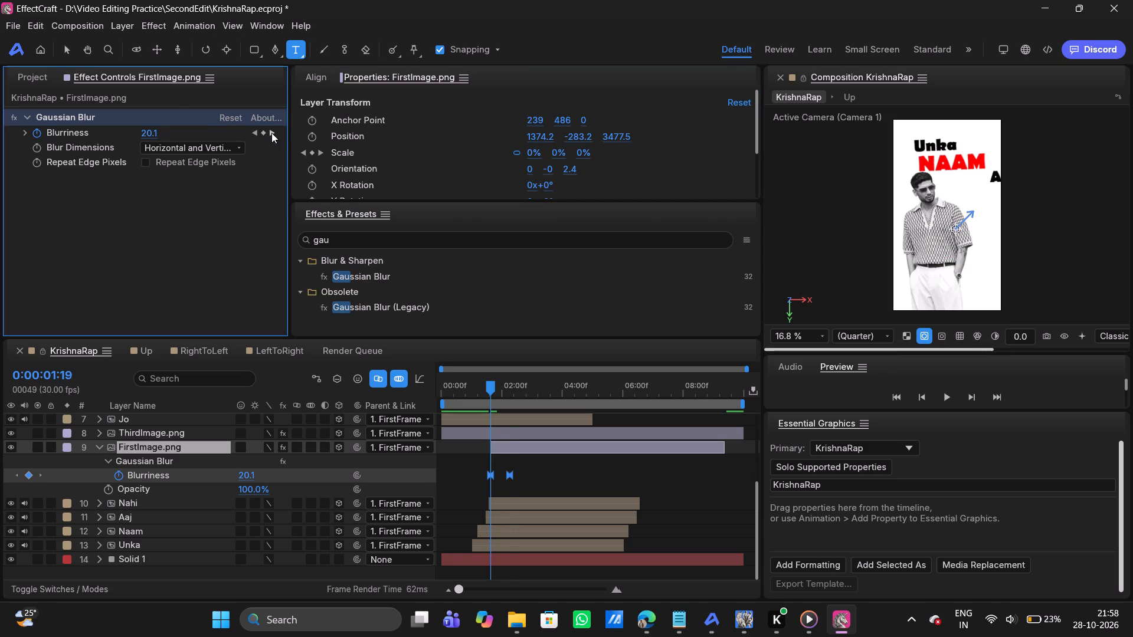
double_click(534, 155)
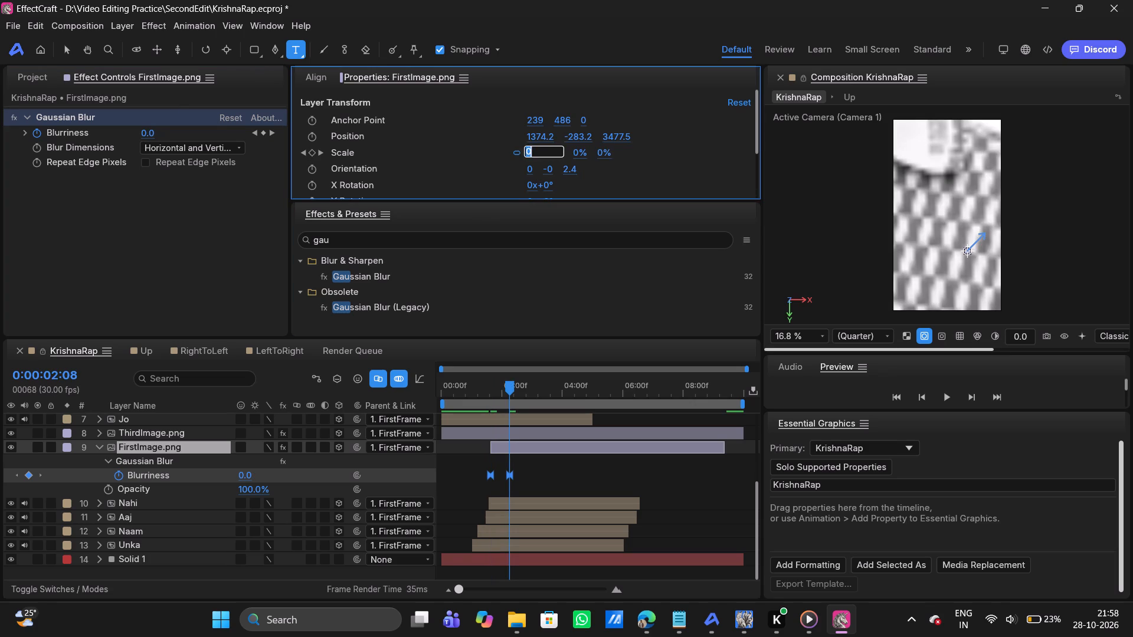
key(BackSpace)
text(100)
key(Return)
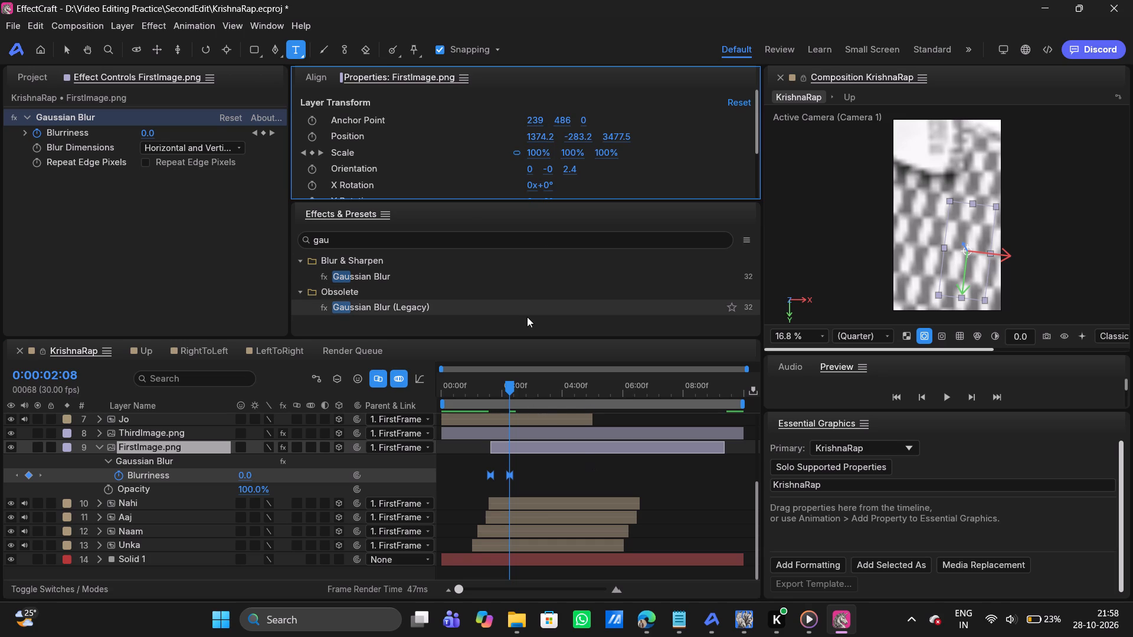
click(207, 264)
Reveal FirstImage.png's keyframed properties and apply Easy Ease to both of its Scale keyframes.
drag(507, 386, 515, 384)
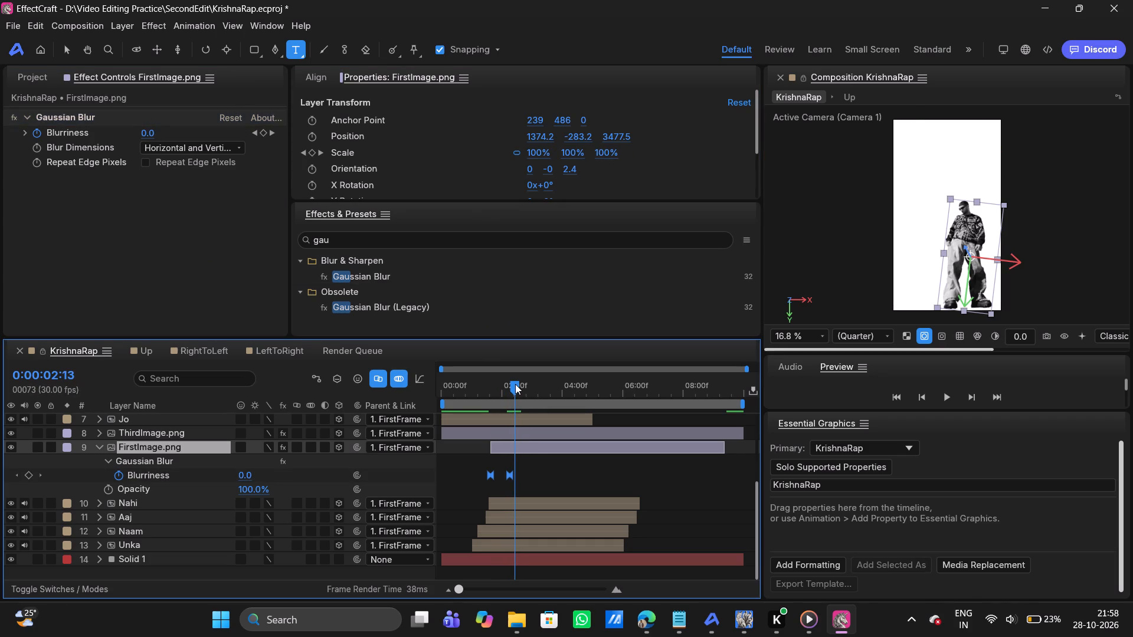
key(u)
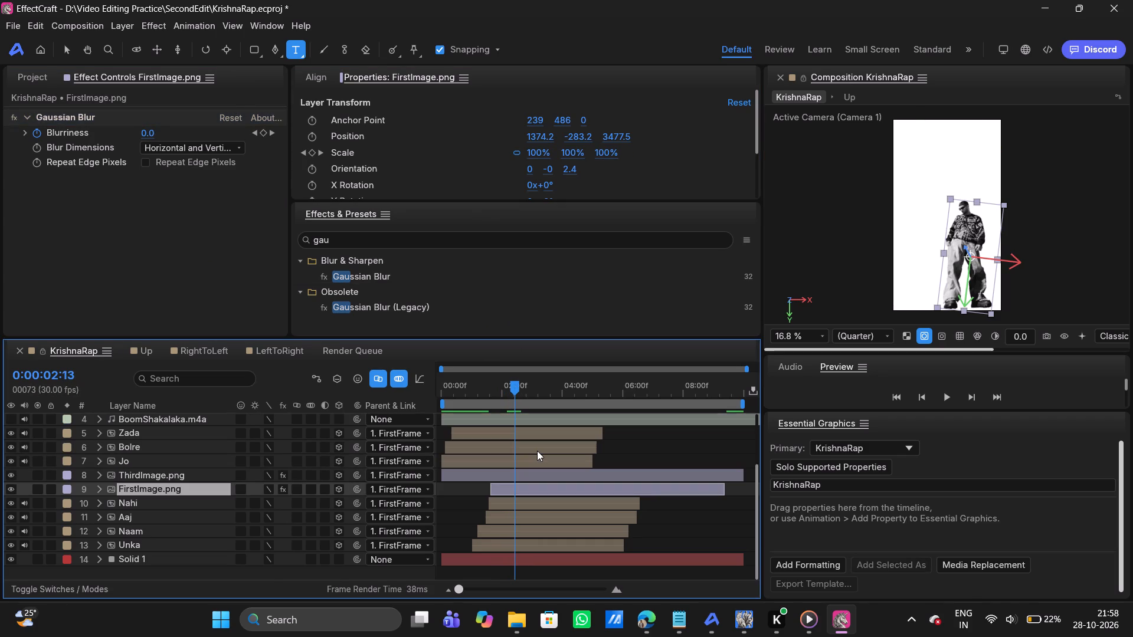
key(u)
drag(521, 528, 471, 537)
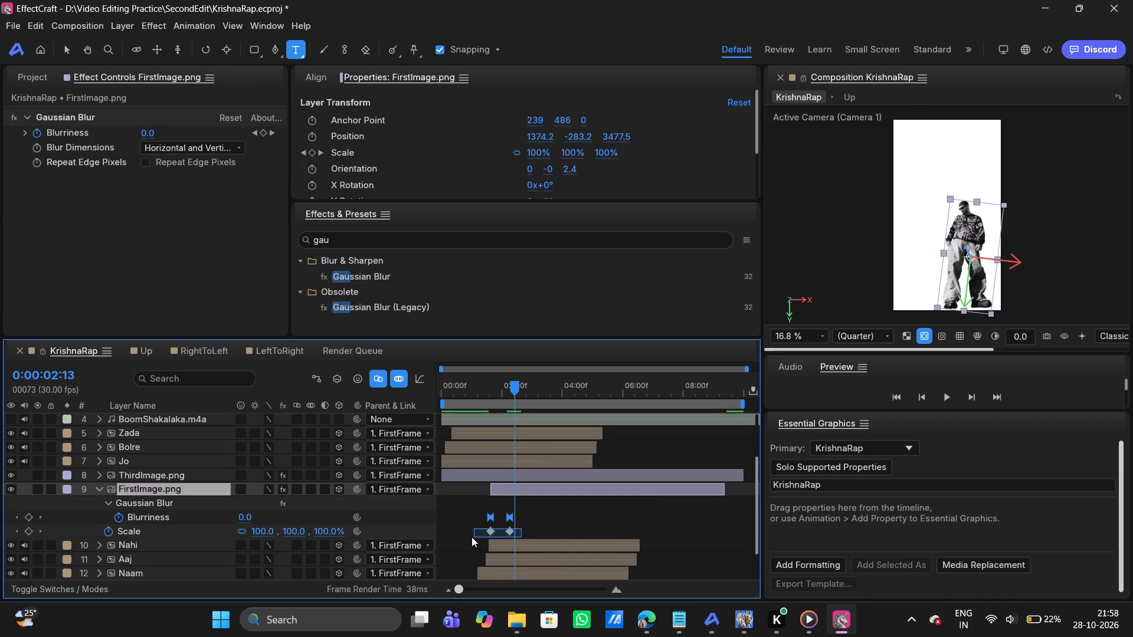
drag(471, 537, 472, 534)
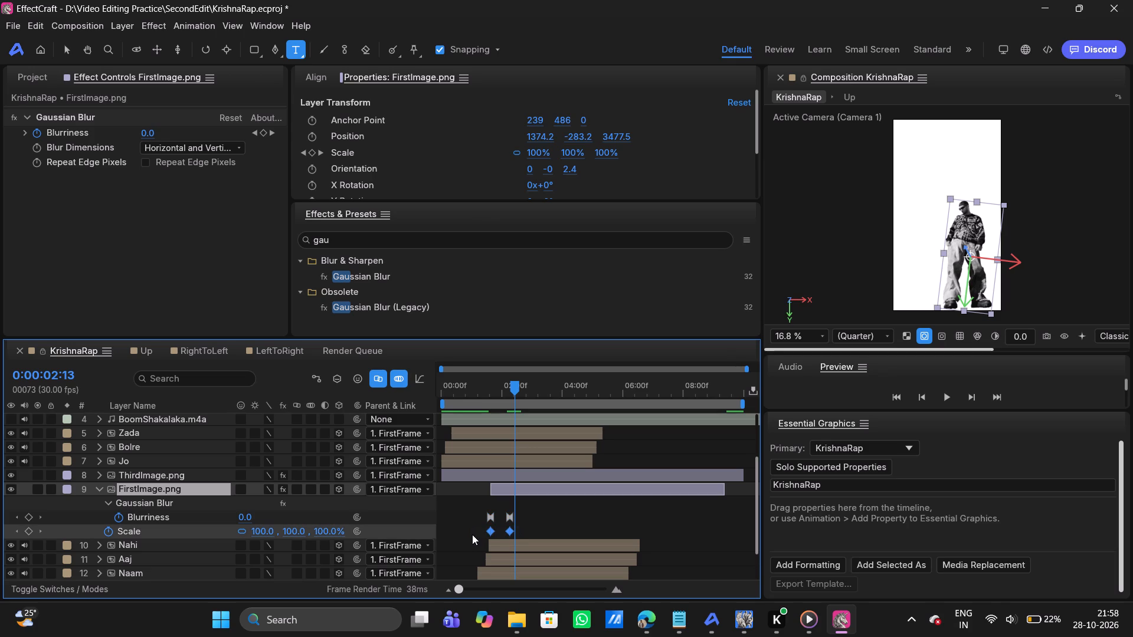
key(F9)
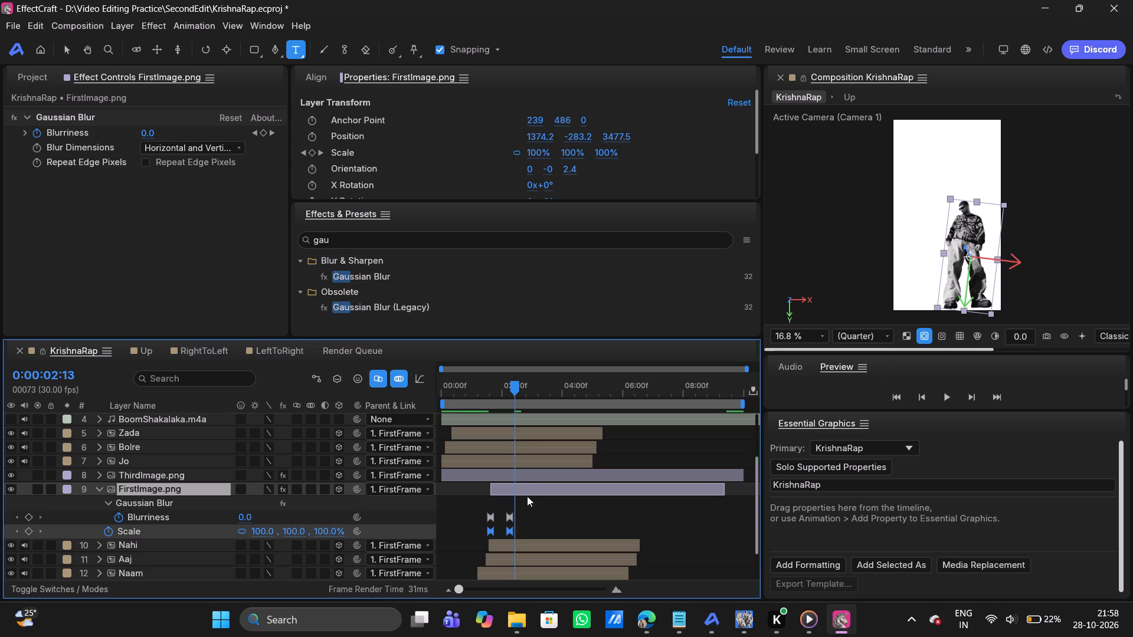
Hide ThirdImage.png and set FirstImage.png's Scale to 180.8% at its second Scale keyframe, 0:00:02:08.
click(515, 388)
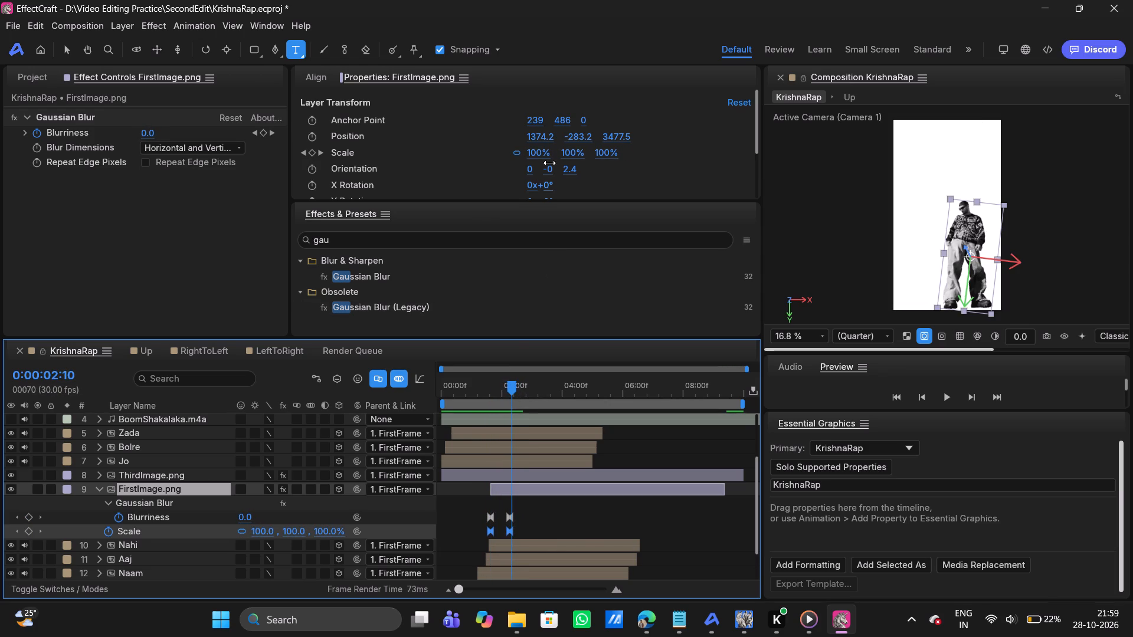
click(302, 152)
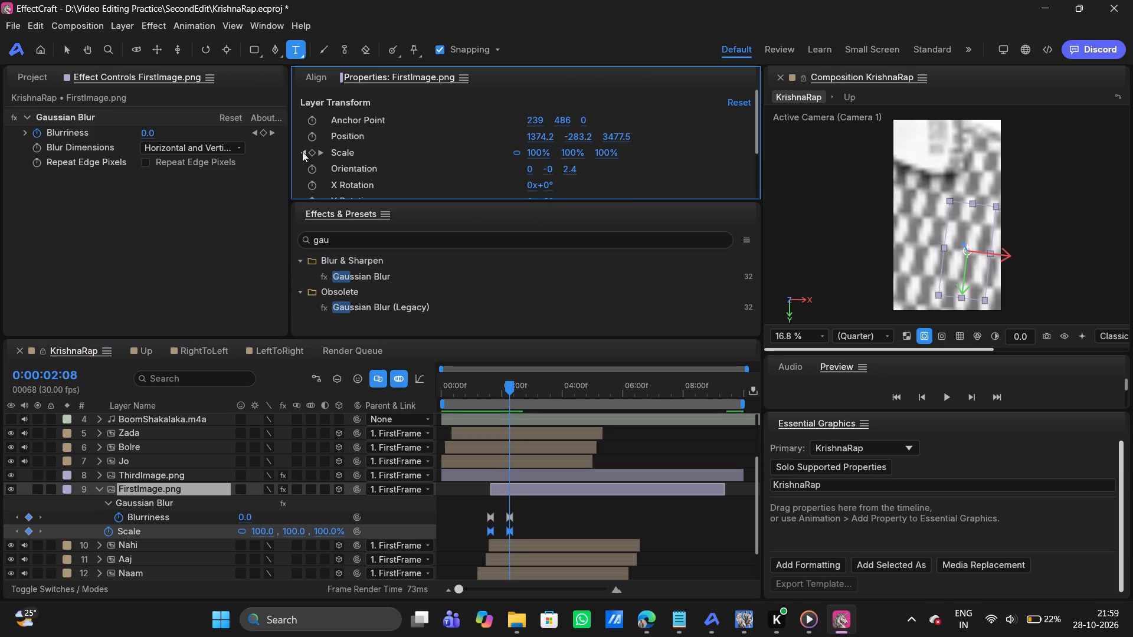
scroll(101, 508, up, 1)
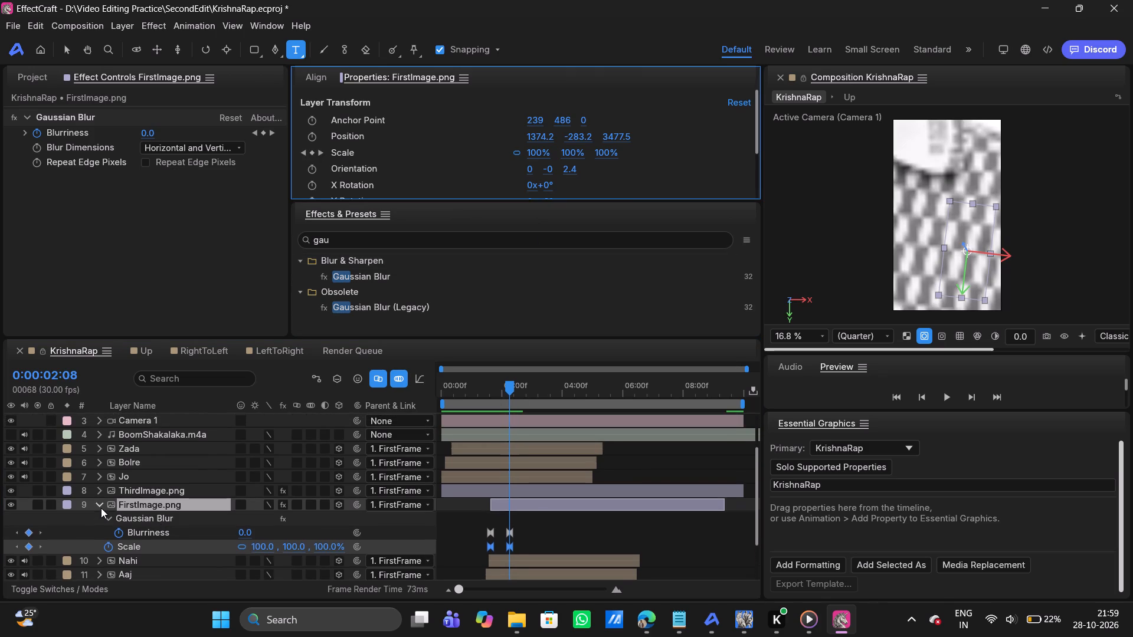
scroll(101, 508, up, 1)
scroll(81, 527, down, 1)
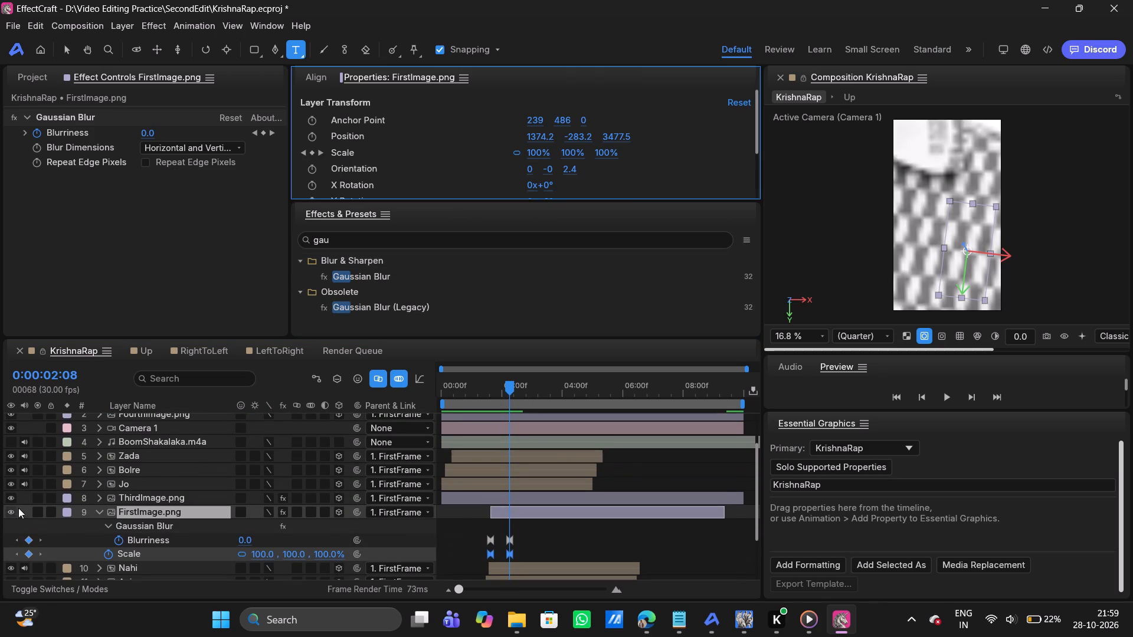
click(12, 496)
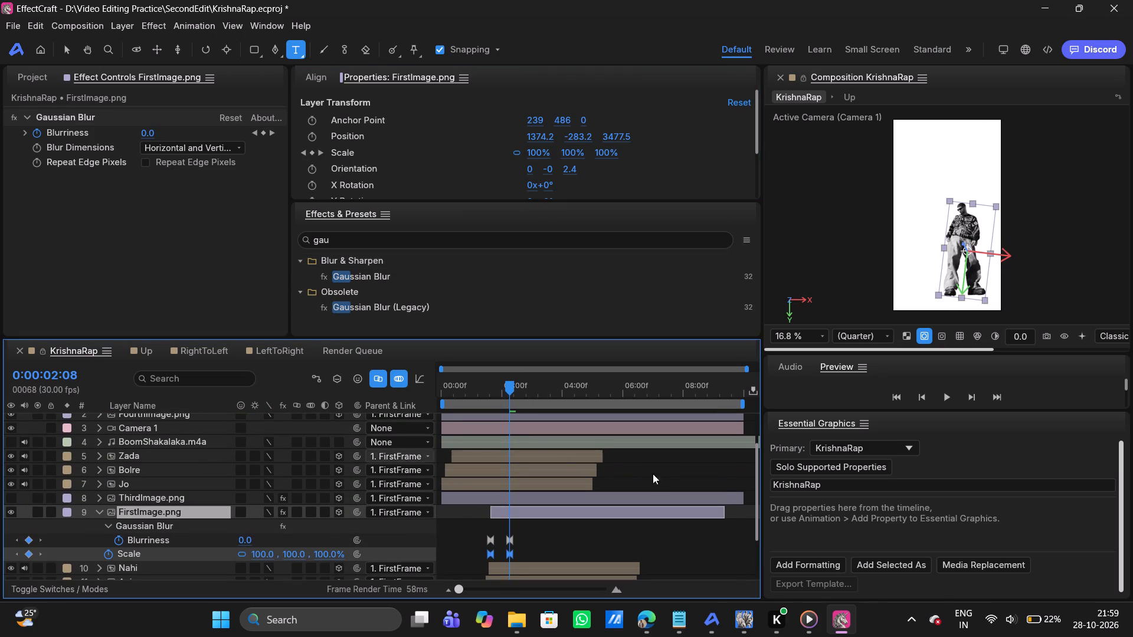
scroll(602, 482, up, 1)
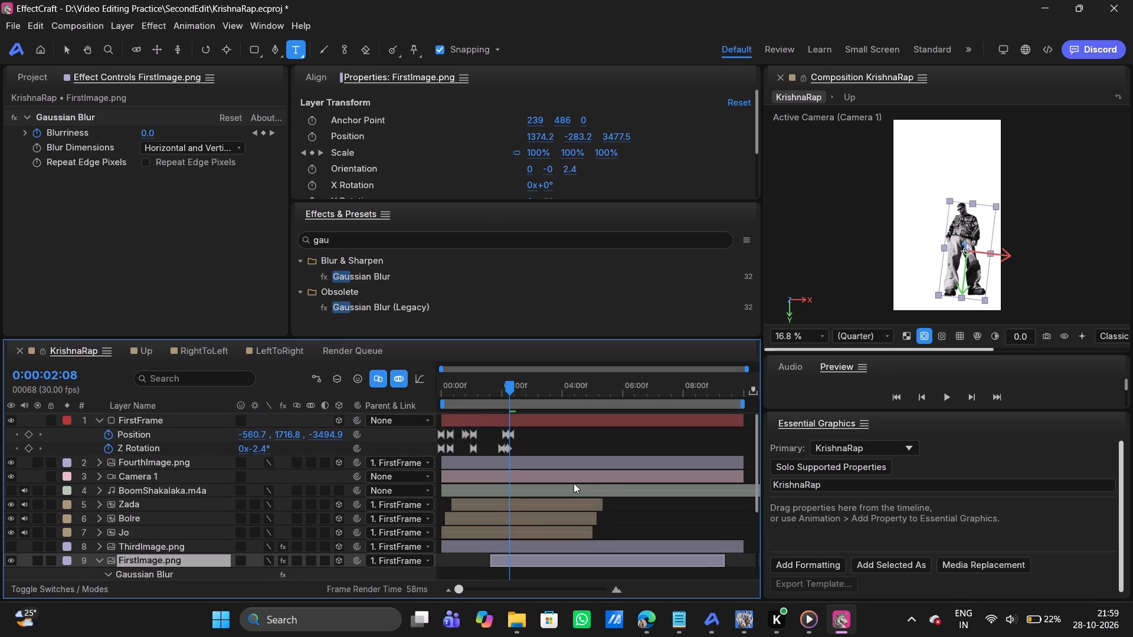
drag(538, 155, 552, 153)
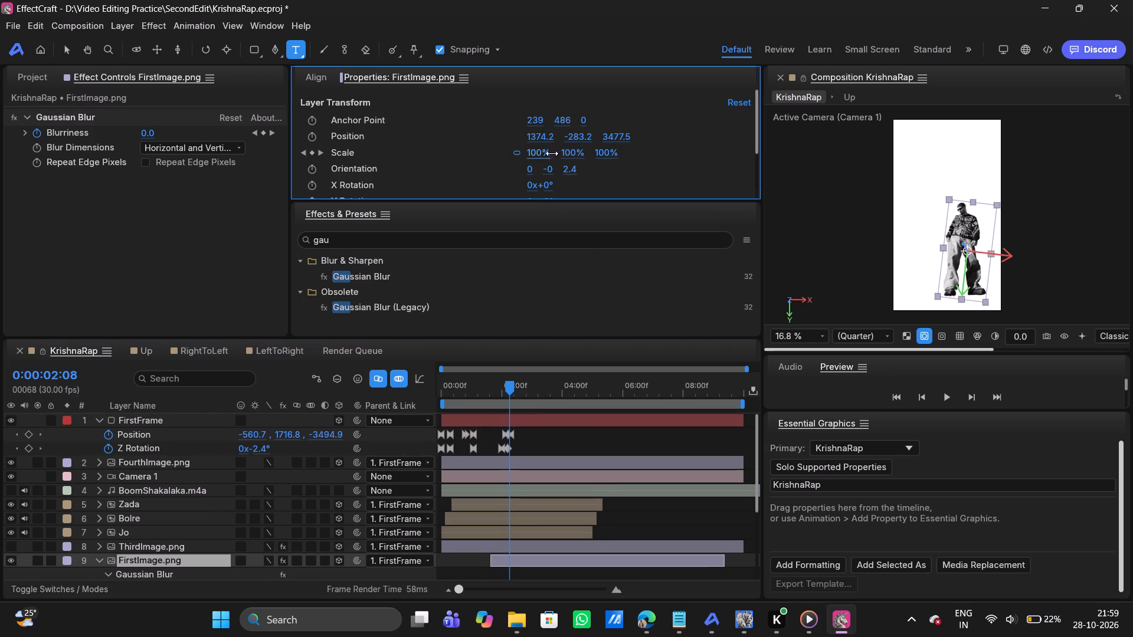
drag(552, 153, 601, 145)
Move FirstImage.png to X 1458.2 and Y -237.6, leaving its Z position alone, and deselect the layer.
drag(582, 138, 620, 134)
drag(538, 135, 601, 137)
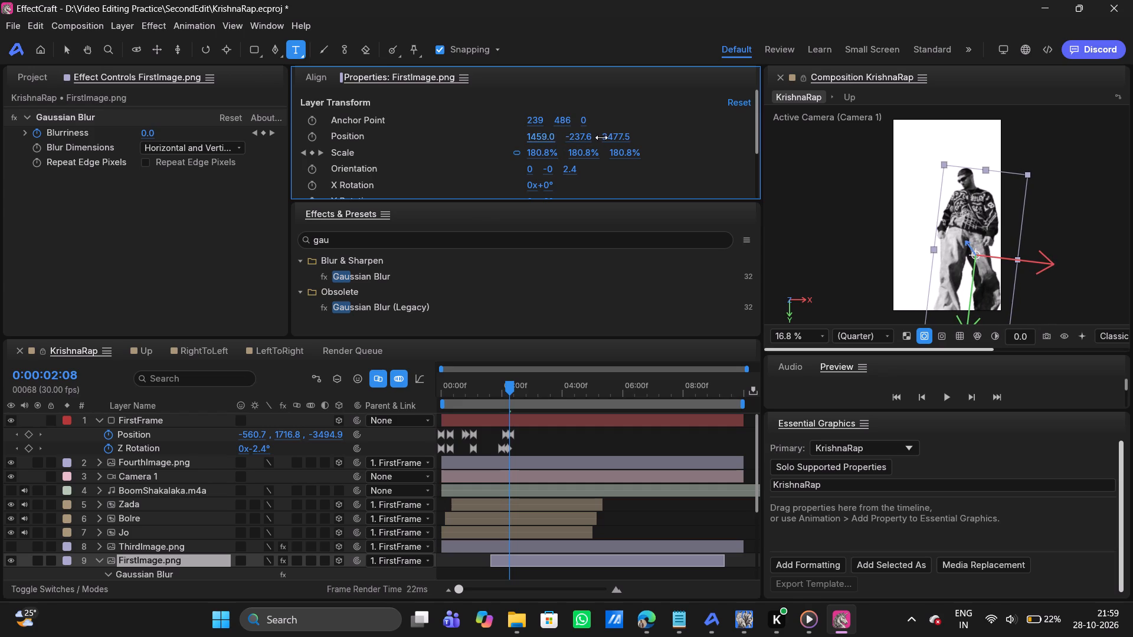
scroll(555, 450, down, 1)
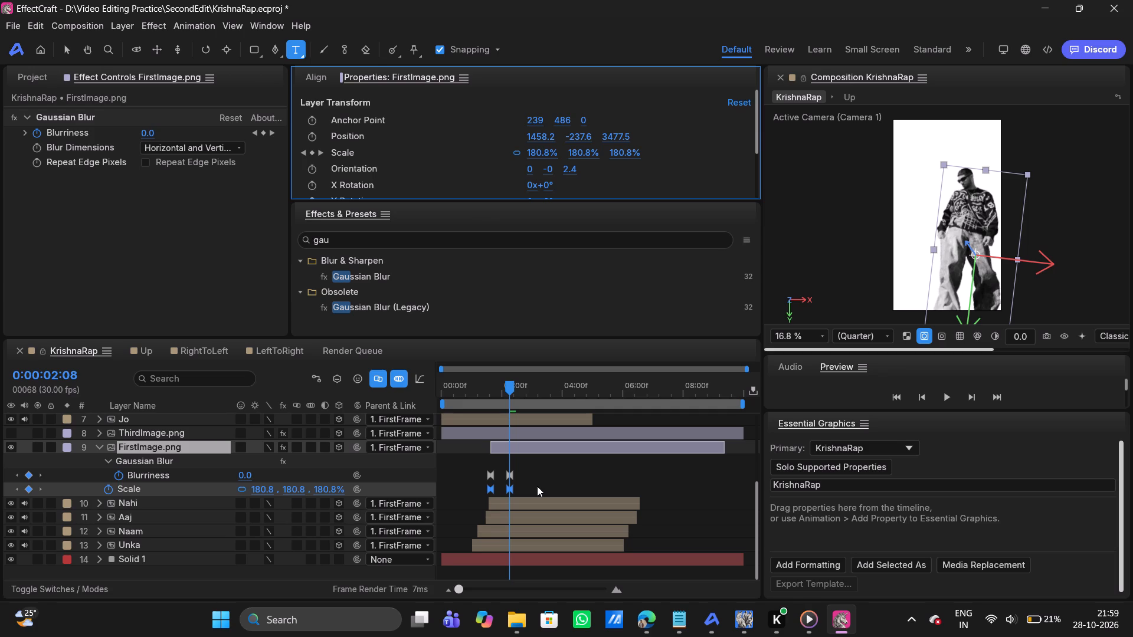
click(537, 486)
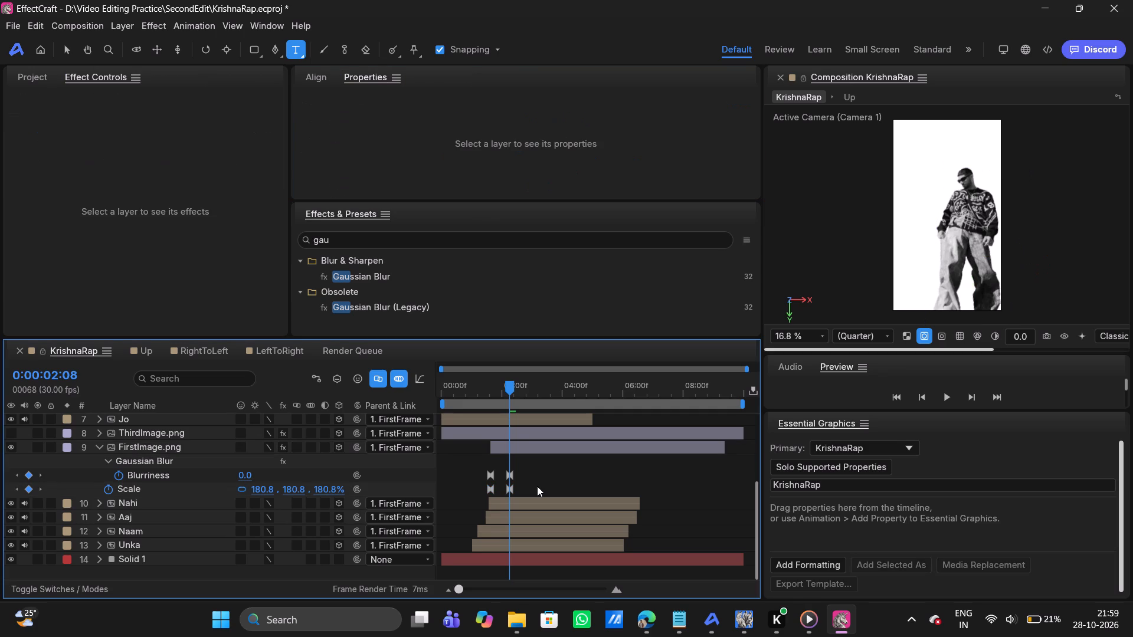
Scrub back to 0:00:01:16 and make ThirdImage.png visible again.
drag(512, 385, 499, 385)
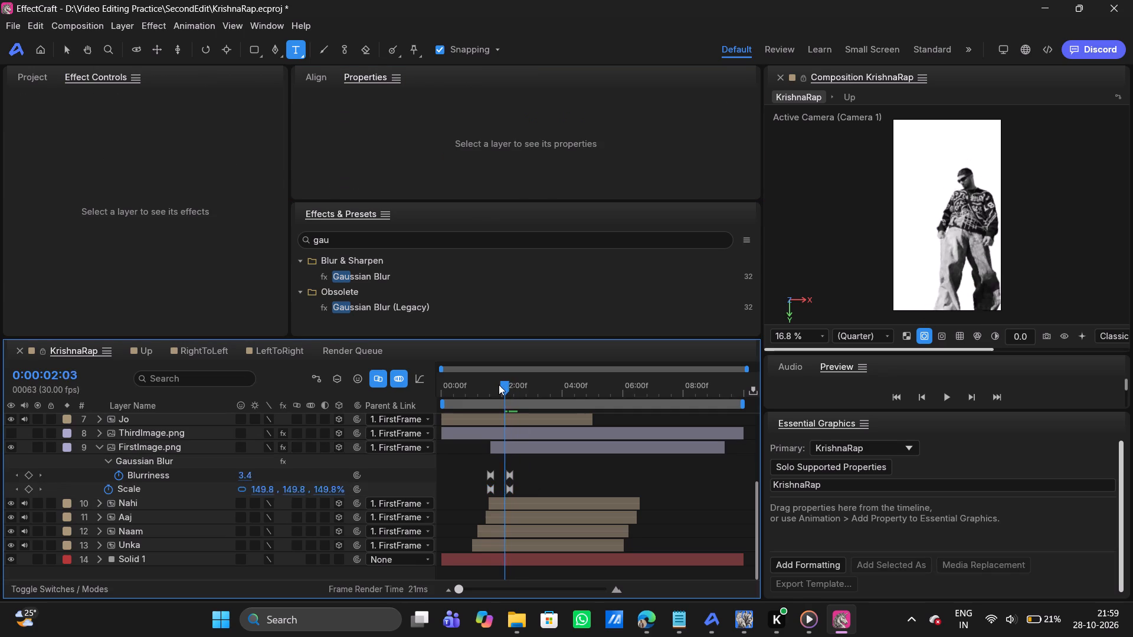
drag(499, 385, 487, 387)
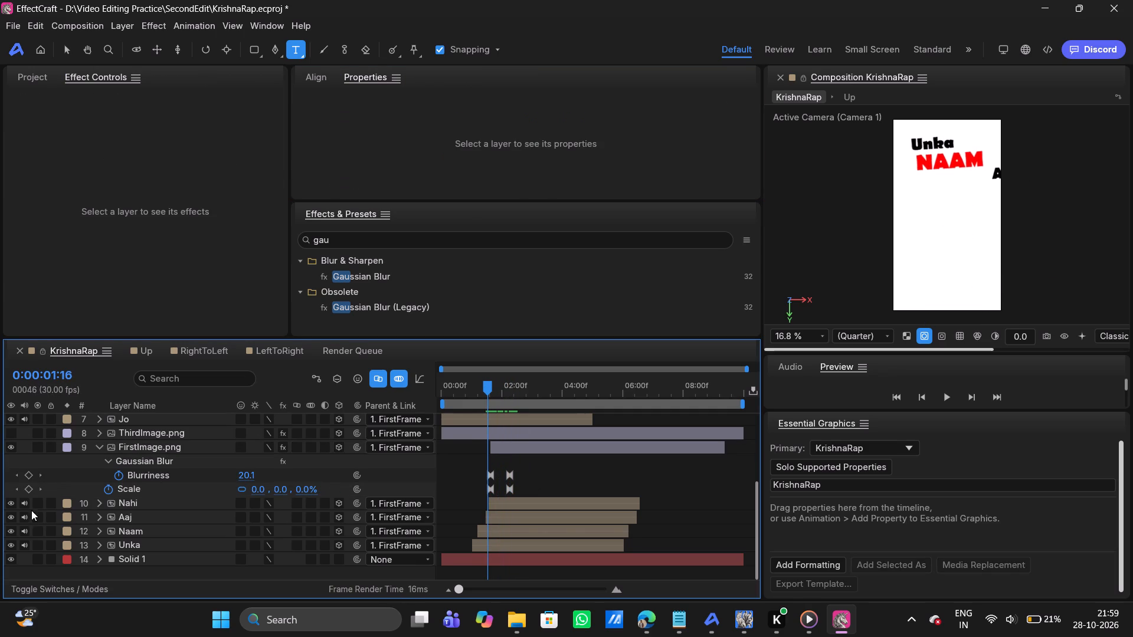
click(11, 430)
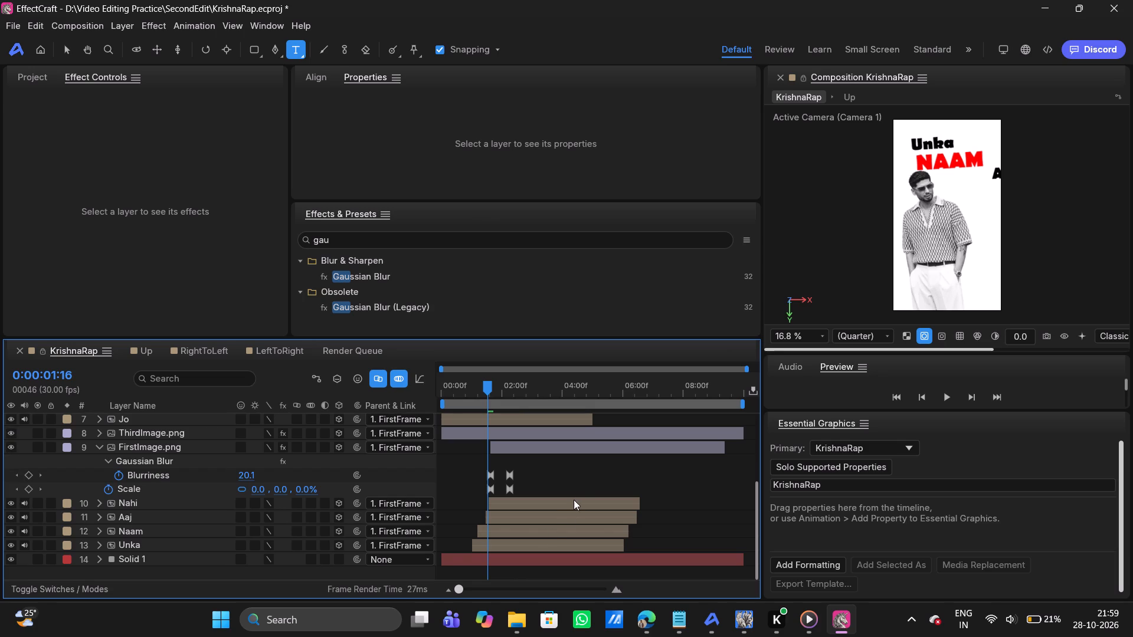
Replay the transition from the "Unka NAAM" text to FirstImage.png from several points to examine the enlarged image's entrance.
key(space)
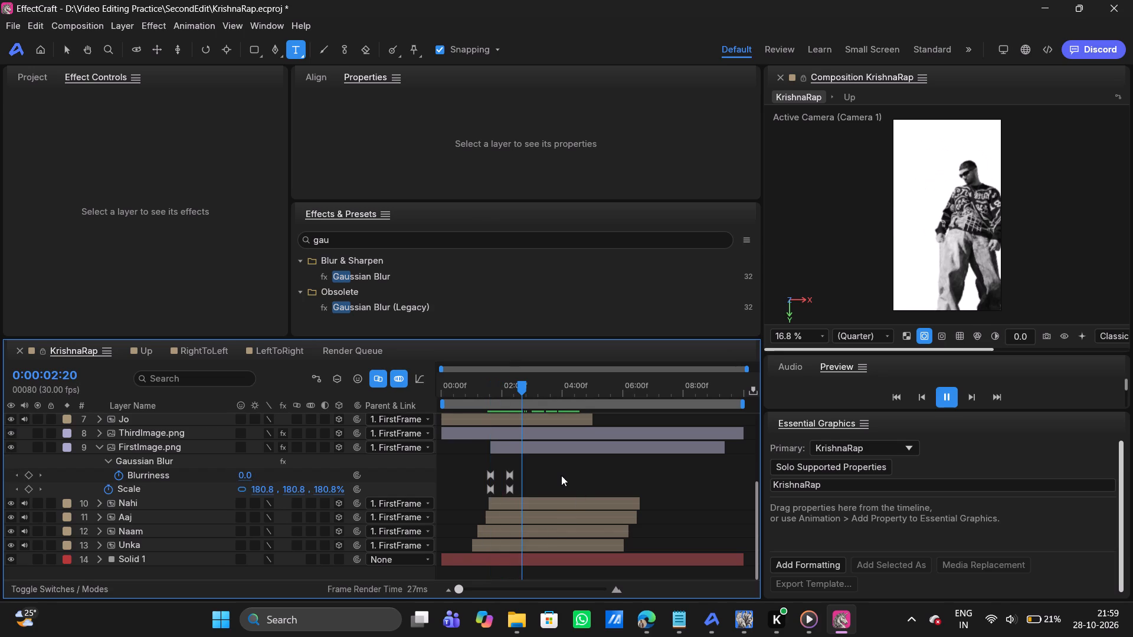
drag(513, 387, 497, 387)
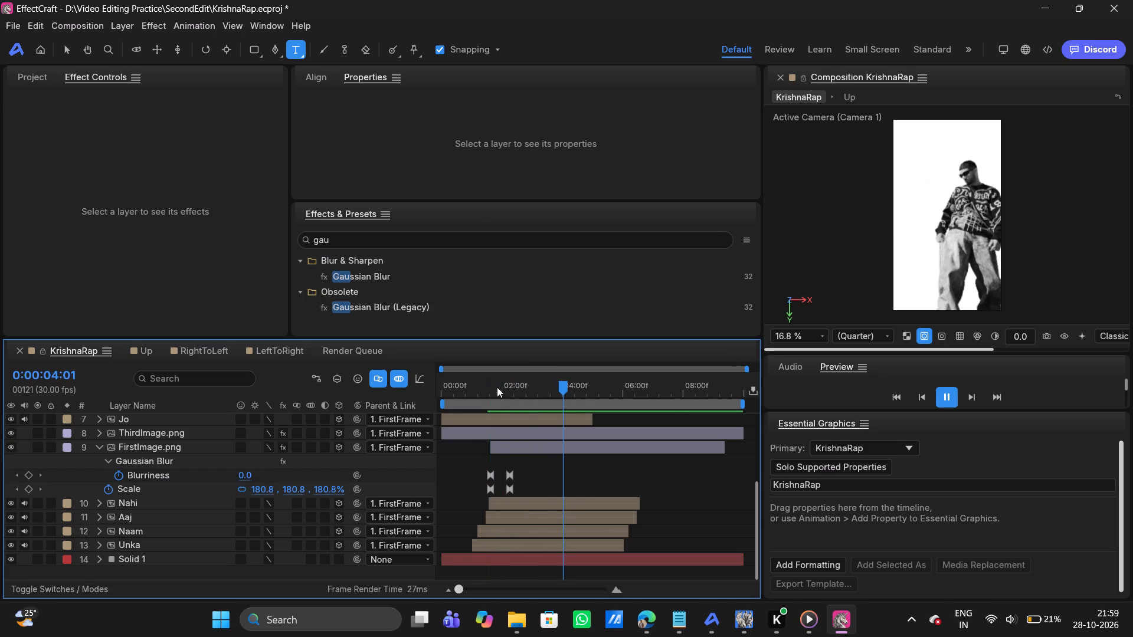
drag(497, 387, 465, 388)
click(505, 392)
click(486, 389)
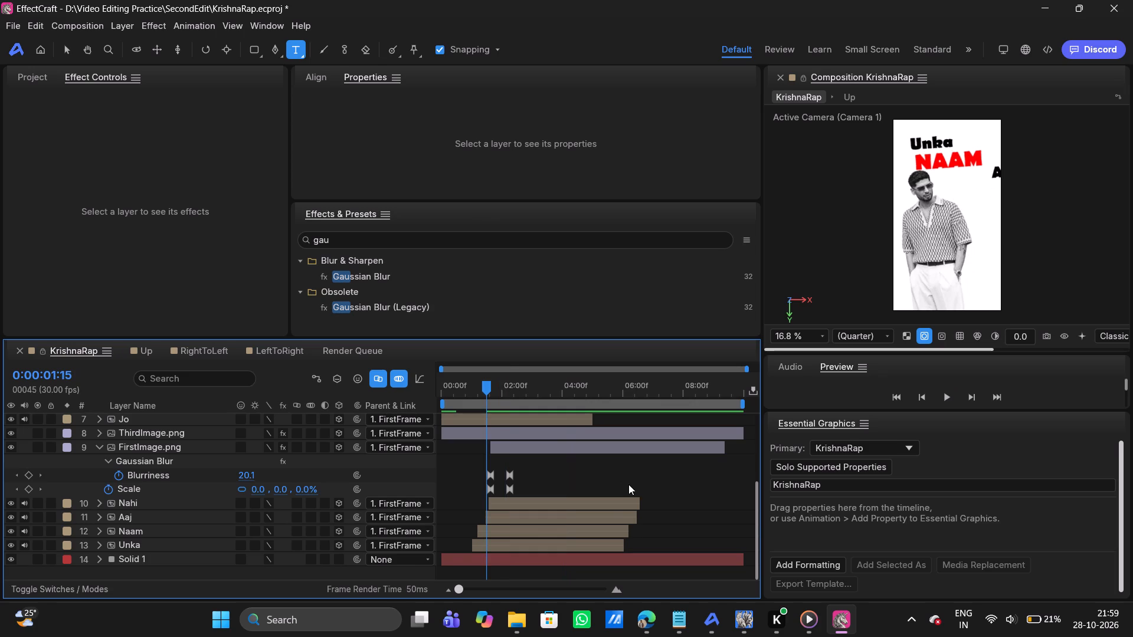
key(space)
key(space)
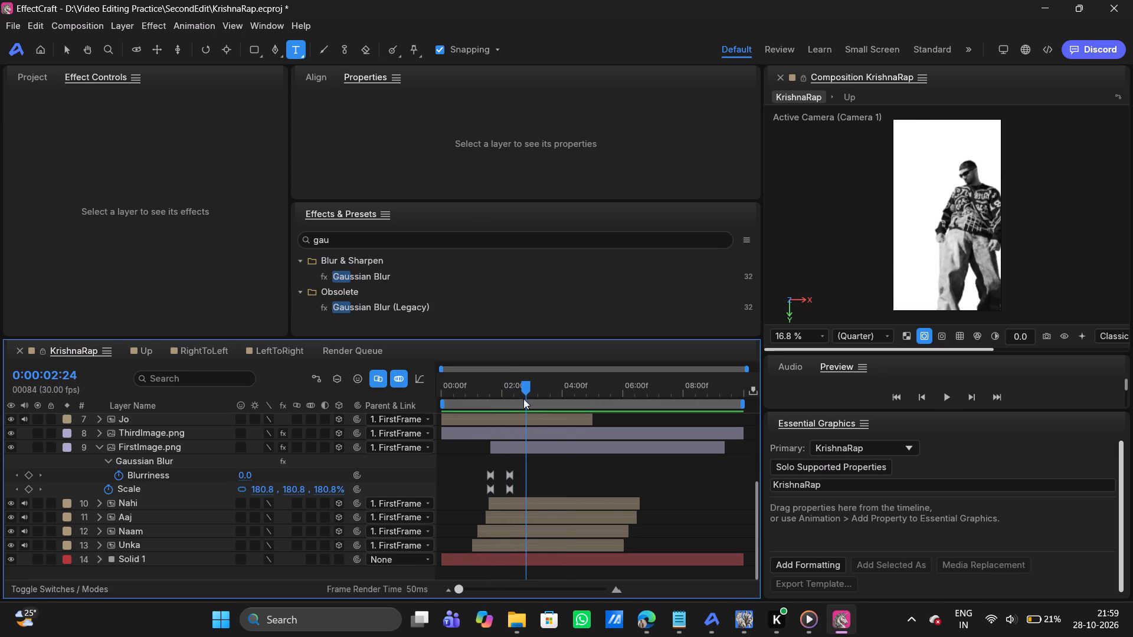
drag(525, 386, 479, 386)
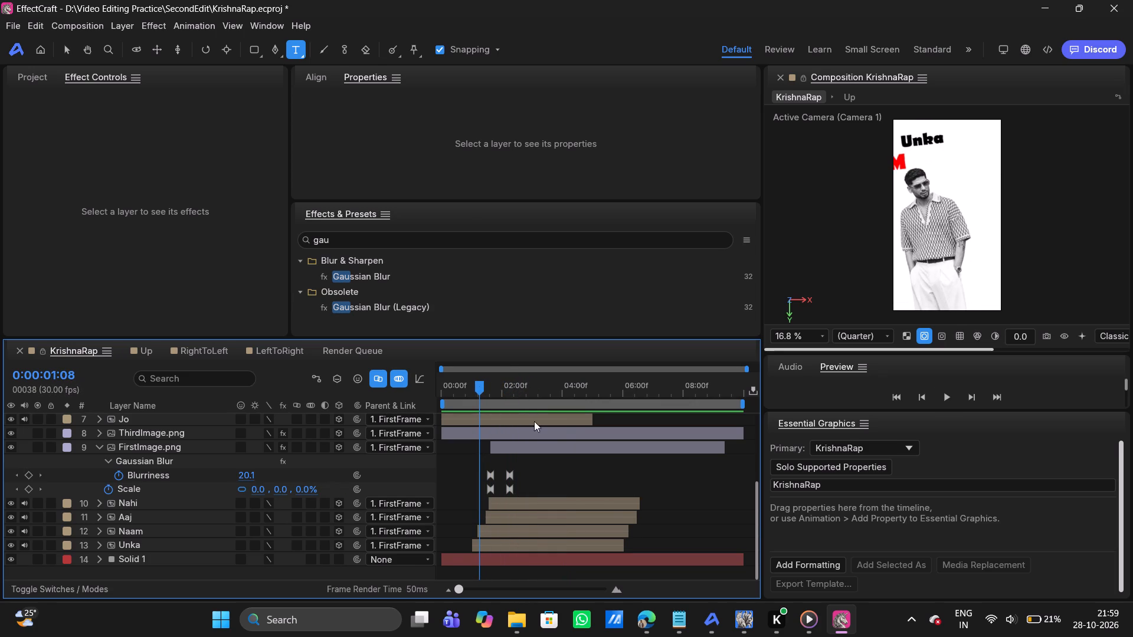
key(space)
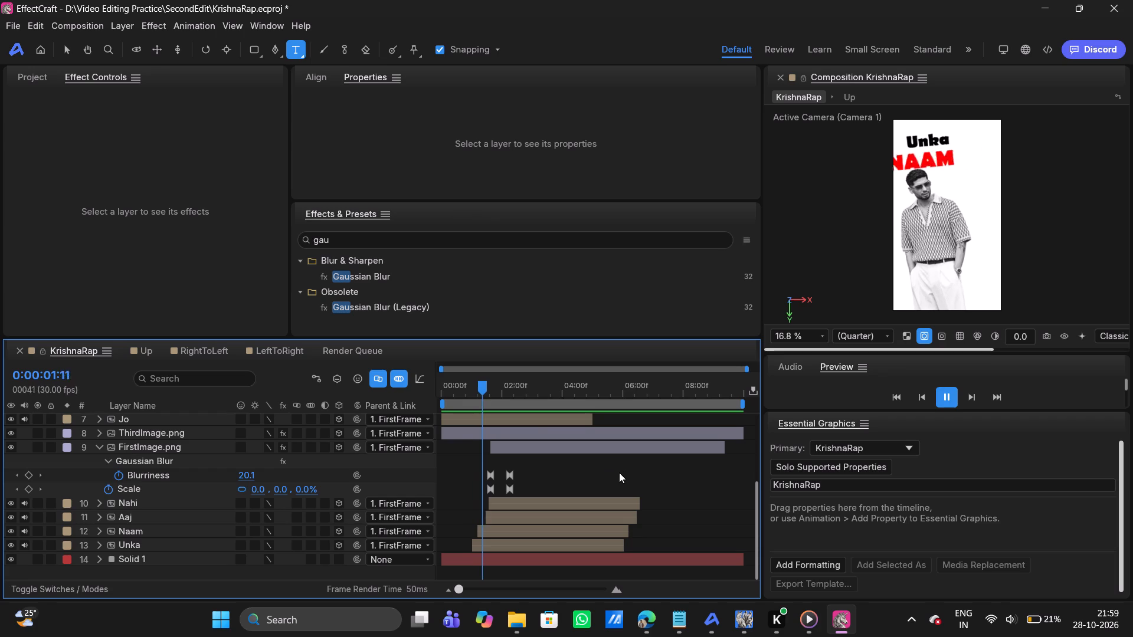
key(space)
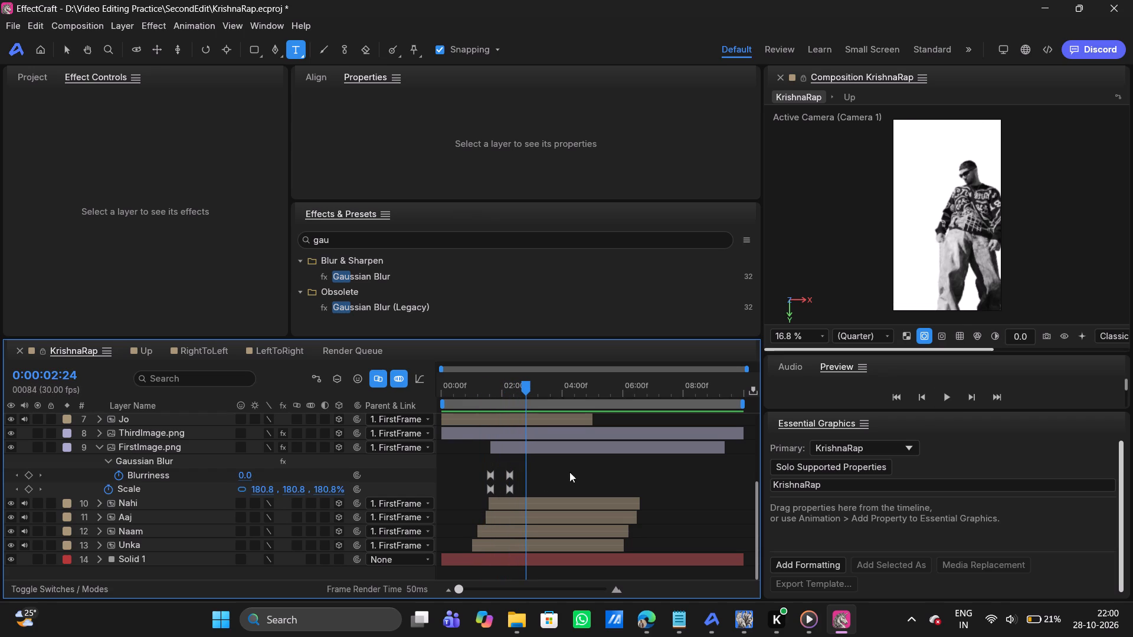
Reshape the value graph between FirstImage.png's two Scale keyframes so growth starts slowly and rises steeply into the second keyframe.
click(509, 484)
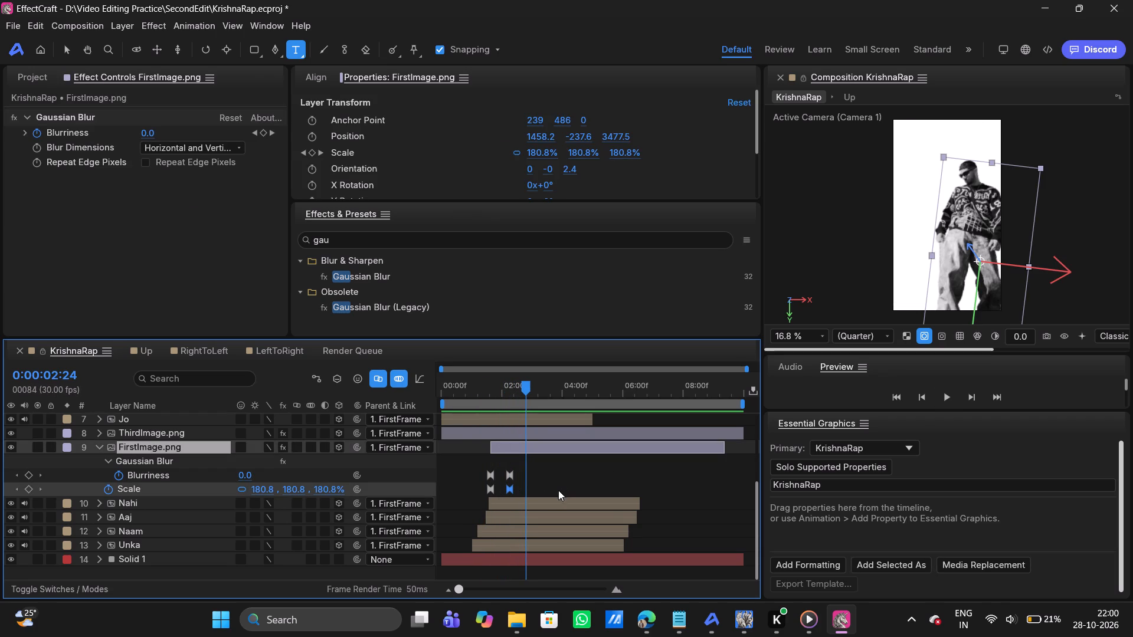
drag(550, 490, 465, 495)
drag(465, 495, 464, 486)
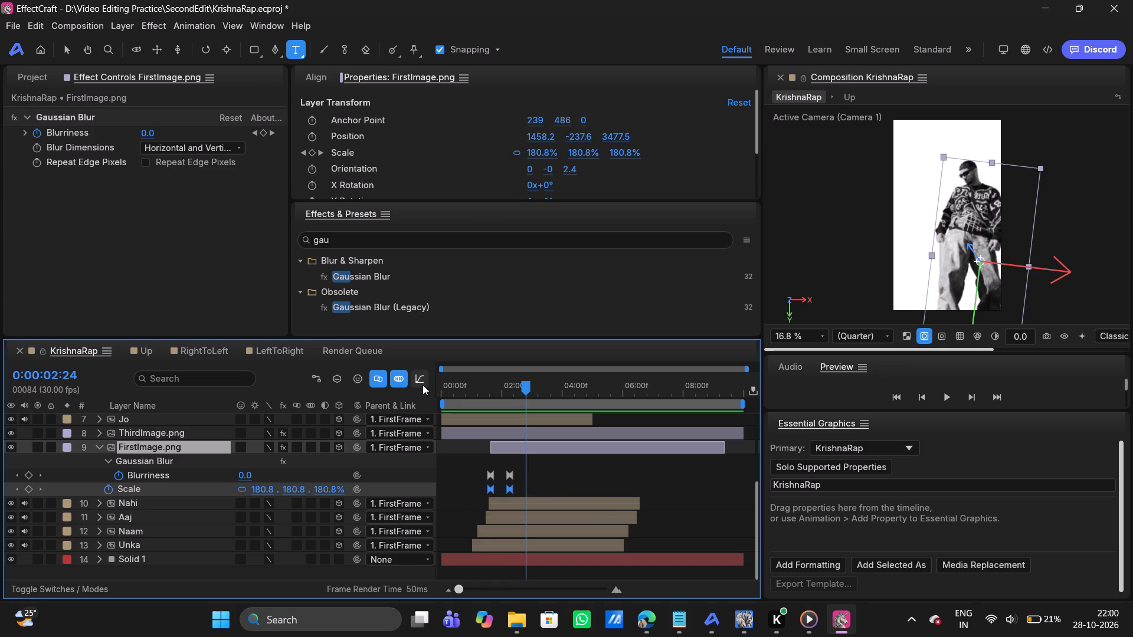
click(423, 385)
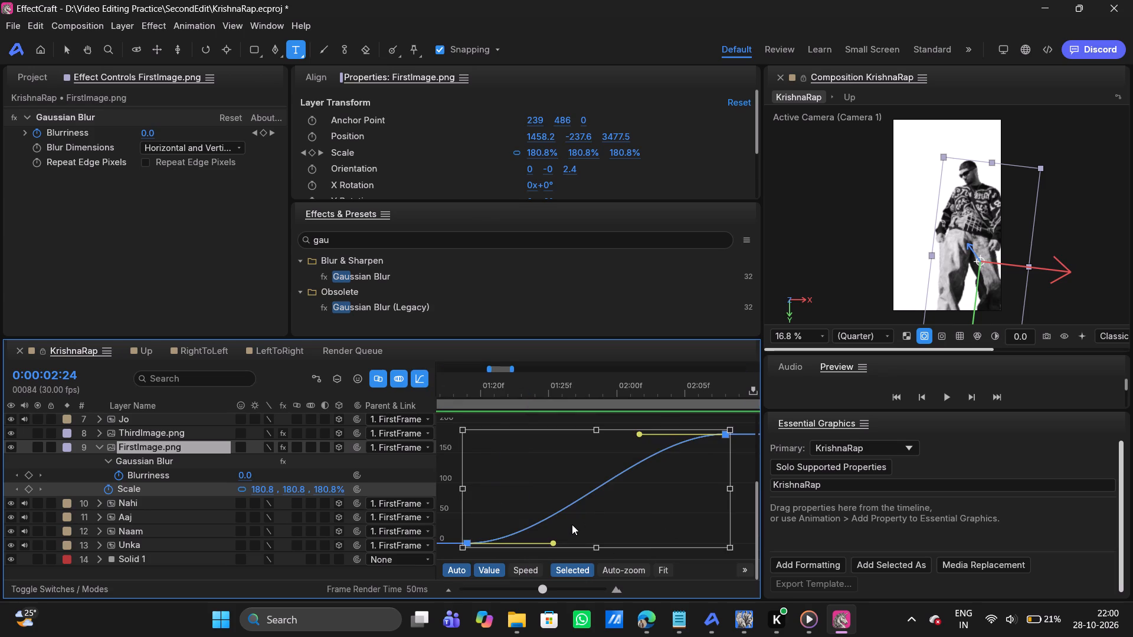
drag(553, 543, 656, 535)
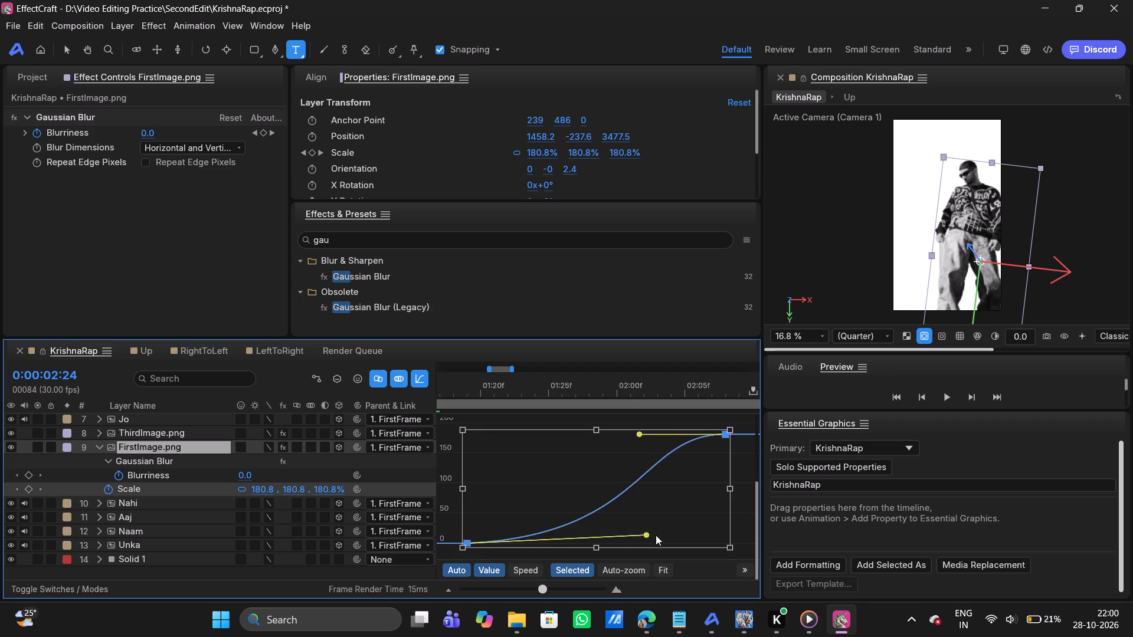
drag(656, 535, 782, 546)
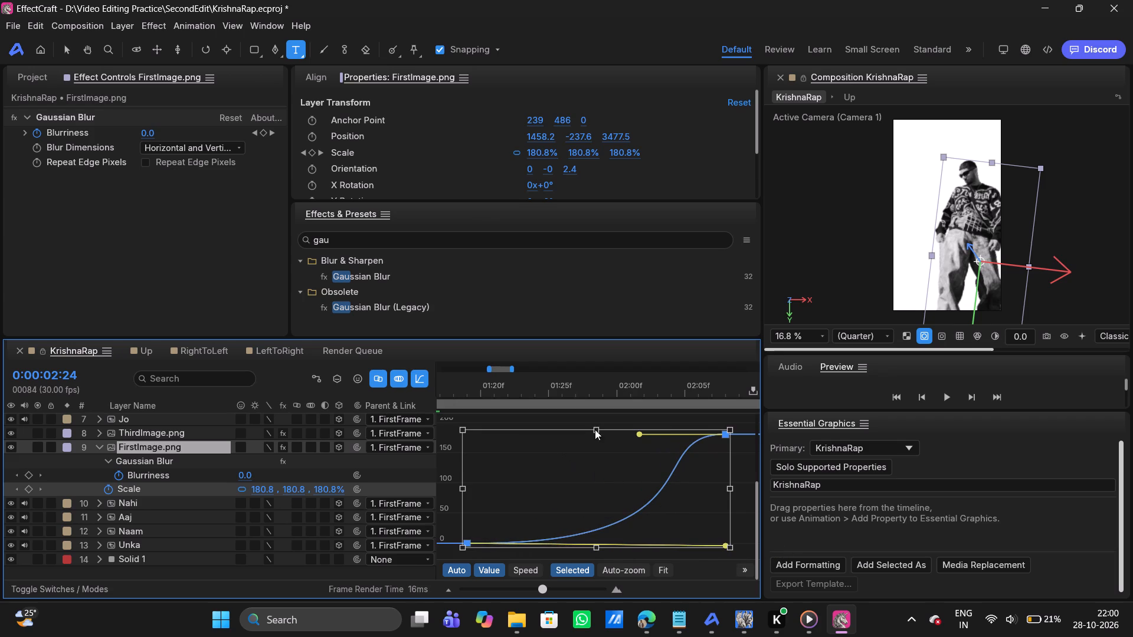
drag(638, 434, 582, 432)
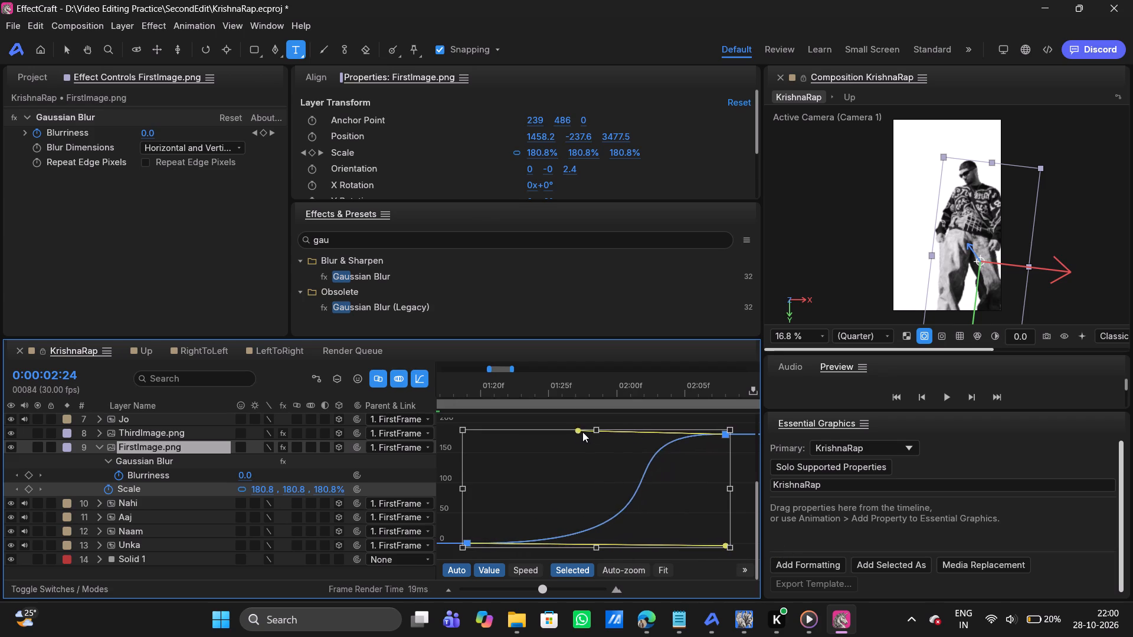
drag(582, 432, 643, 510)
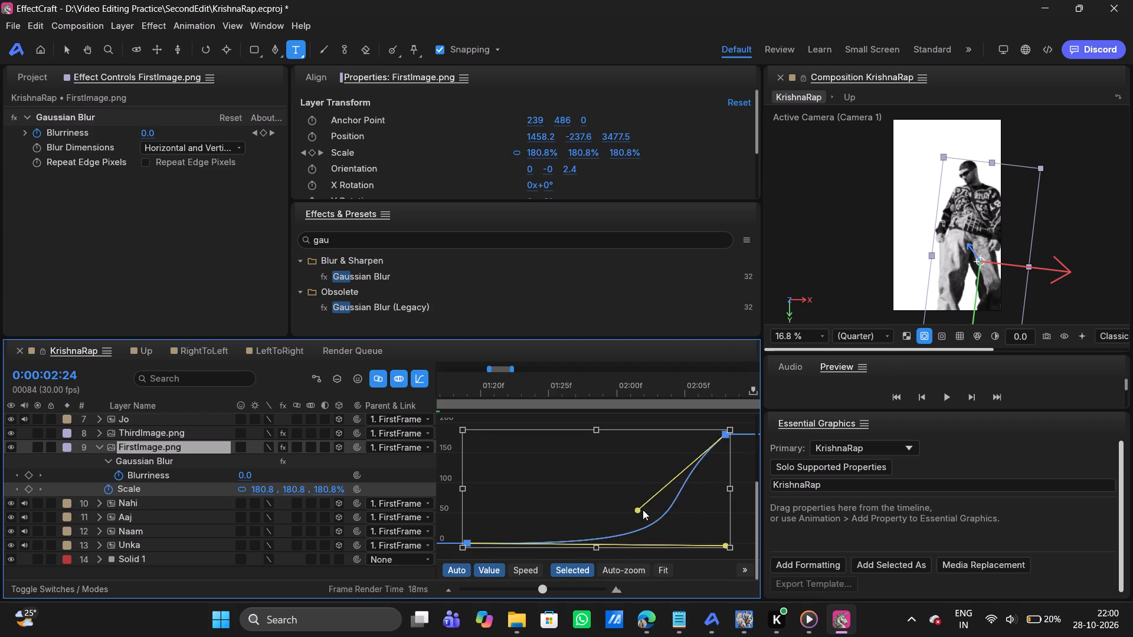
drag(643, 510, 740, 510)
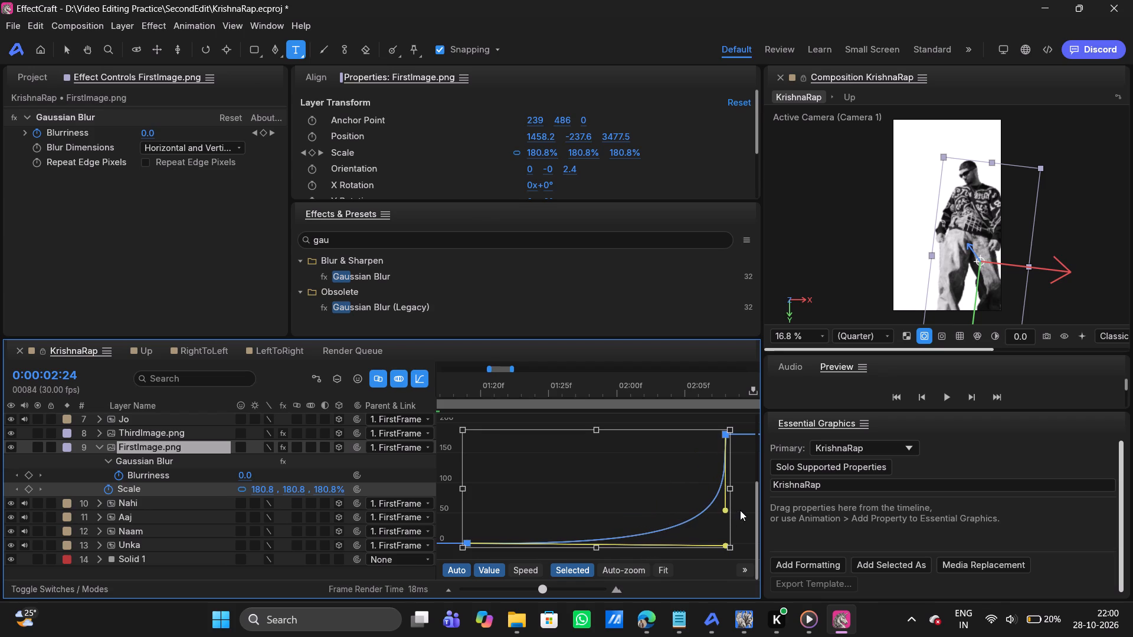
click(421, 379)
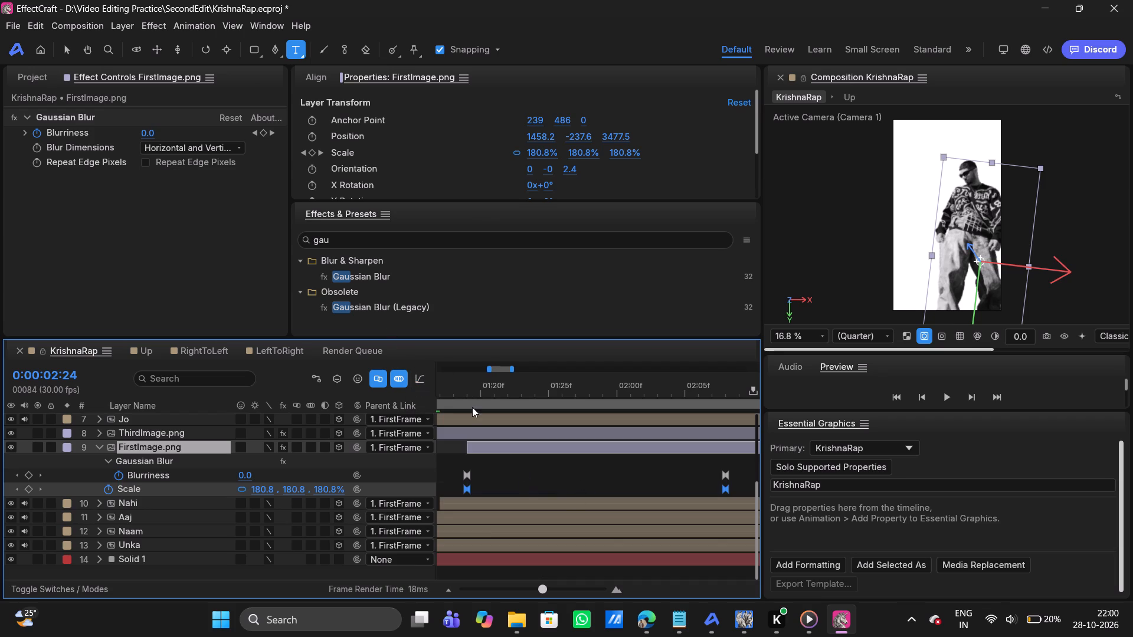
drag(541, 591, 430, 594)
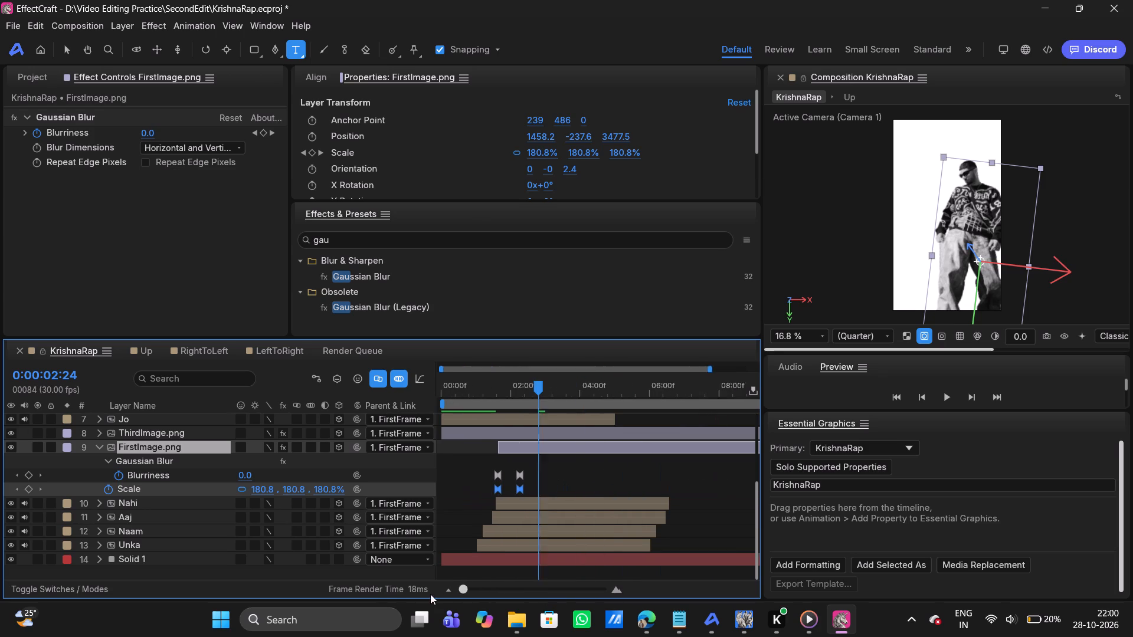
drag(430, 594, 385, 596)
Replay the sequence from the start through FirstImage.png's entrance to check the reshaped scale easing.
drag(525, 386, 511, 386)
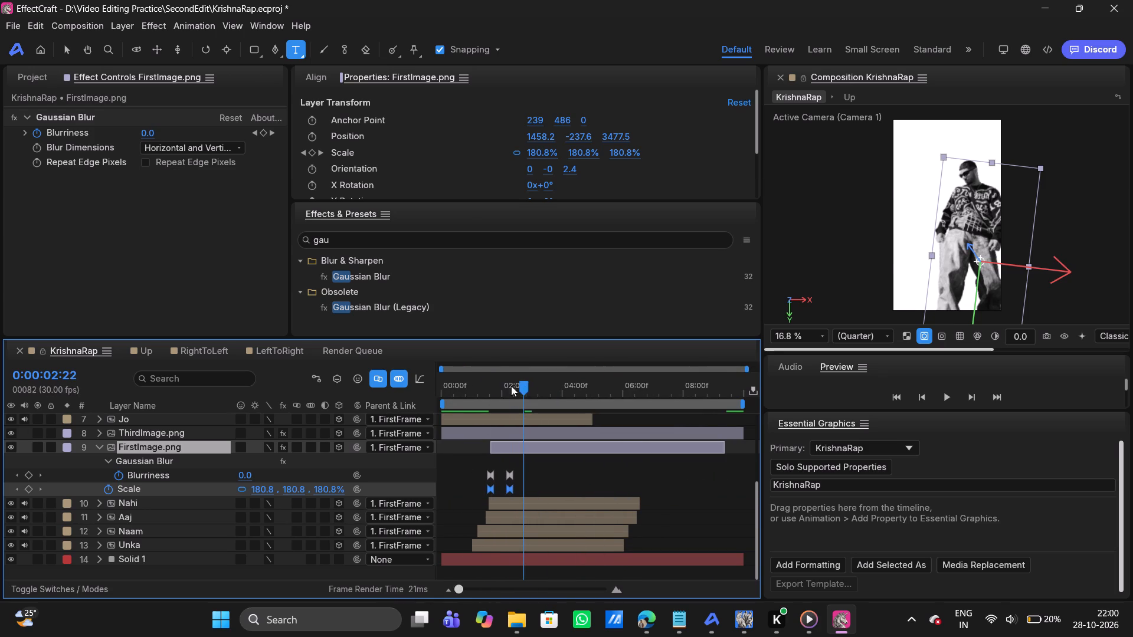
drag(511, 386, 395, 393)
key(space)
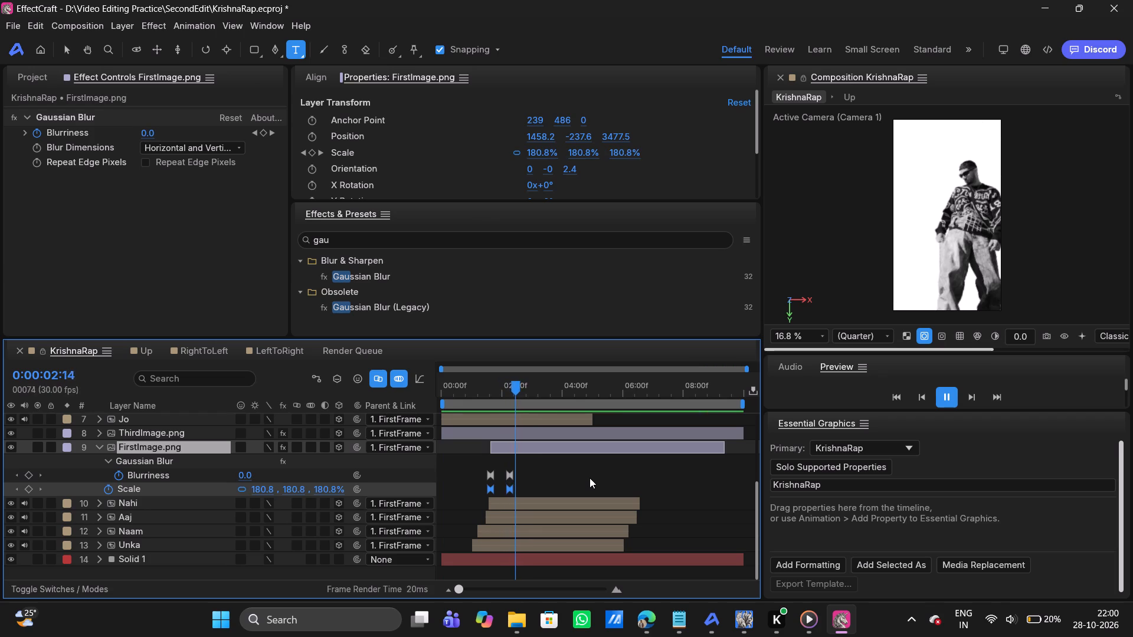
key(space)
Shift the earlier of FirstFrame's last two Position keyframes back to line up with the Z Rotation keyframe at about two seconds.
scroll(564, 467, up, 2)
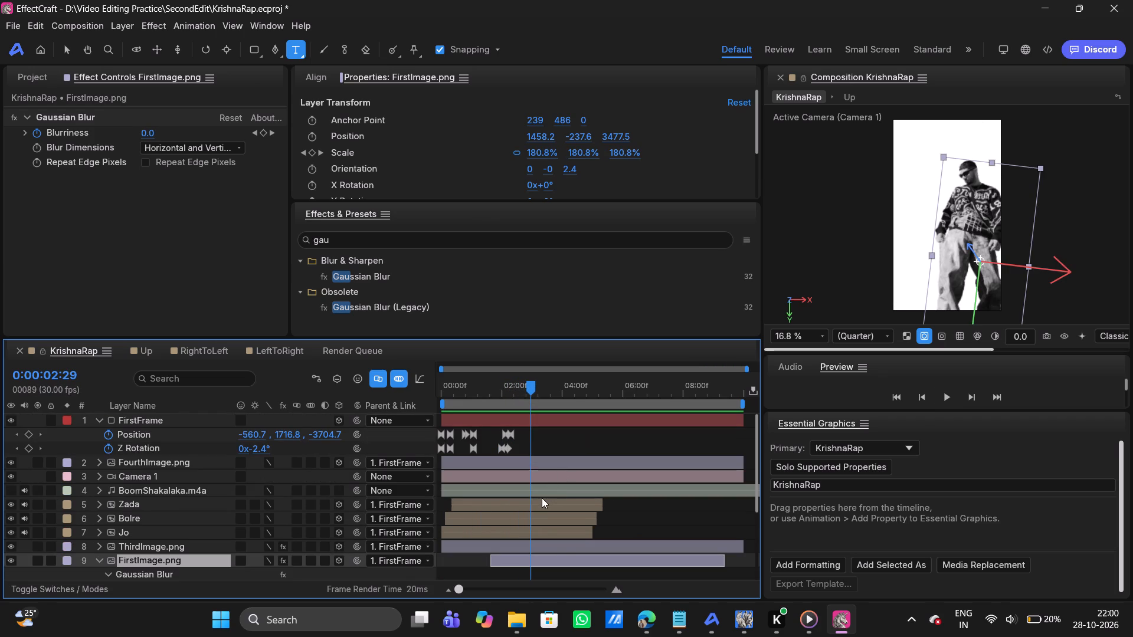
click(510, 429)
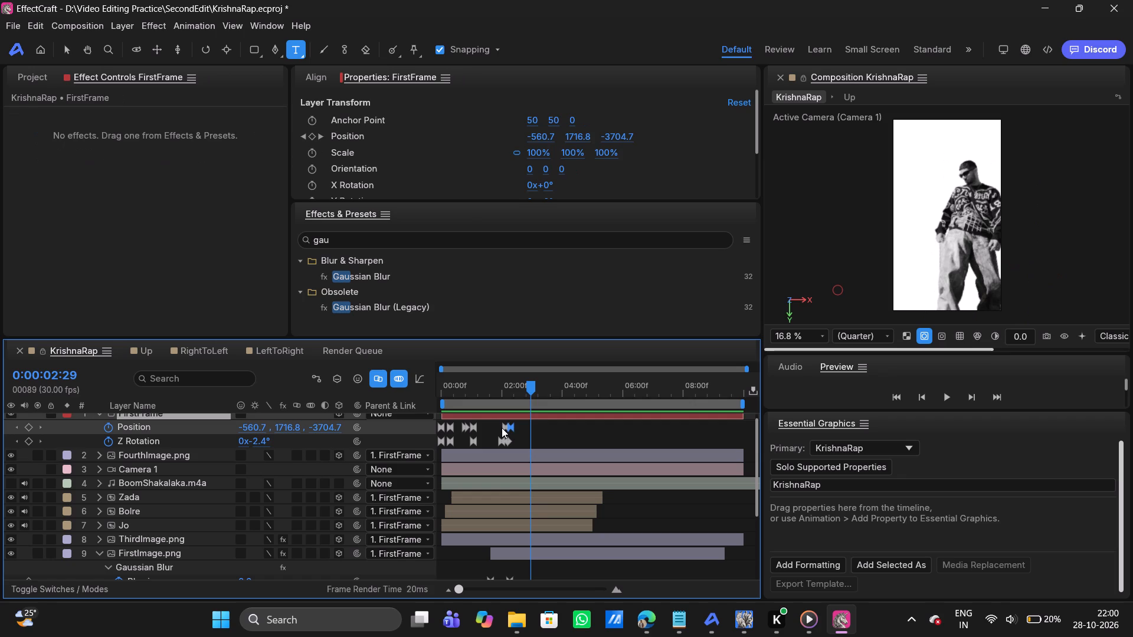
shift+click(502, 428)
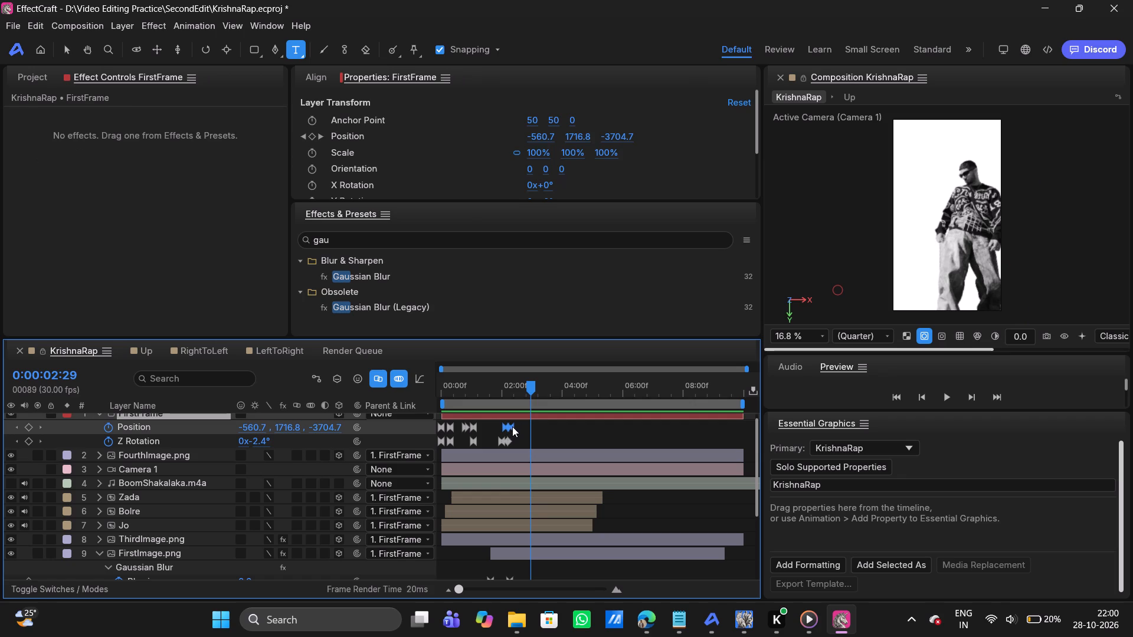
alt+click(504, 427)
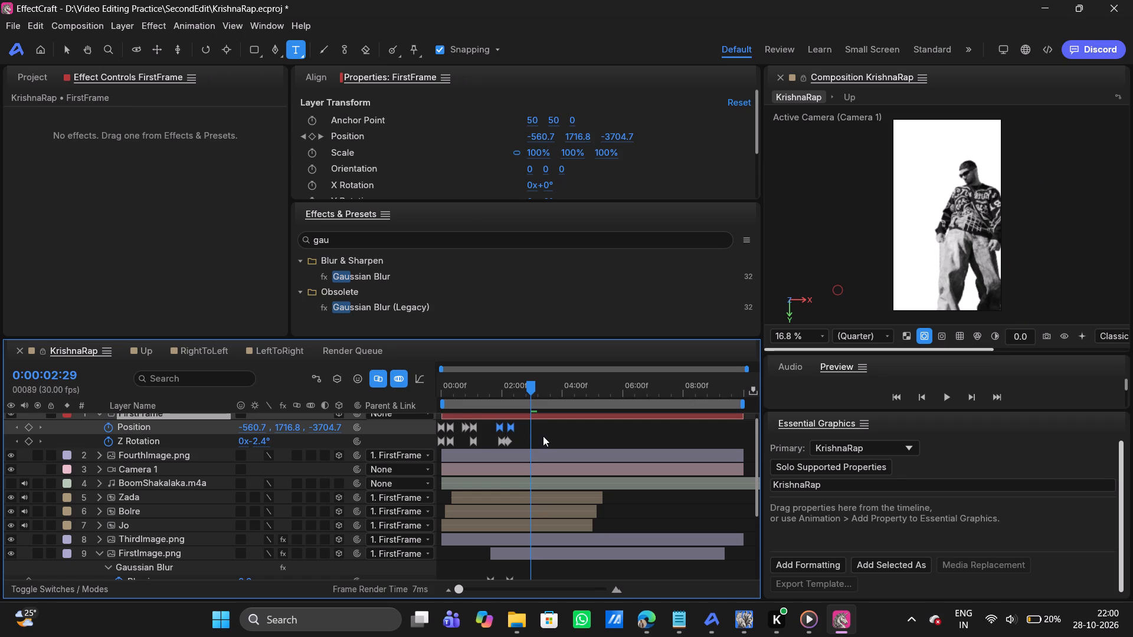
alt+click(499, 428)
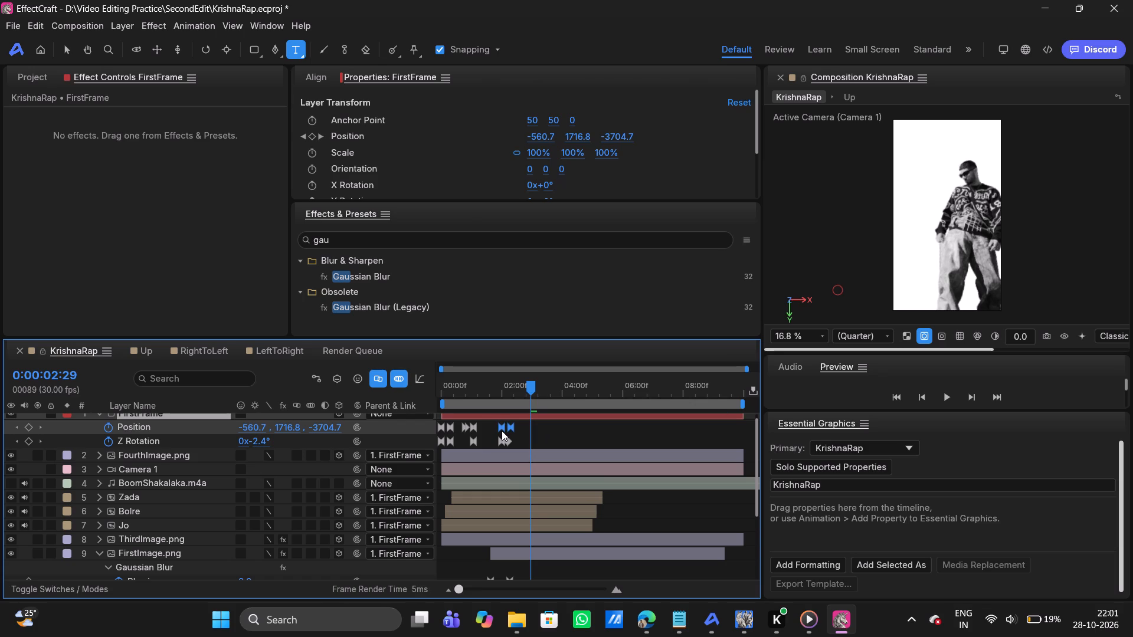
Delete FirstFrame's last Z Rotation keyframe, just after the two-second mark.
click(508, 440)
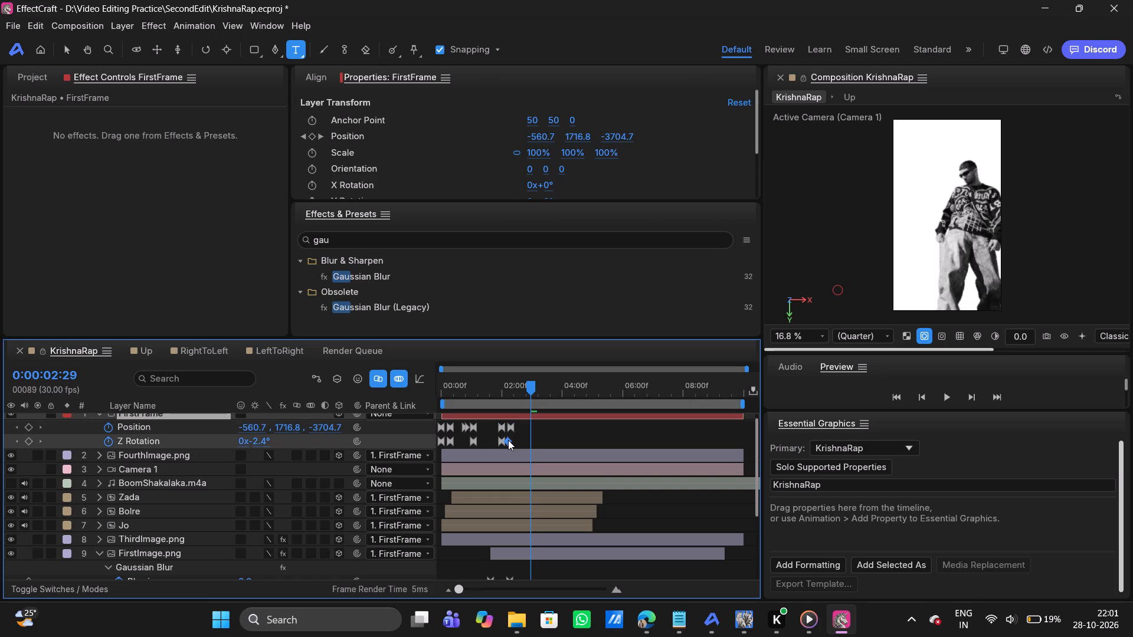
key(Delete)
Replay and scrub through the move from the "Unka NAAM" text to FirstImage.png, stopping at 0:00:02:09 with FirstFrame selected.
drag(529, 379, 491, 376)
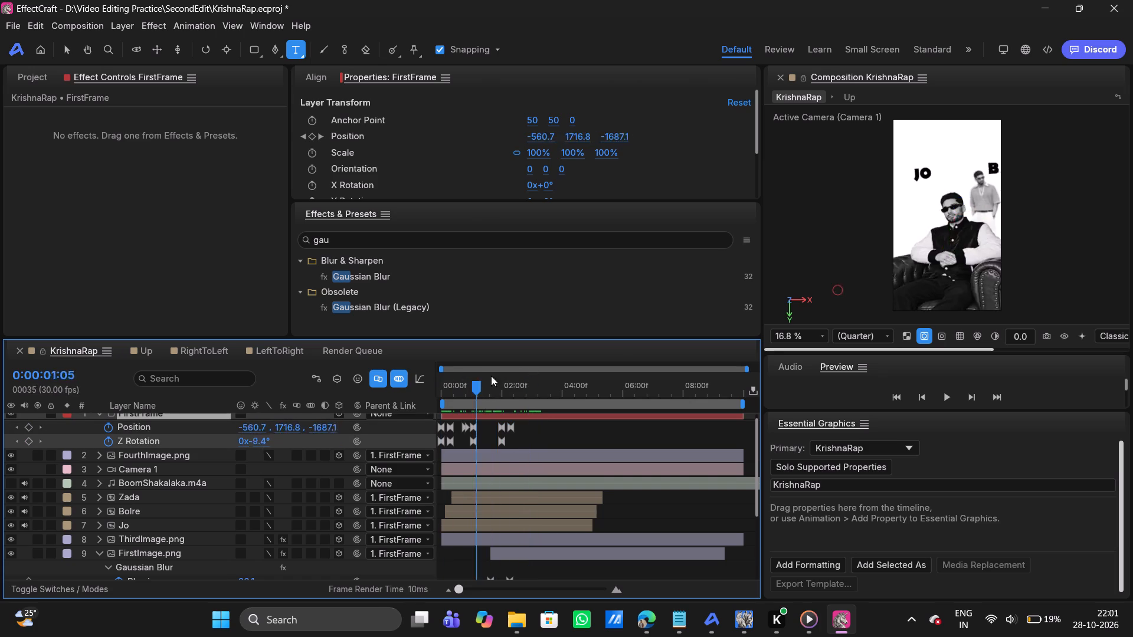
drag(491, 376, 485, 367)
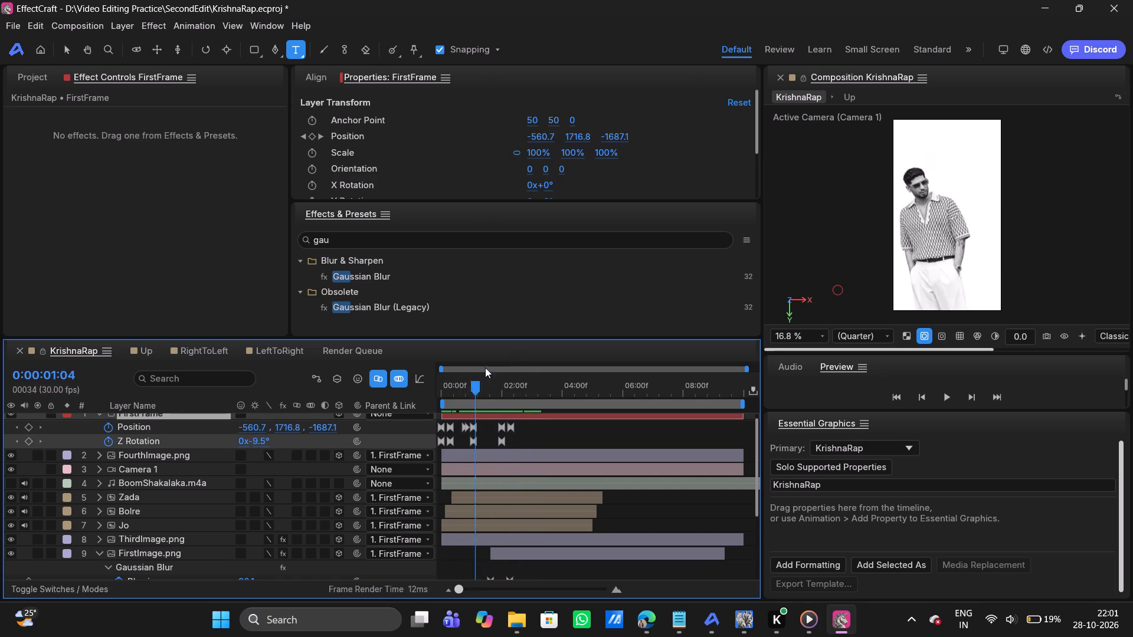
drag(485, 367, 453, 383)
key(space)
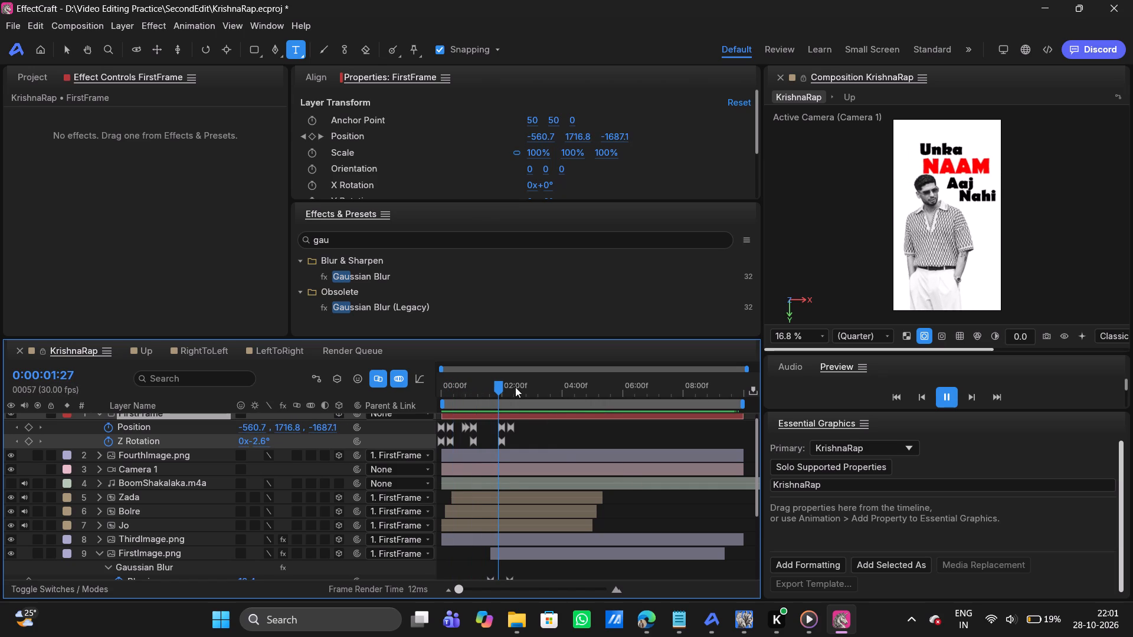
drag(499, 386, 465, 386)
click(465, 386)
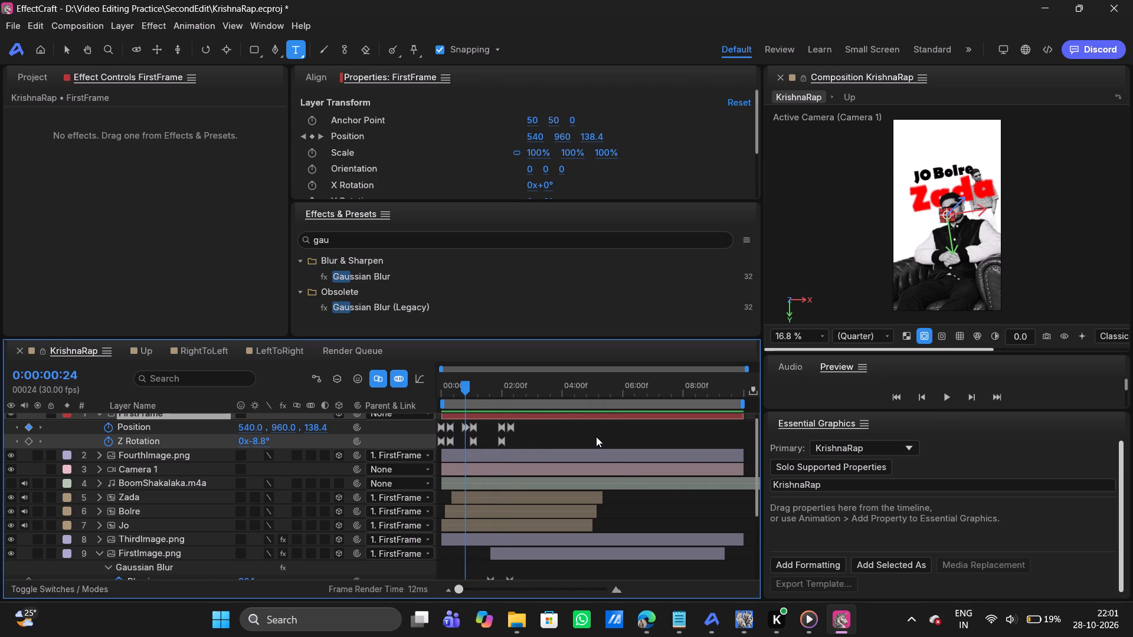
key(space)
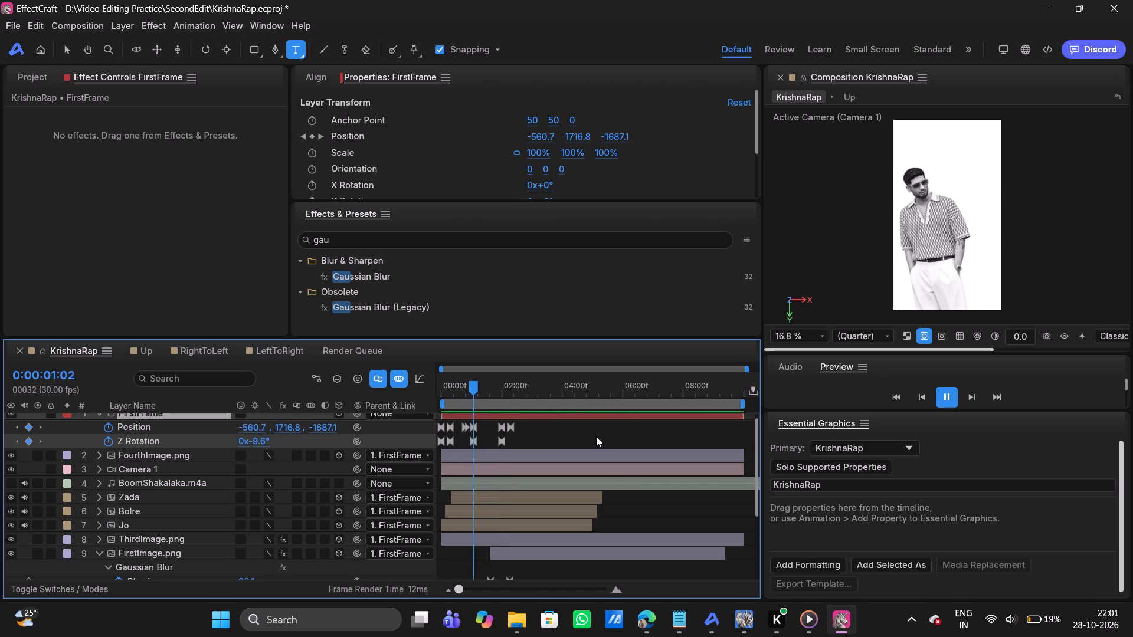
key(space)
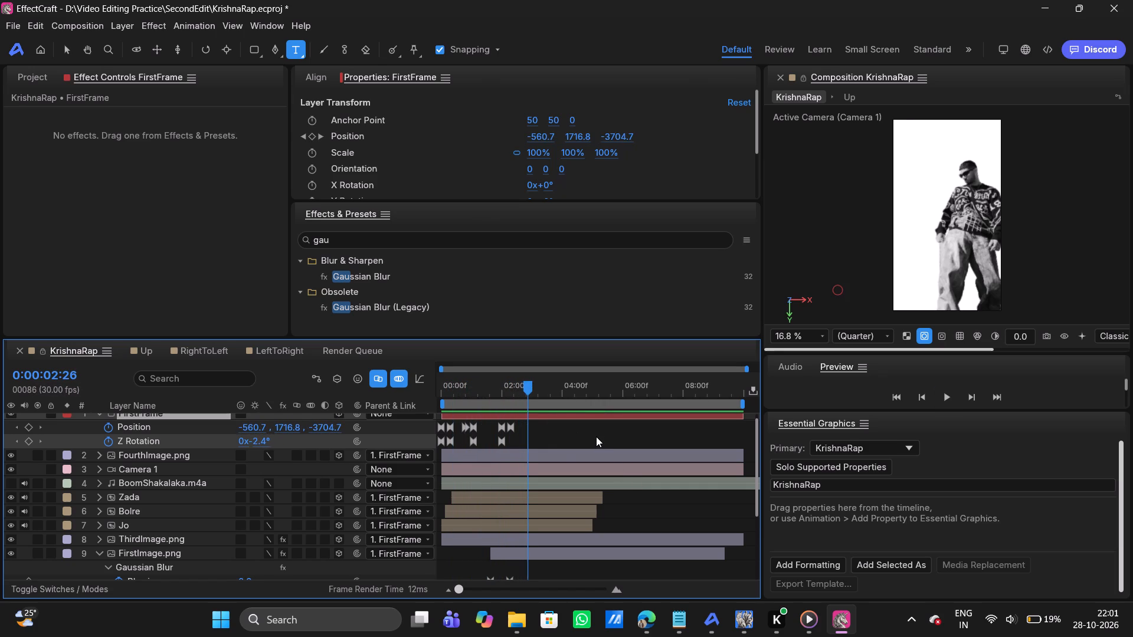
drag(523, 382, 500, 382)
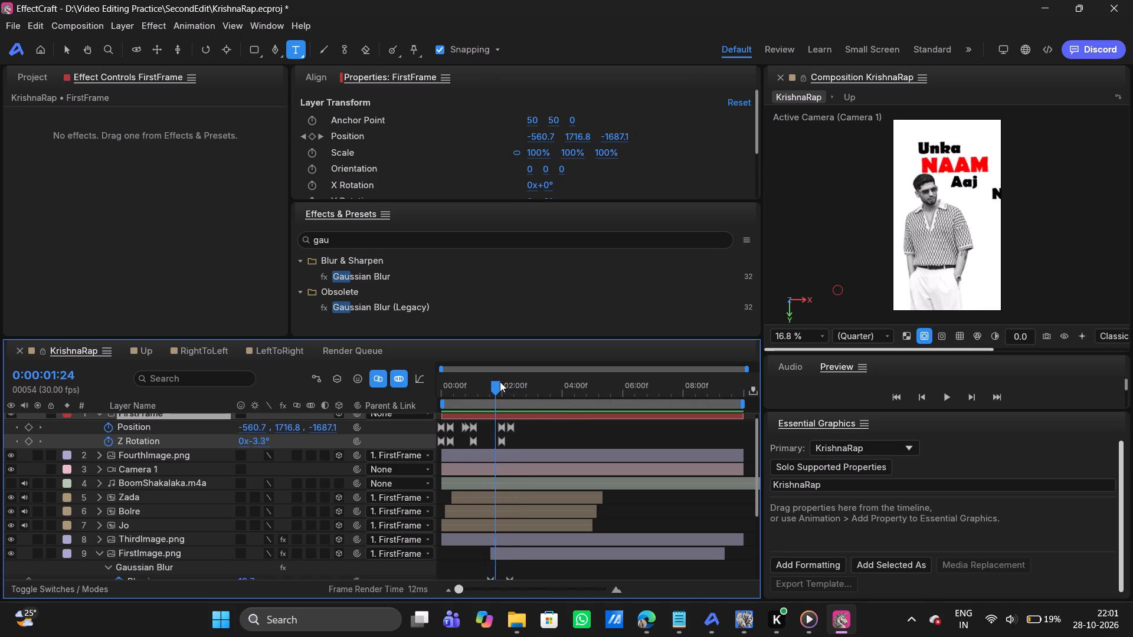
drag(500, 382, 507, 381)
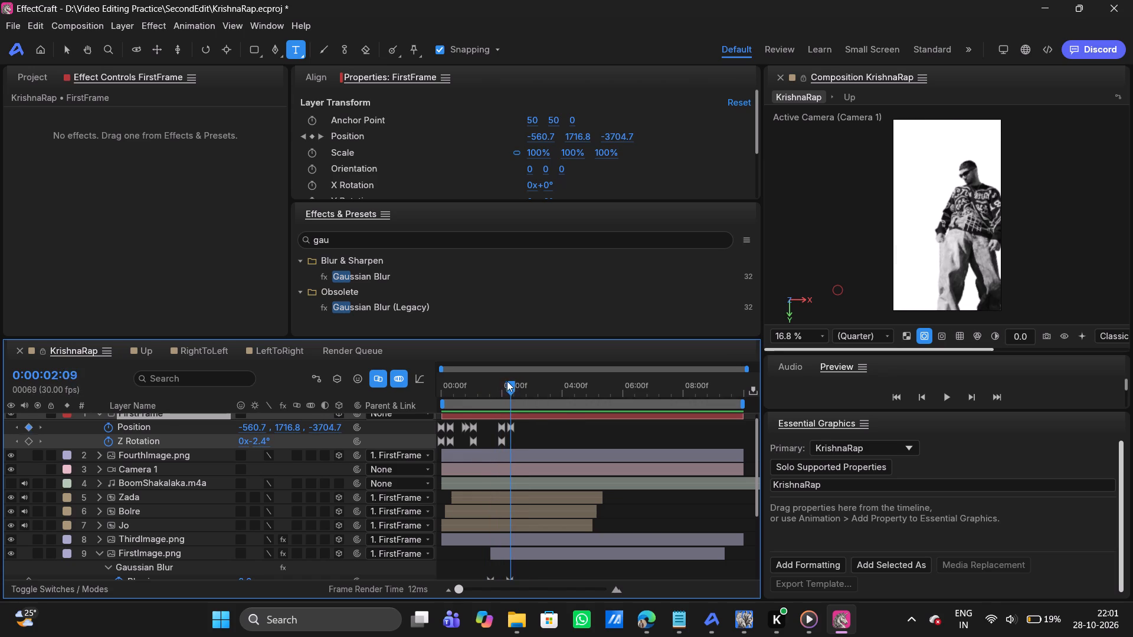
drag(507, 381, 510, 379)
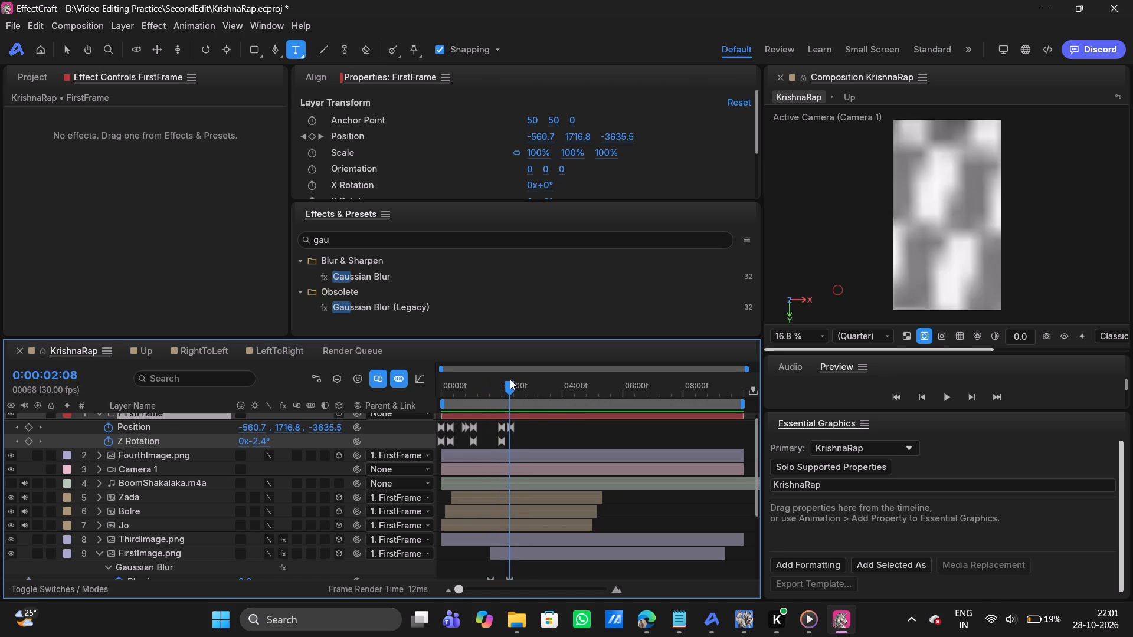
drag(510, 379, 510, 377)
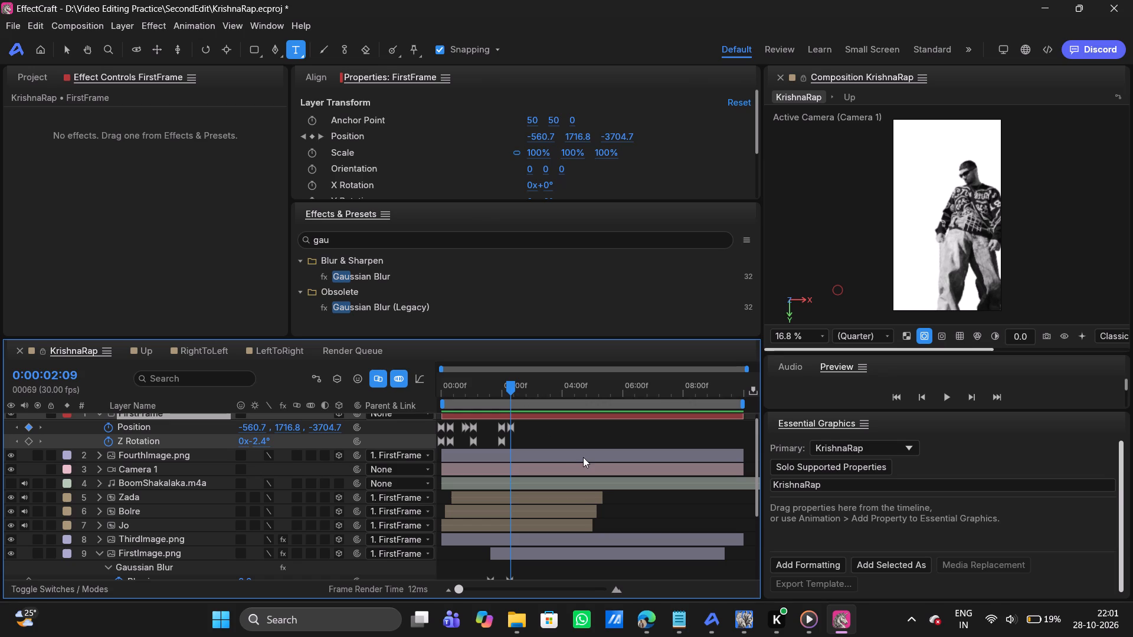
scroll(583, 457, down, 1)
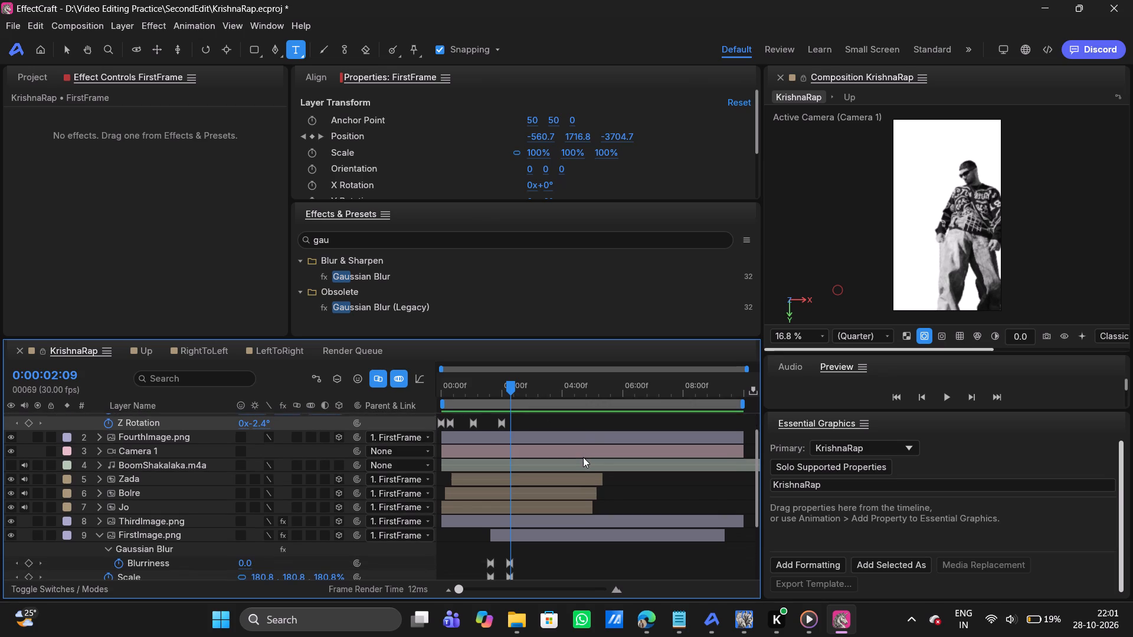
scroll(583, 457, up, 1)
click(528, 418)
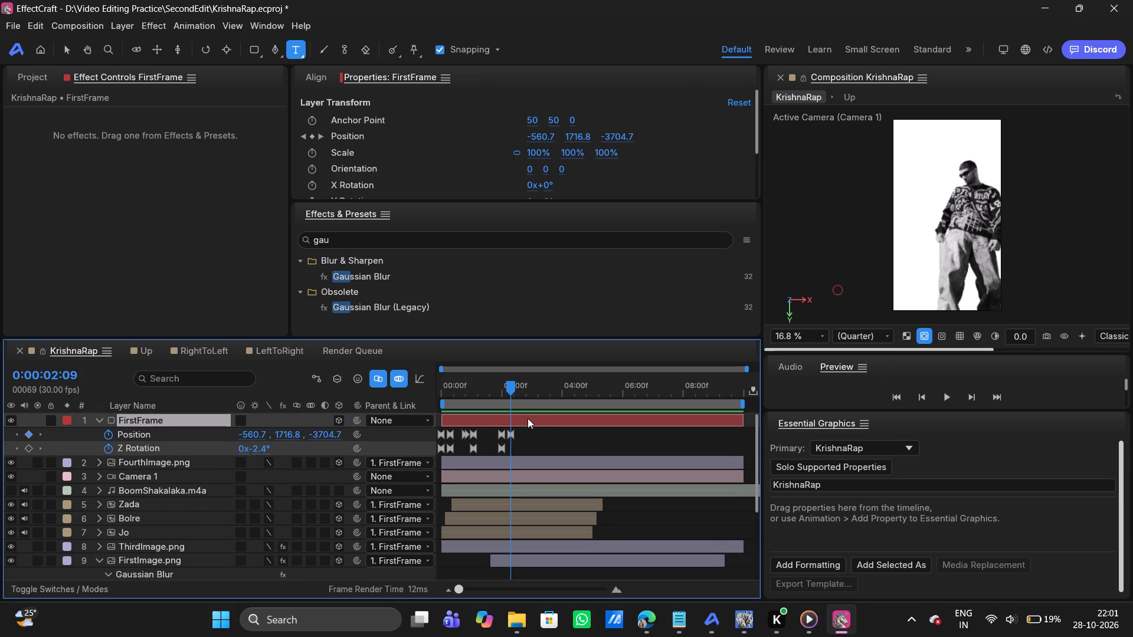
Switch to Media Player, listen to the next couple of seconds of BoomShakalaka, and return to the composition.
click(814, 618)
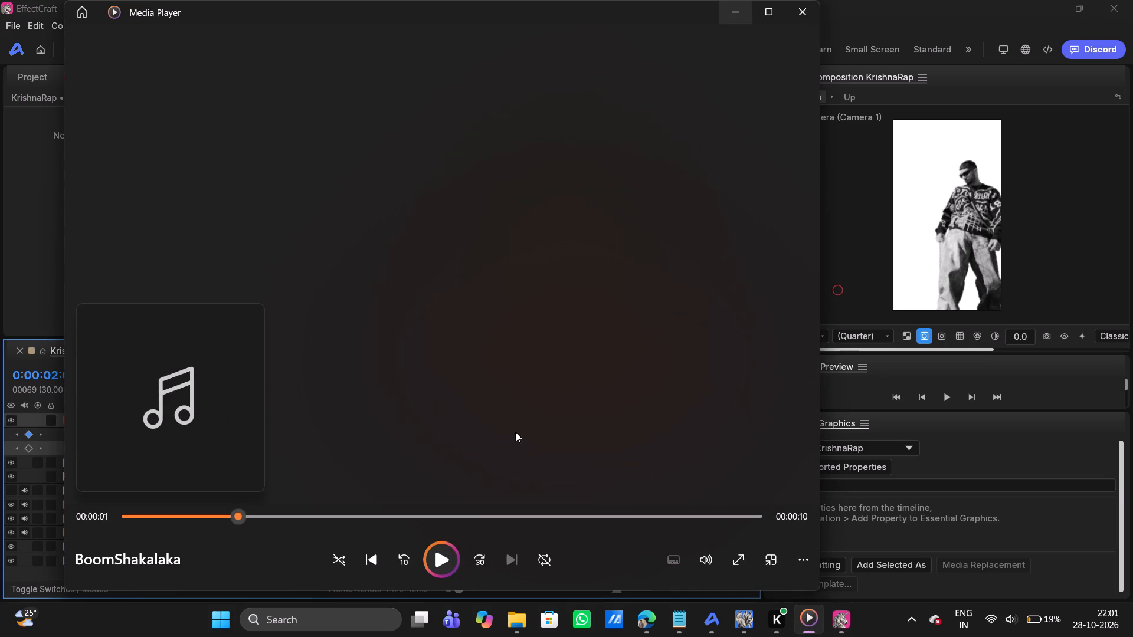
click(440, 566)
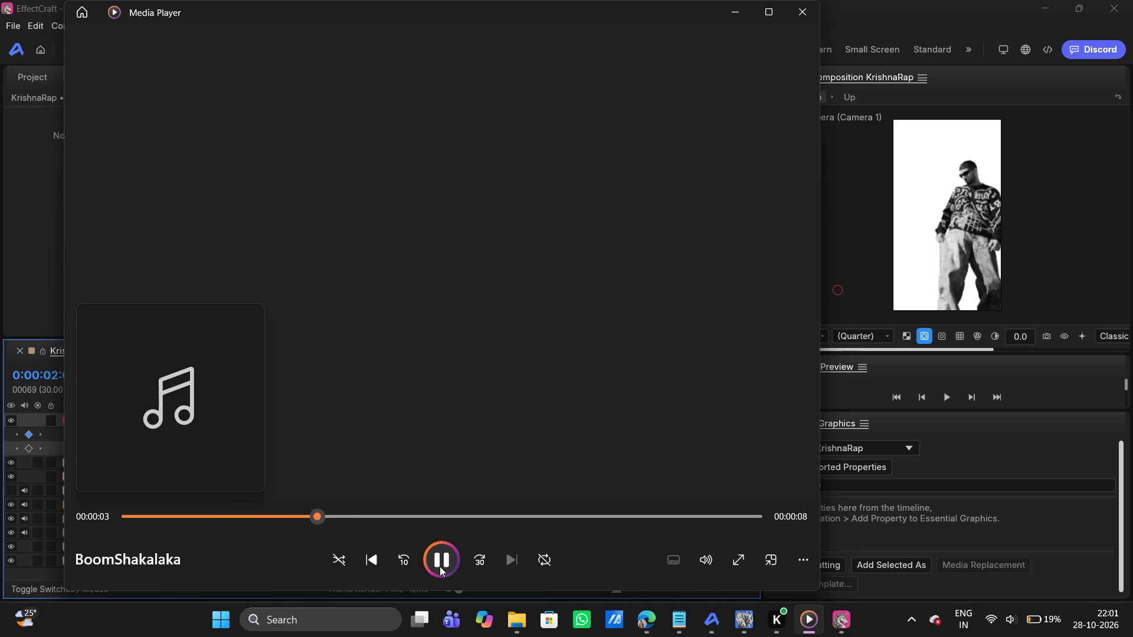
key(space)
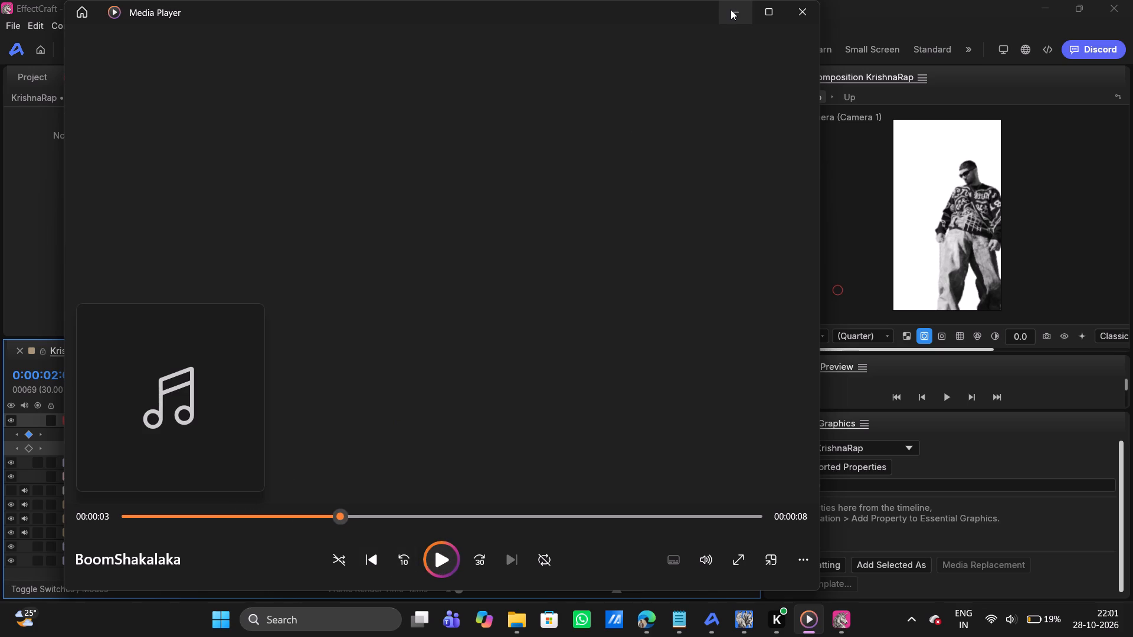
click(731, 9)
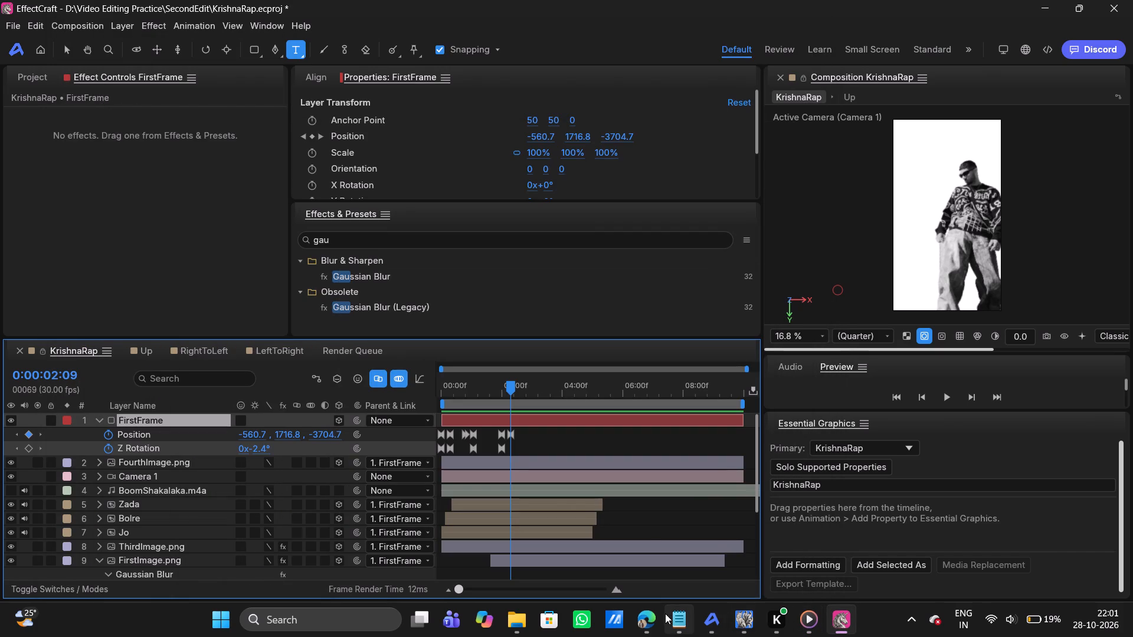
Switch to the Notepad lyrics, read around the second and third lines for the next phrase, and return to the composition.
click(674, 628)
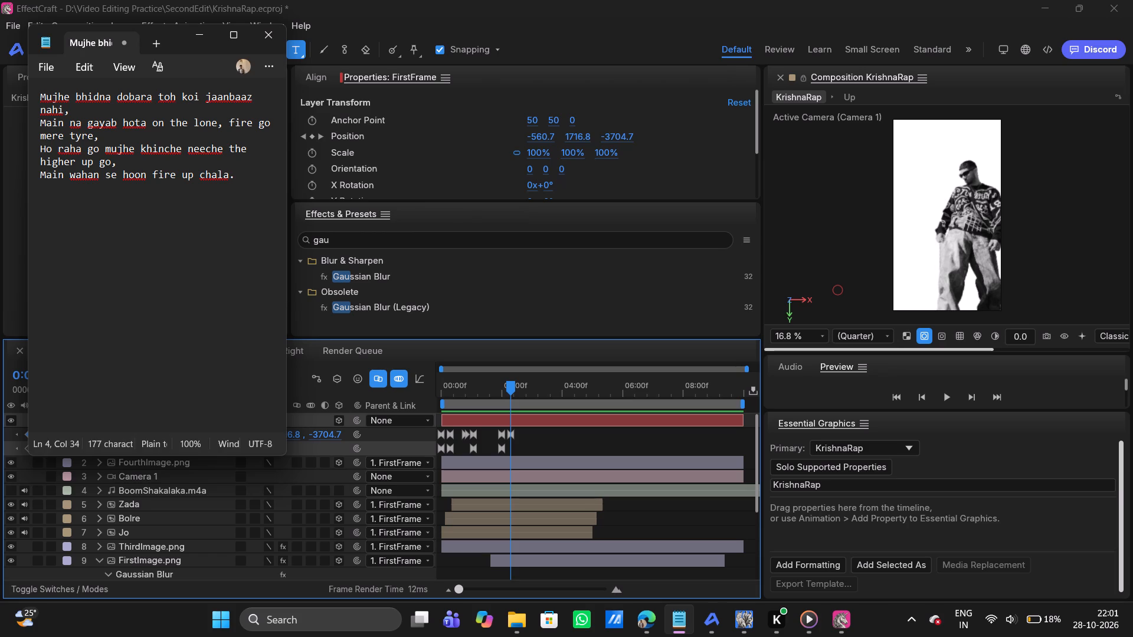
click(139, 148)
click(125, 142)
click(113, 136)
click(198, 37)
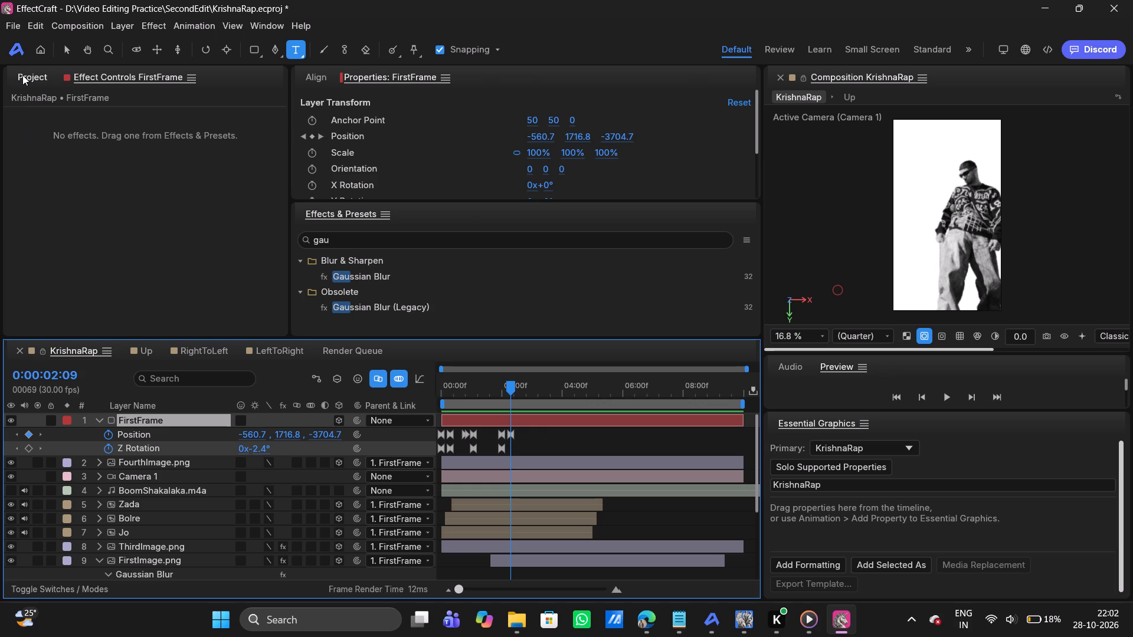
Add the LeftToRight composition from the TextAnimation folder to the KrishnaRap timeline at 0:00:02:09, directly below FirstFrame.
click(23, 77)
scroll(108, 261, down, 1)
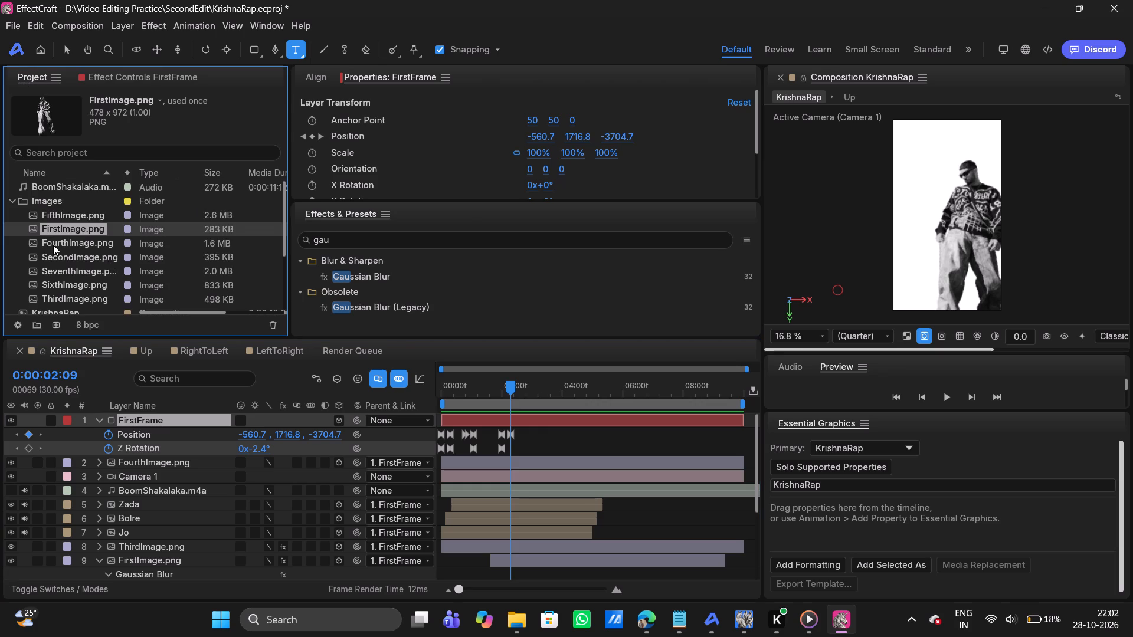
scroll(53, 245, up, 3)
scroll(53, 245, down, 3)
scroll(53, 245, up, 1)
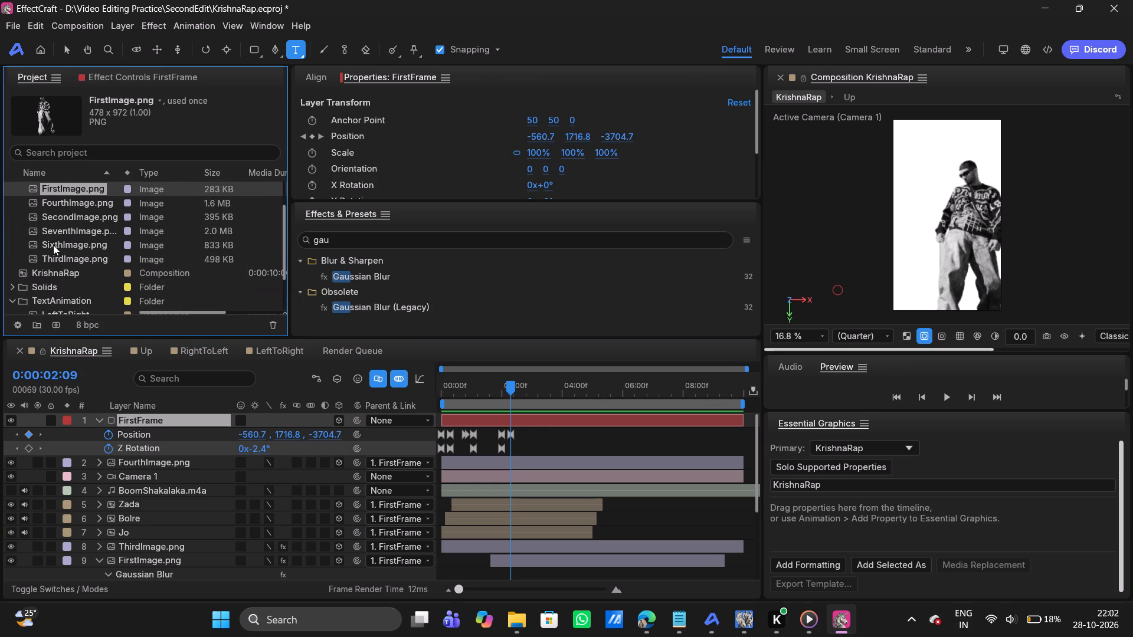
click(70, 209)
scroll(59, 208, up, 1)
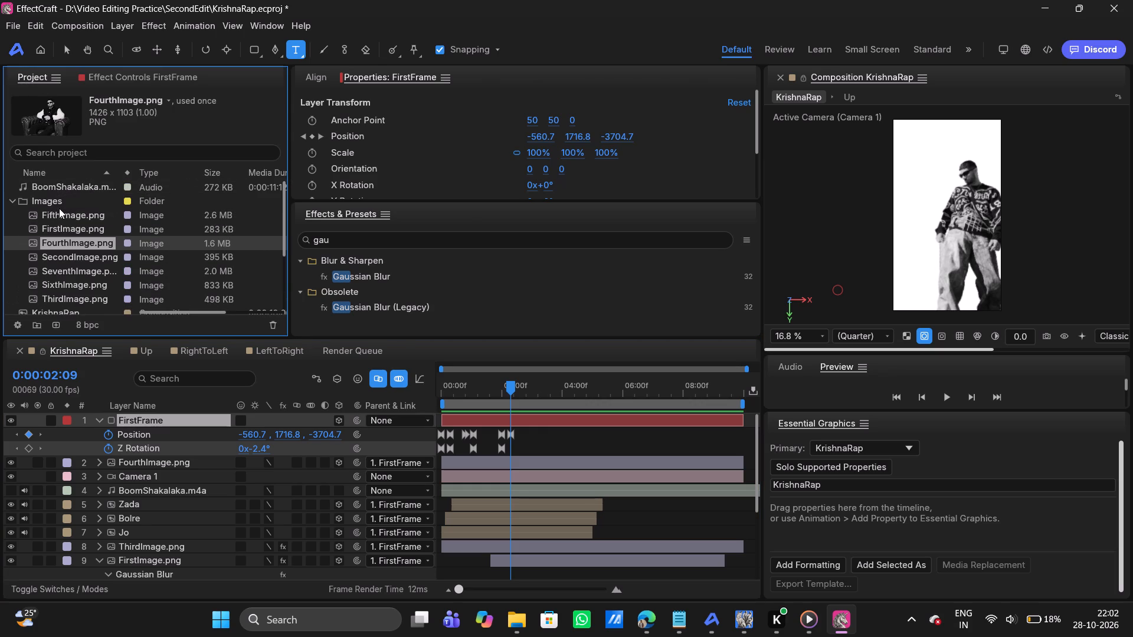
scroll(83, 280, down, 2)
scroll(82, 280, up, 1)
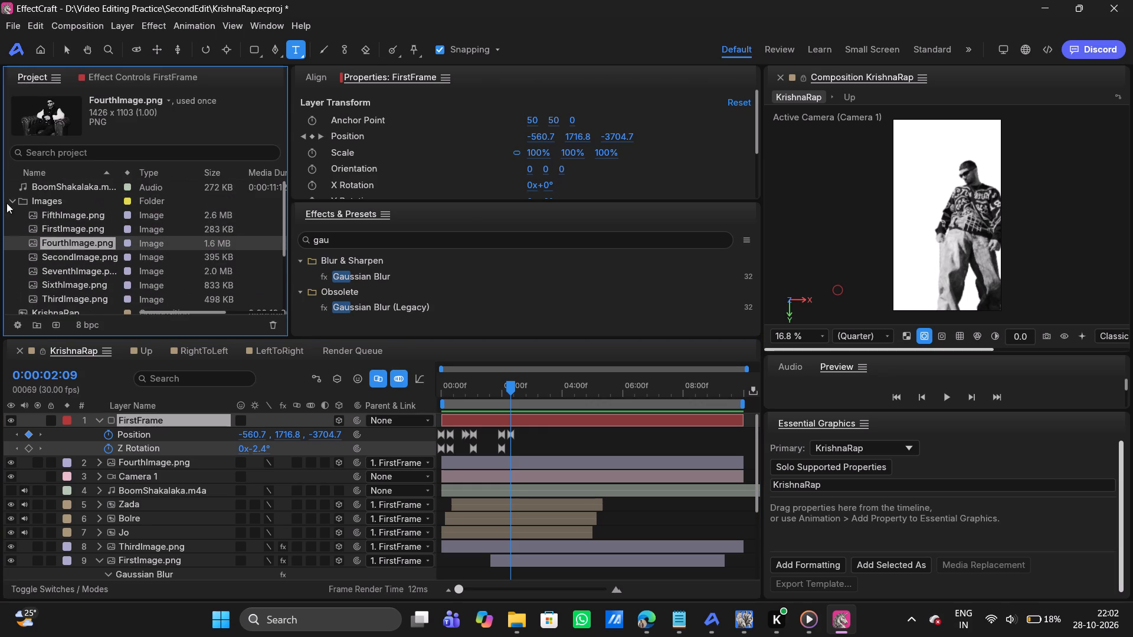
click(13, 204)
scroll(164, 273, down, 1)
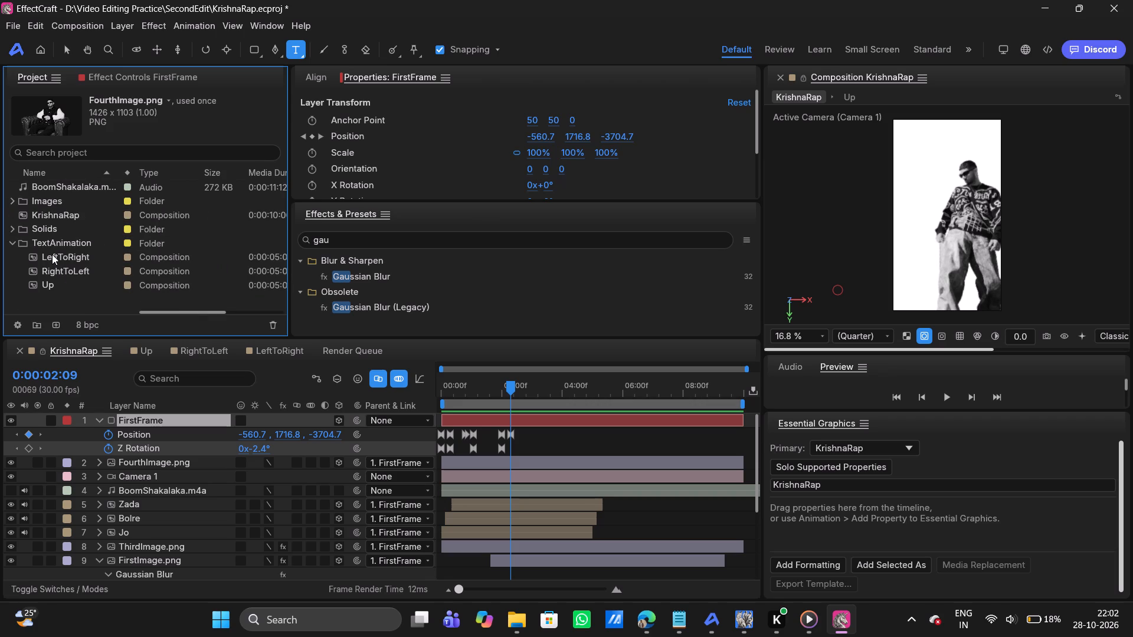
drag(52, 254, 469, 454)
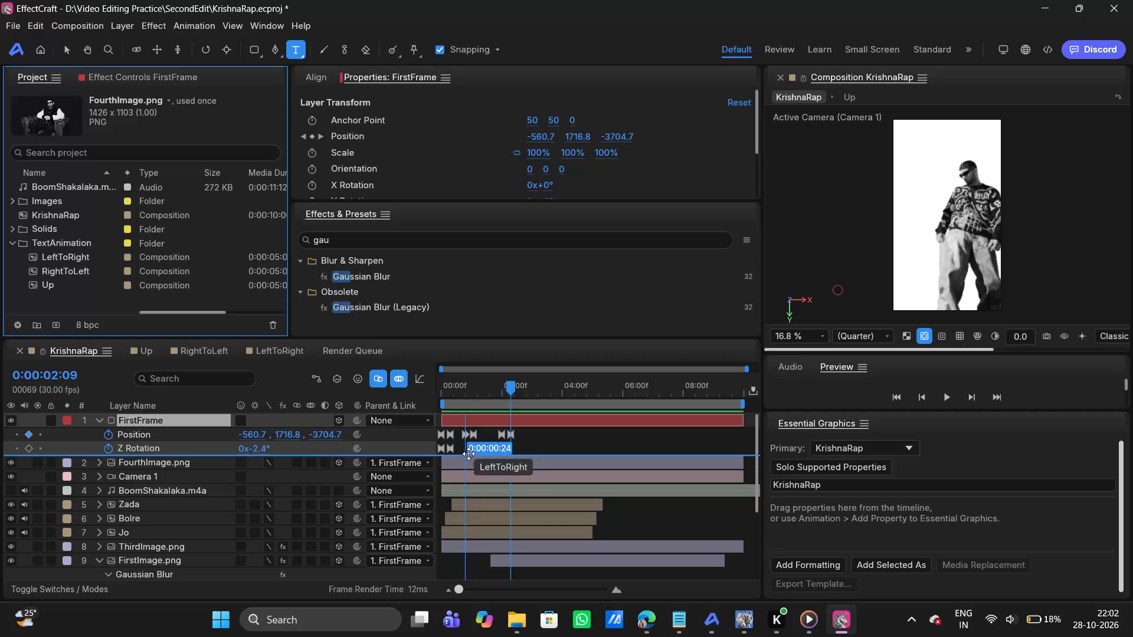
drag(469, 454, 509, 457)
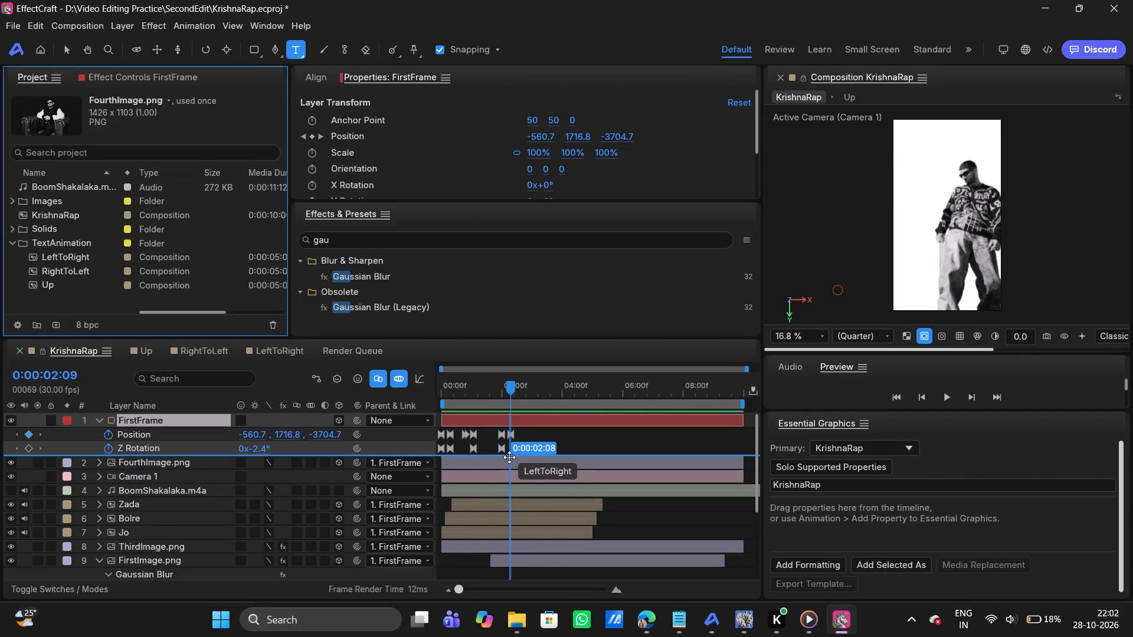
drag(509, 457, 511, 457)
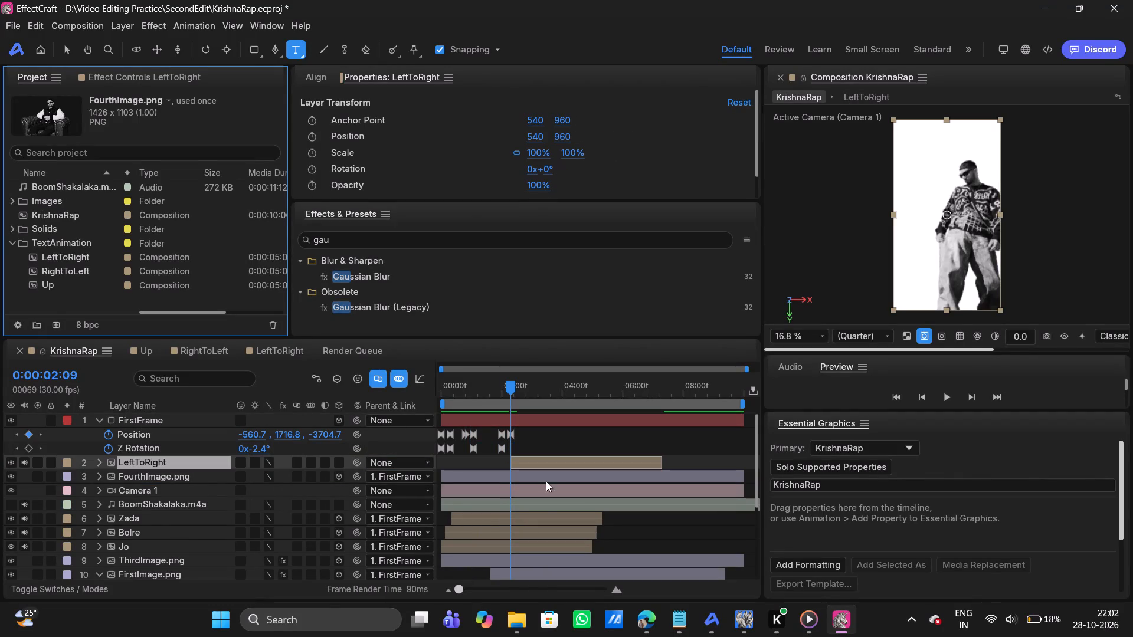
Set the new LeftToRight layer's source text to "Mujhse" and its fill colour to black (000000).
click(543, 462)
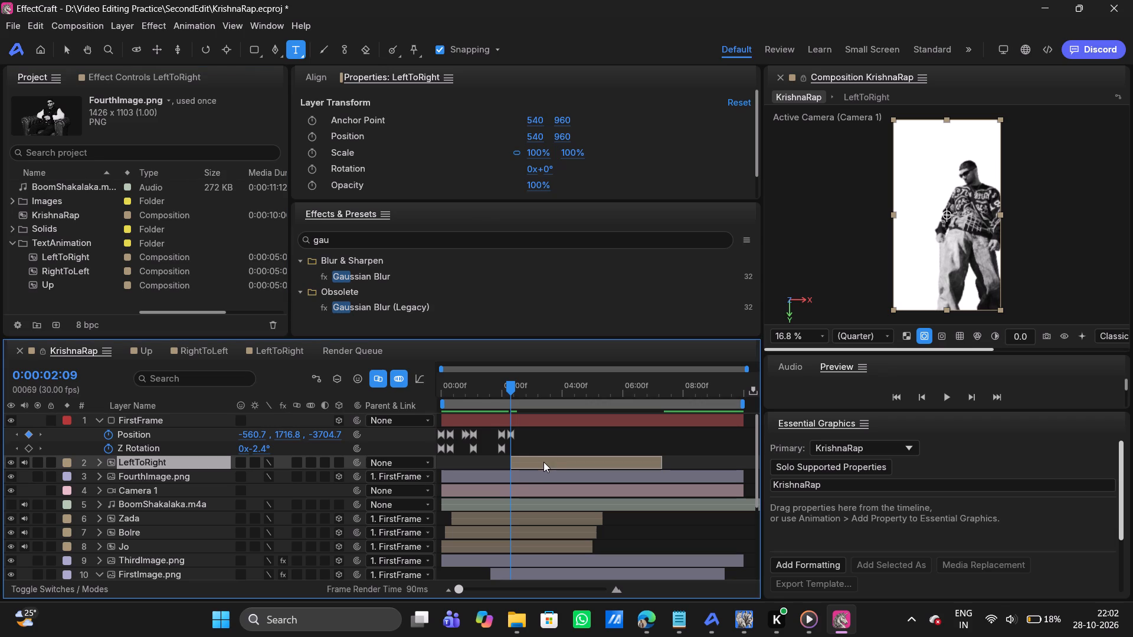
scroll(953, 518, down, 6)
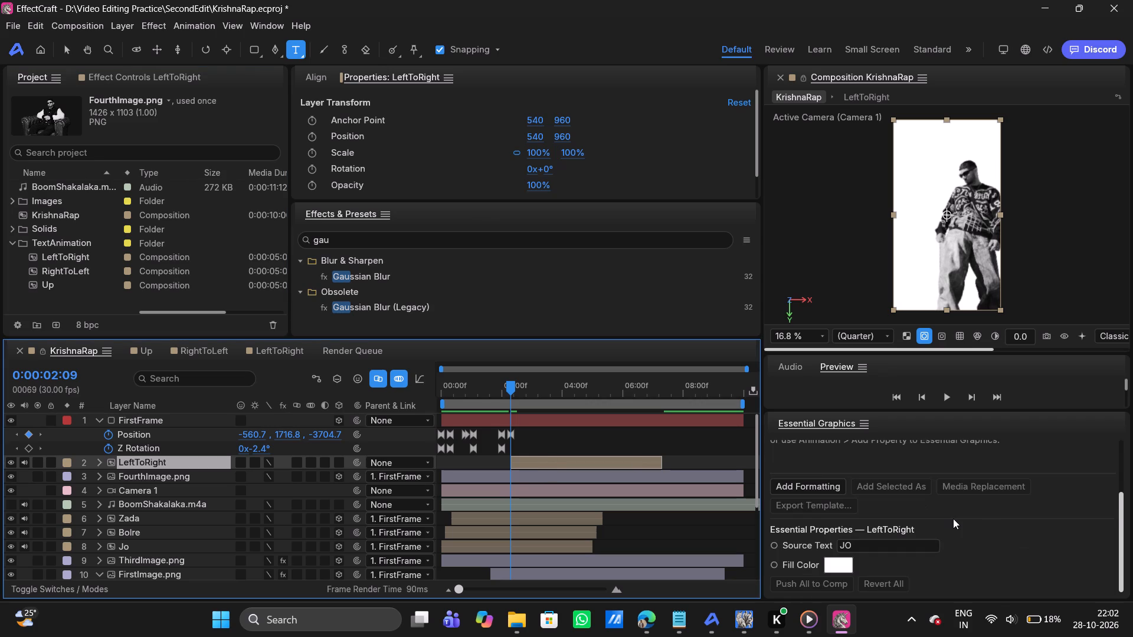
scroll(953, 518, down, 2)
click(872, 546)
key(BackSpace)
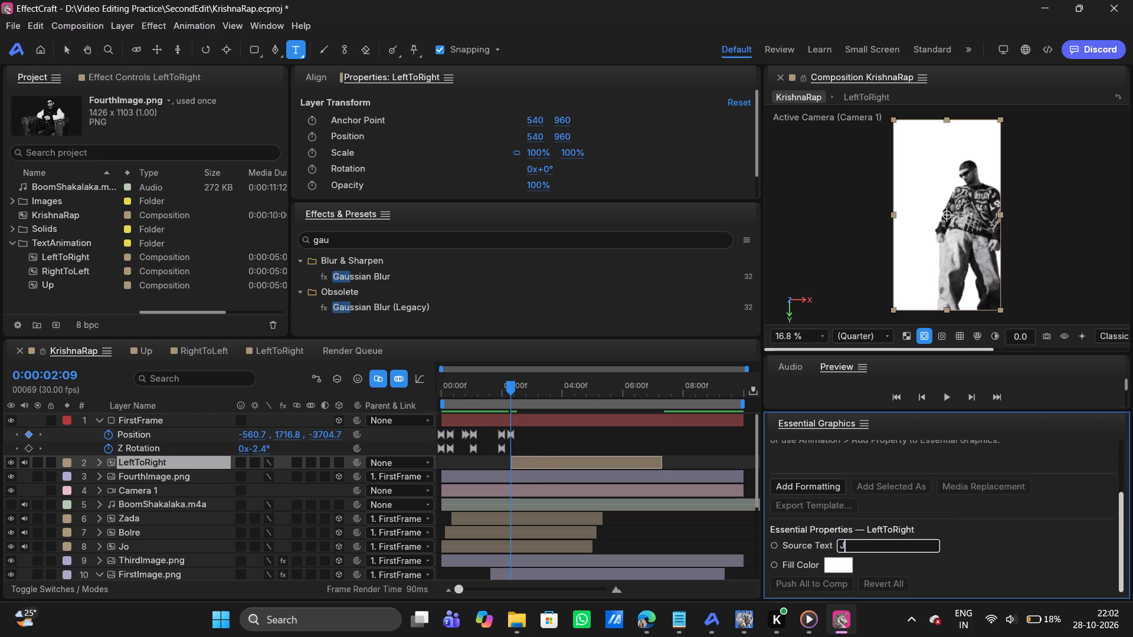
key(BackSpace)
key(BackSpace)
text(Mujhse)
key(Return)
click(832, 563)
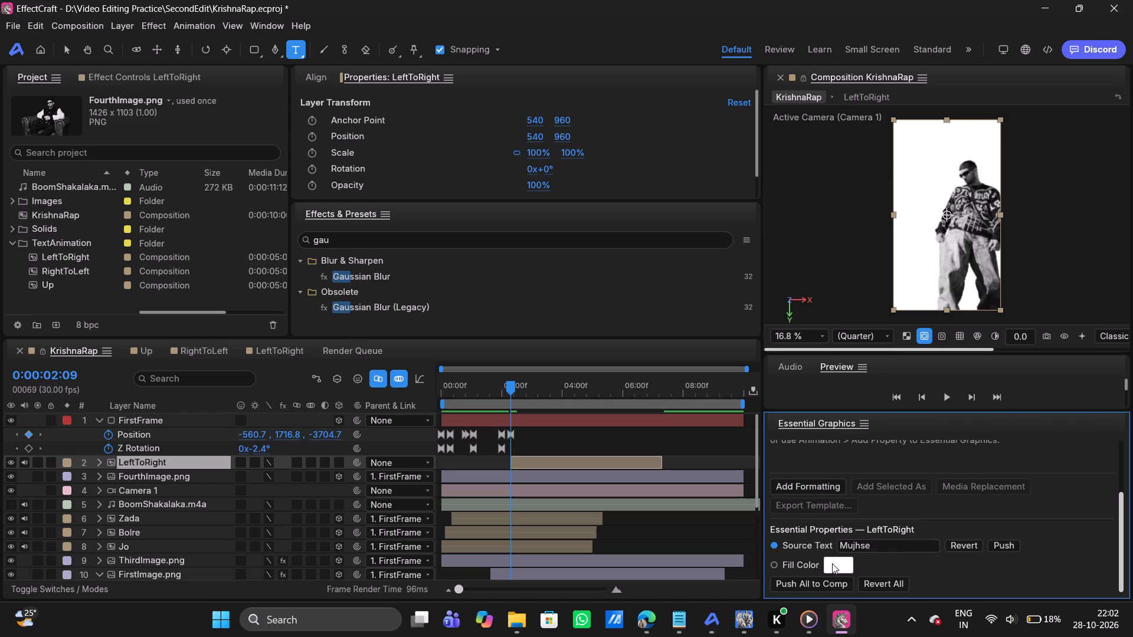
drag(862, 441, 808, 586)
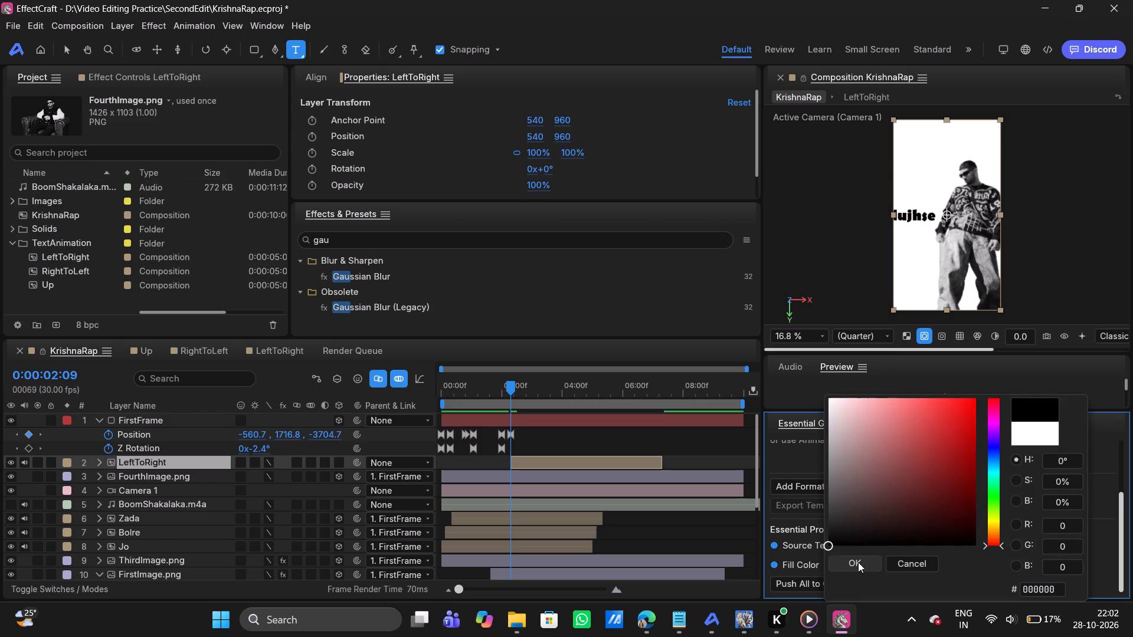
click(857, 564)
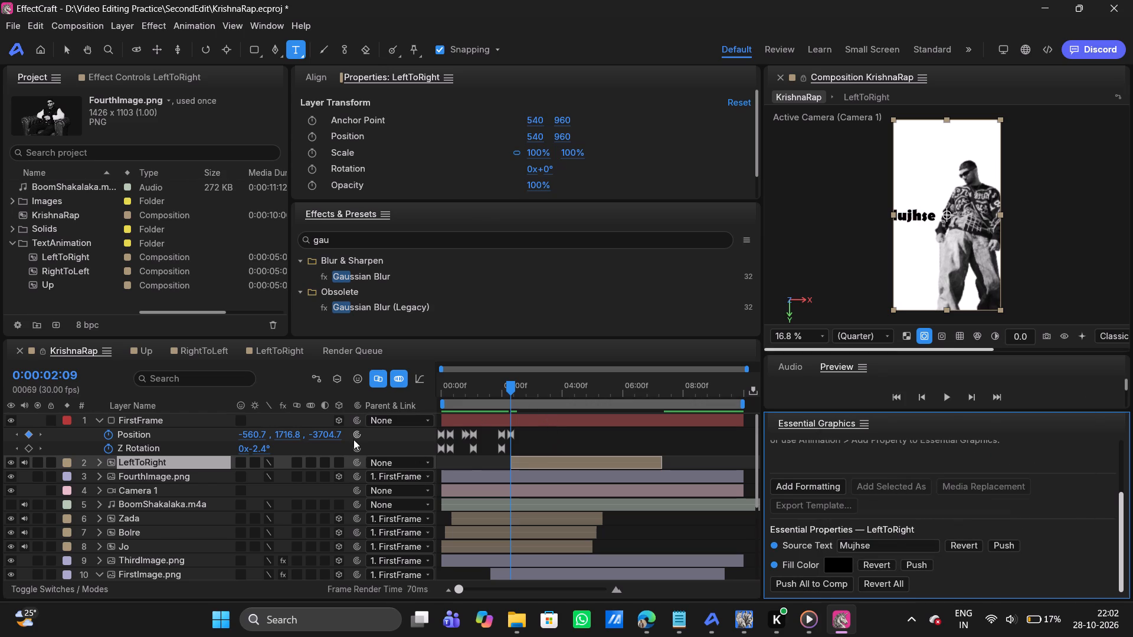
Make the LeftToRight layer 3D and parent it to FirstFrame.
click(336, 465)
drag(354, 465, 218, 423)
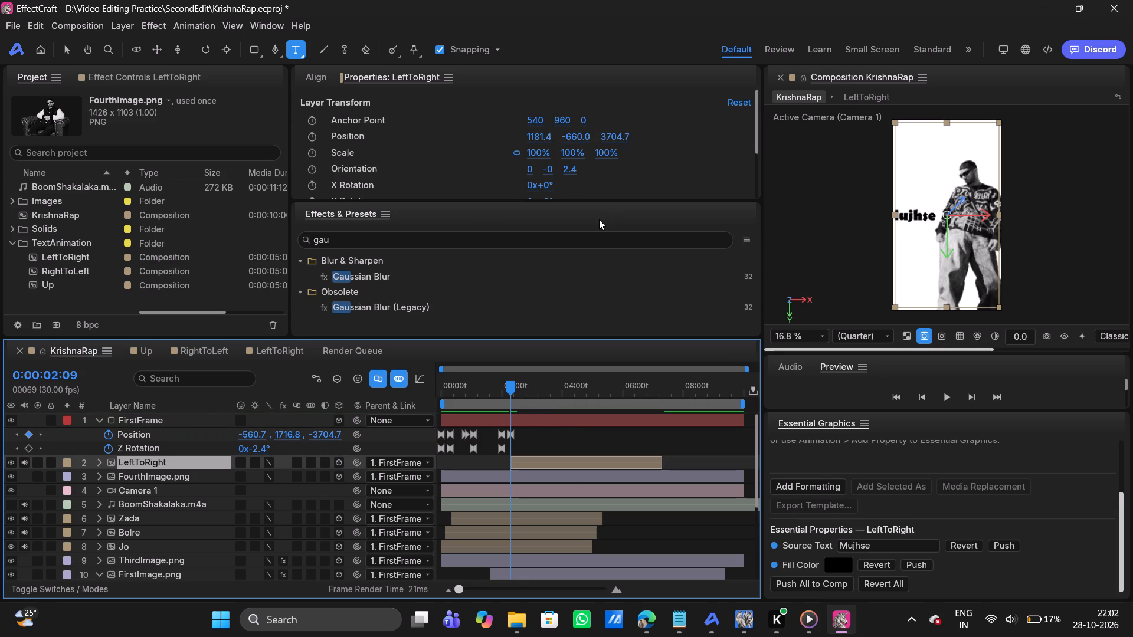
Position the "Mujhse" text above and beside the man's head, at about X 786 and Y -1327, checking it at 0:00:02:25.
drag(578, 142, 283, 119)
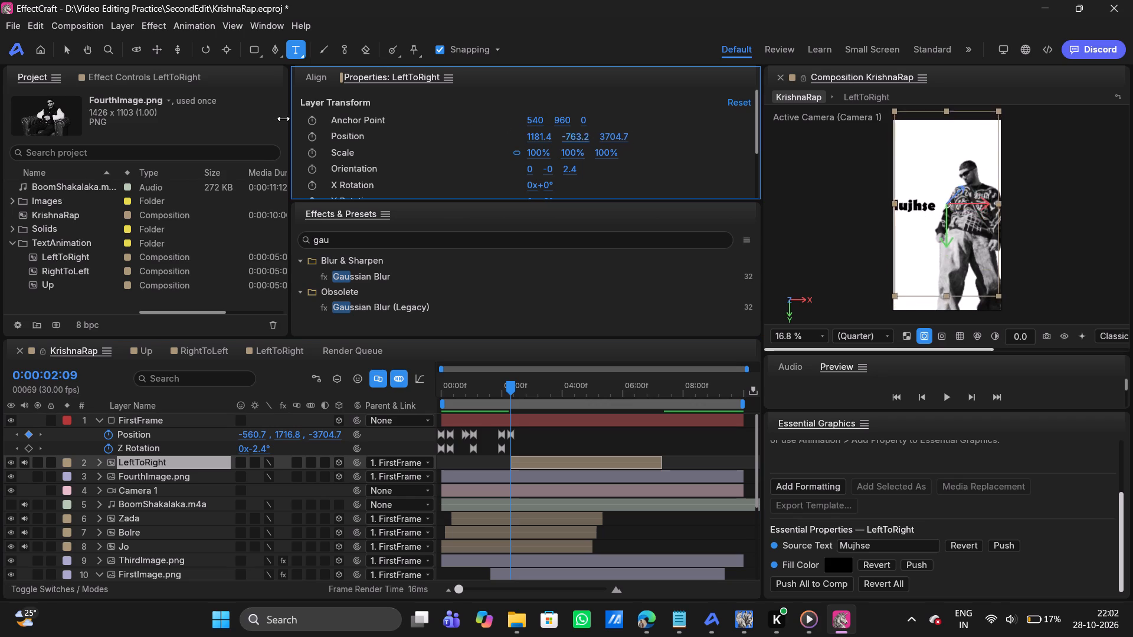
drag(283, 119, 195, 122)
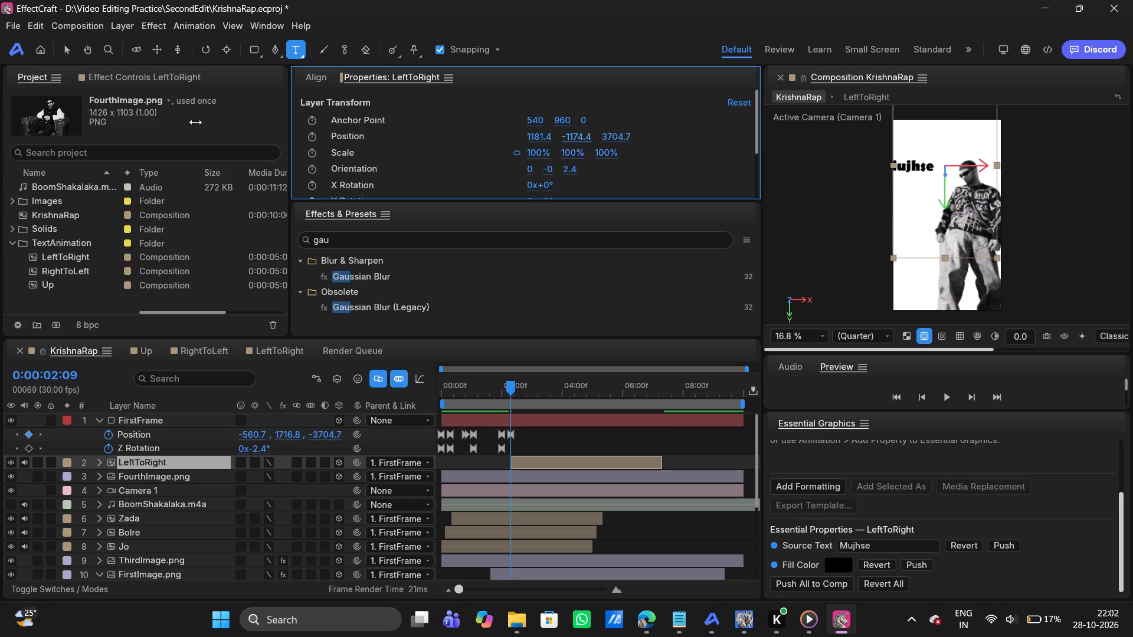
drag(512, 389, 519, 389)
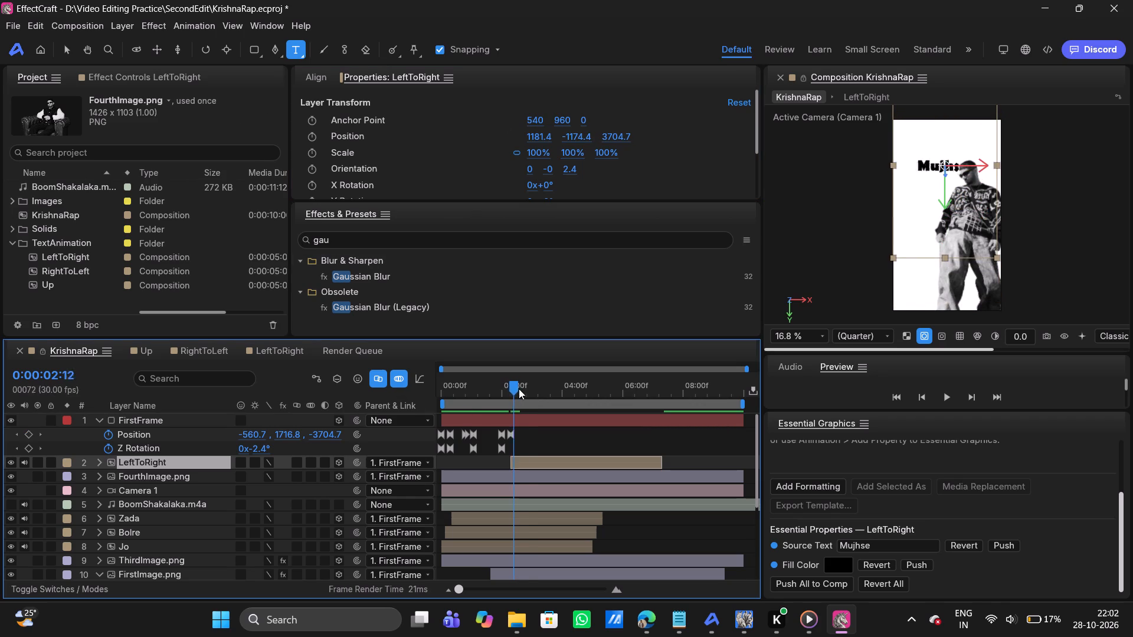
drag(519, 389, 526, 389)
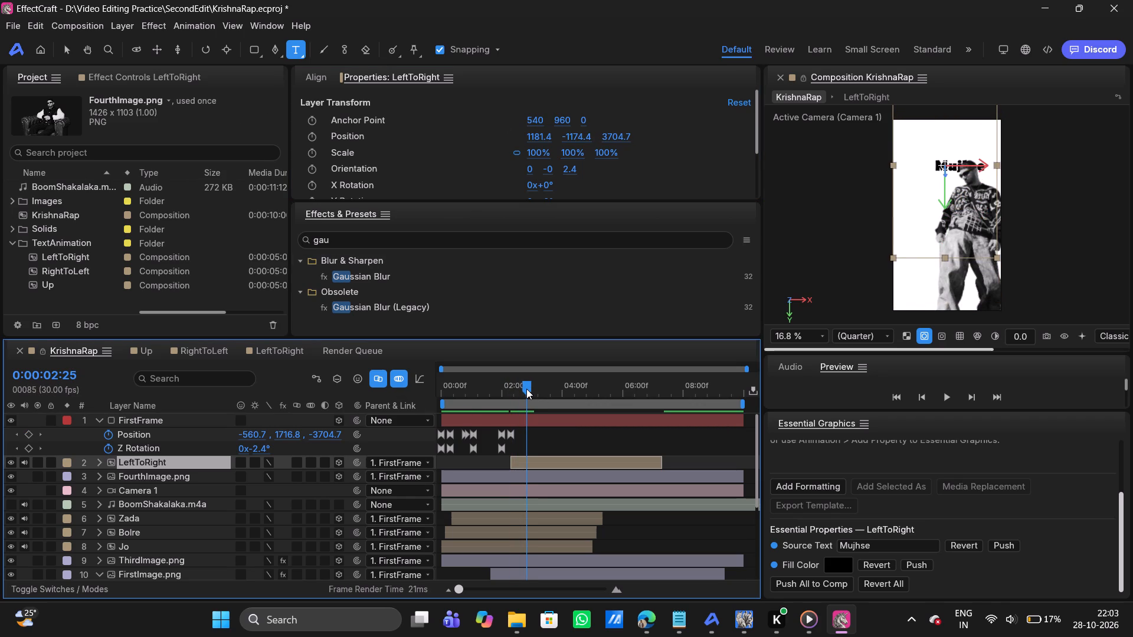
drag(575, 139, 538, 137)
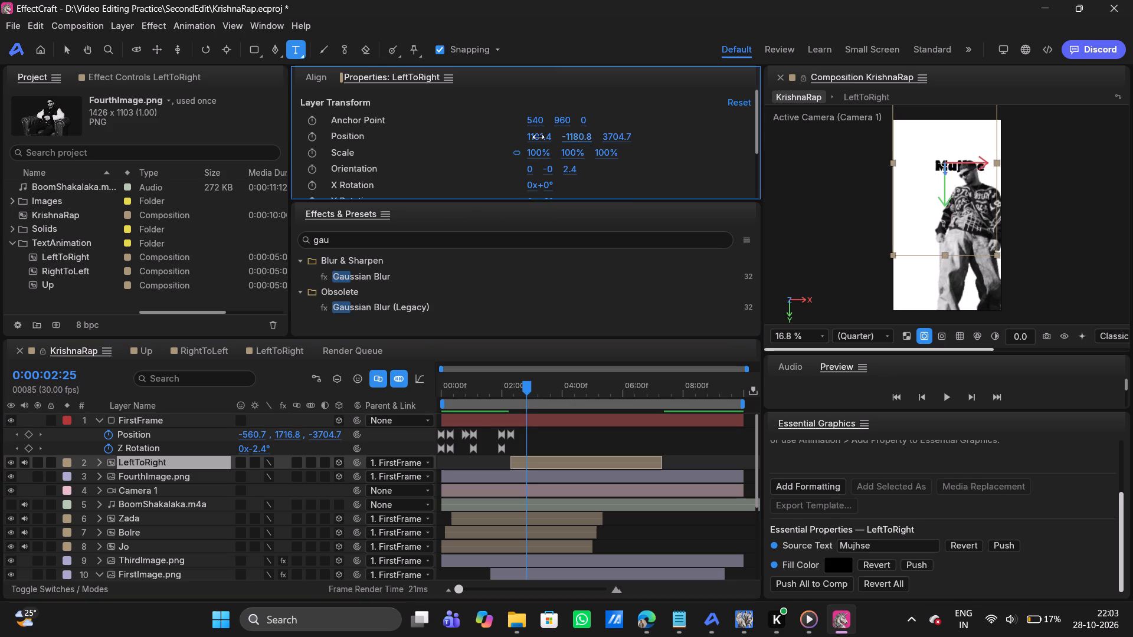
drag(538, 137, 502, 135)
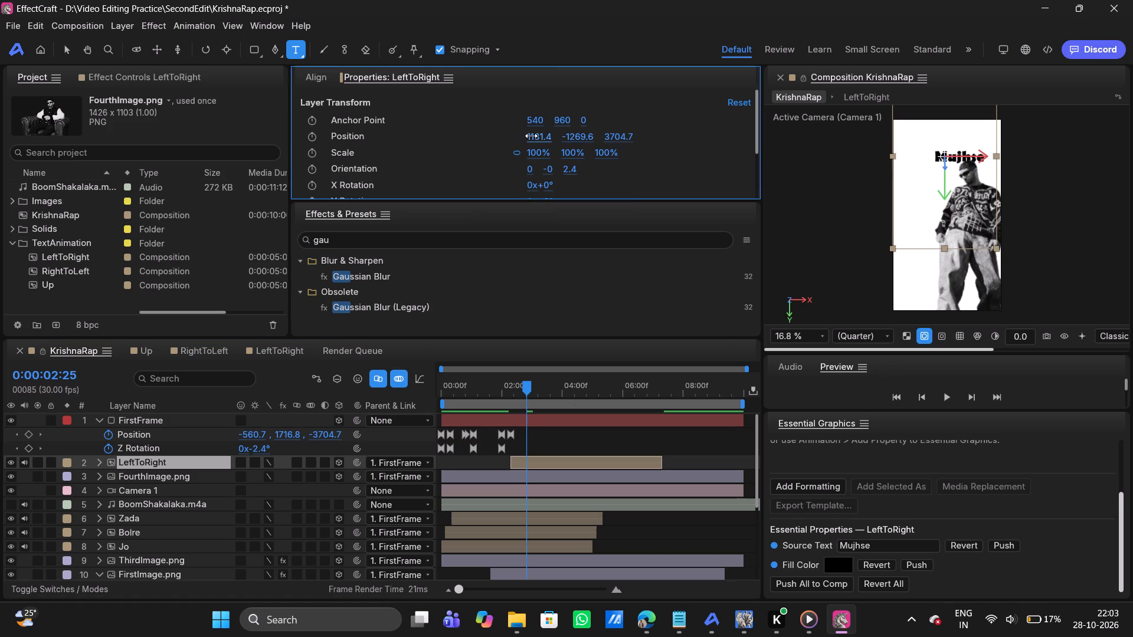
drag(532, 136, 235, 148)
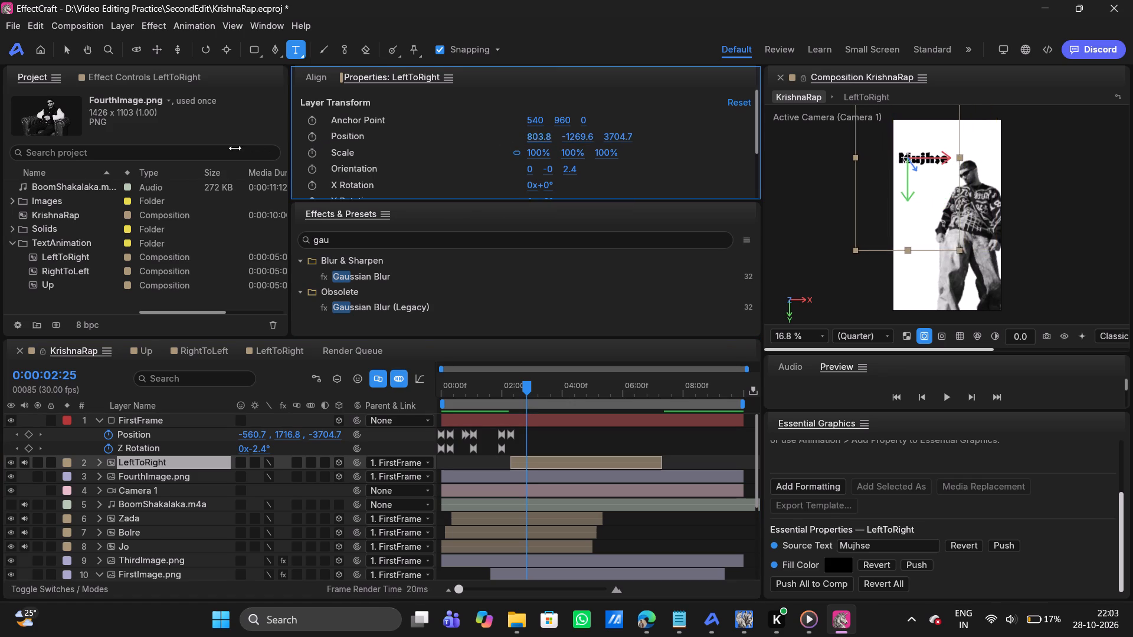
drag(235, 148, 226, 148)
drag(574, 142, 549, 139)
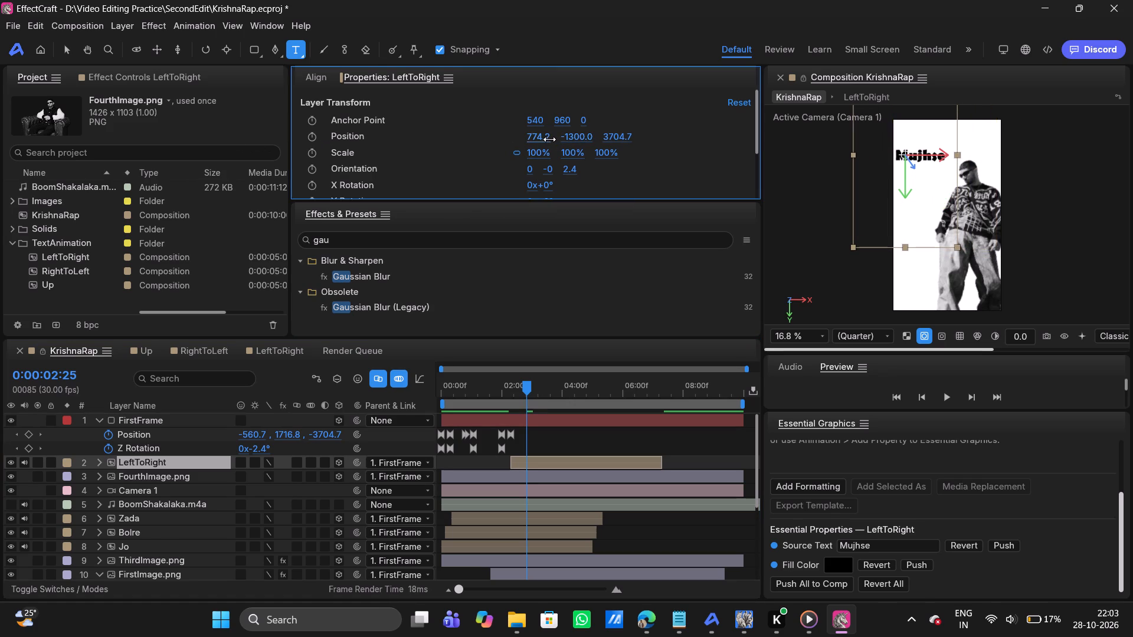
drag(533, 137, 558, 136)
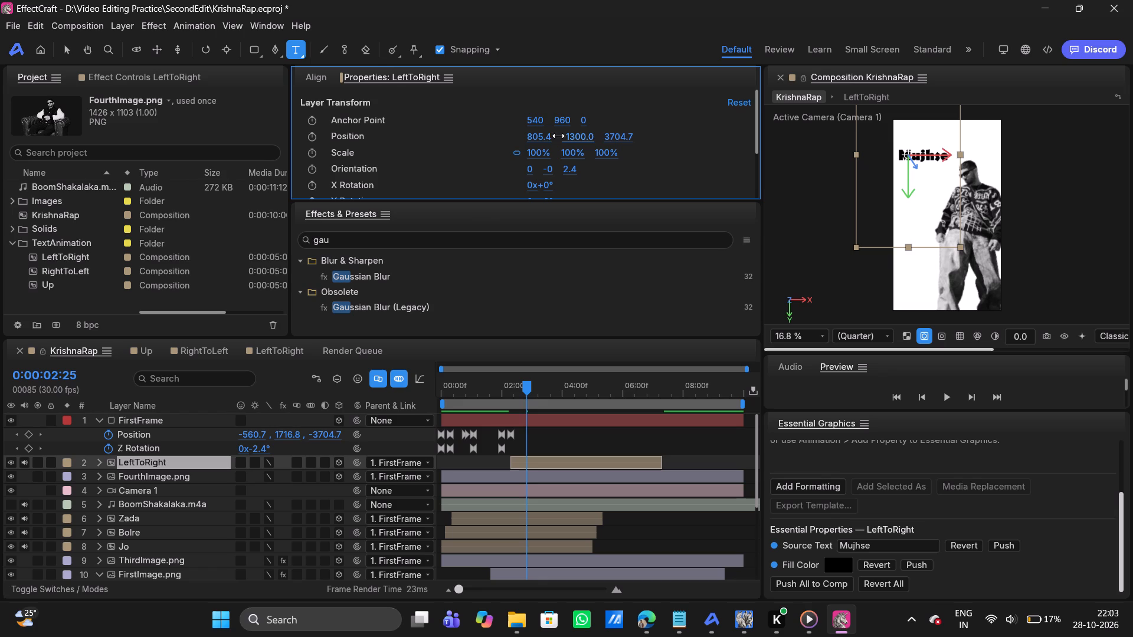
drag(587, 139, 565, 136)
drag(545, 136, 529, 139)
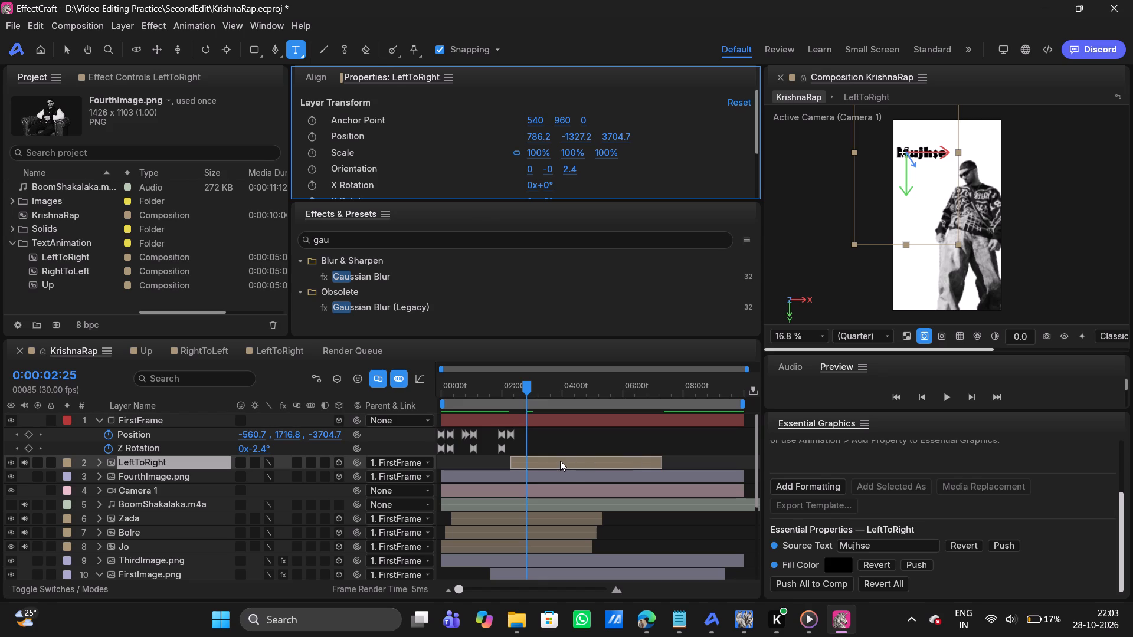
Duplicate the LeftToRight layer and shift the copy to start a few frames after the original.
key(ctrl+d)
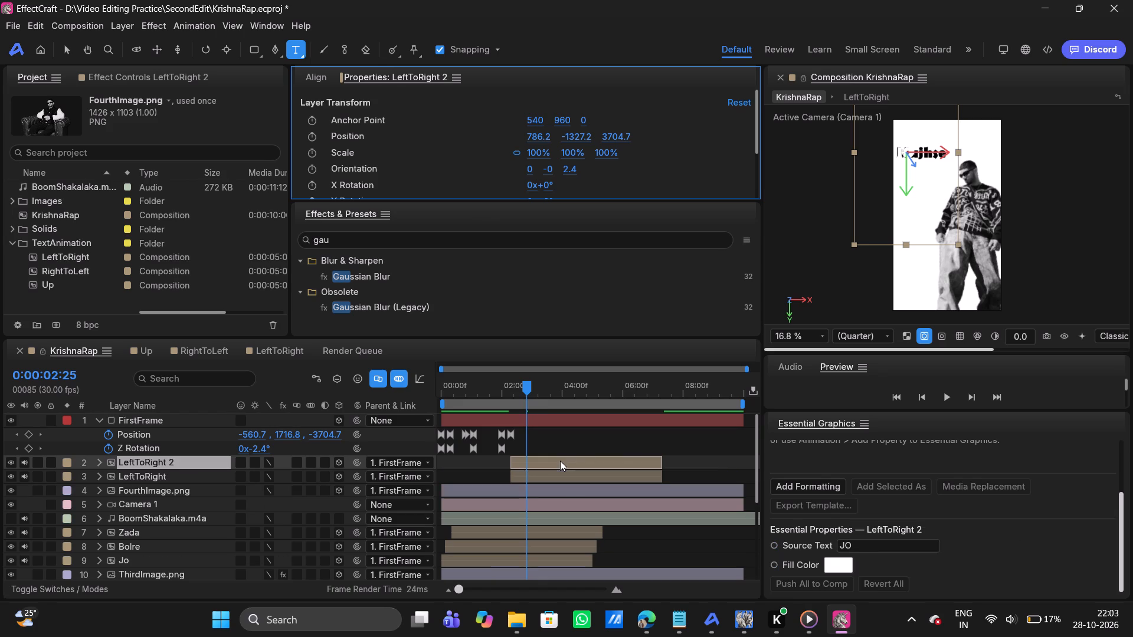
drag(541, 462, 549, 462)
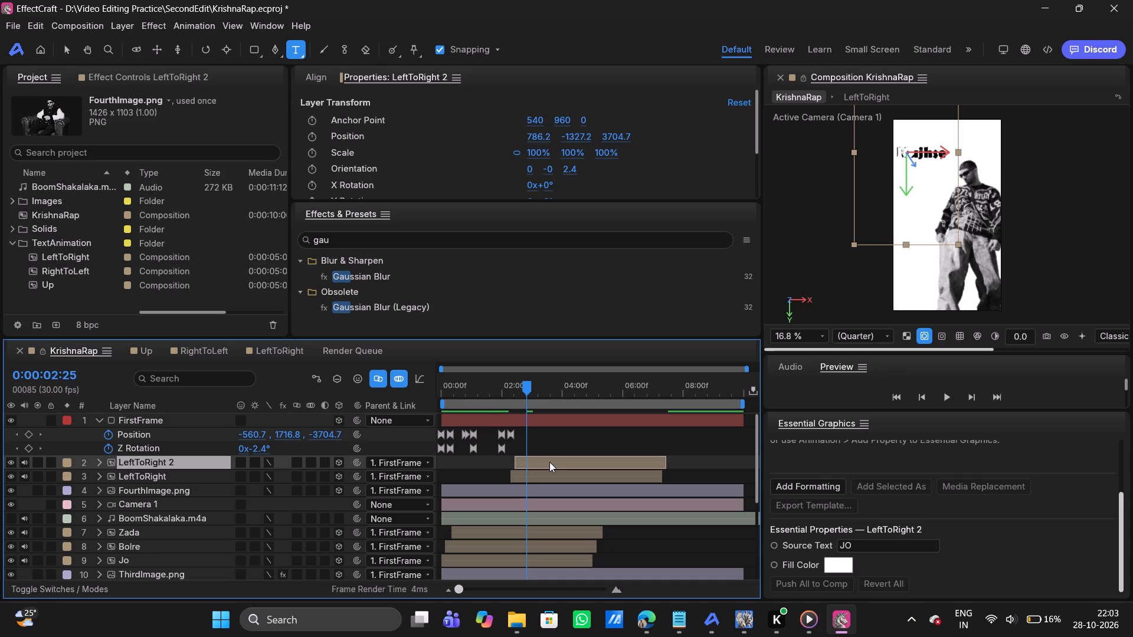
Set the duplicate LeftToRight 2 layer's source text to "Bhidna" and its fill colour to red (FF0000).
scroll(797, 522, down, 2)
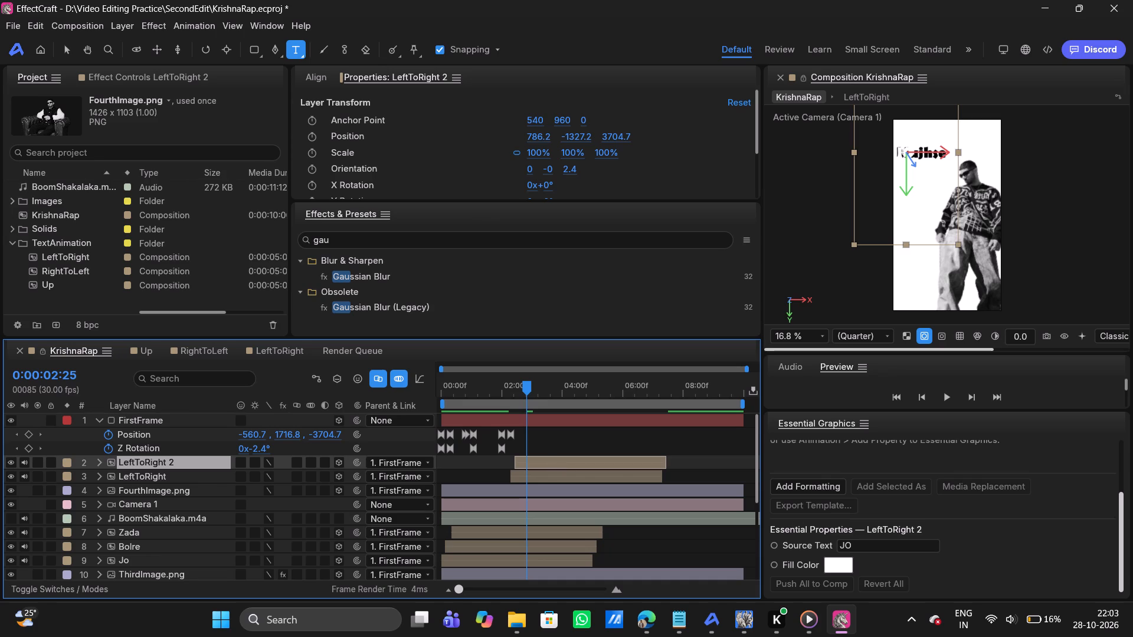
click(858, 546)
key(BackSpace)
key(BackSpace)
key(BackSpace)
key(BackSpace)
text(Bhidna)
key(Return)
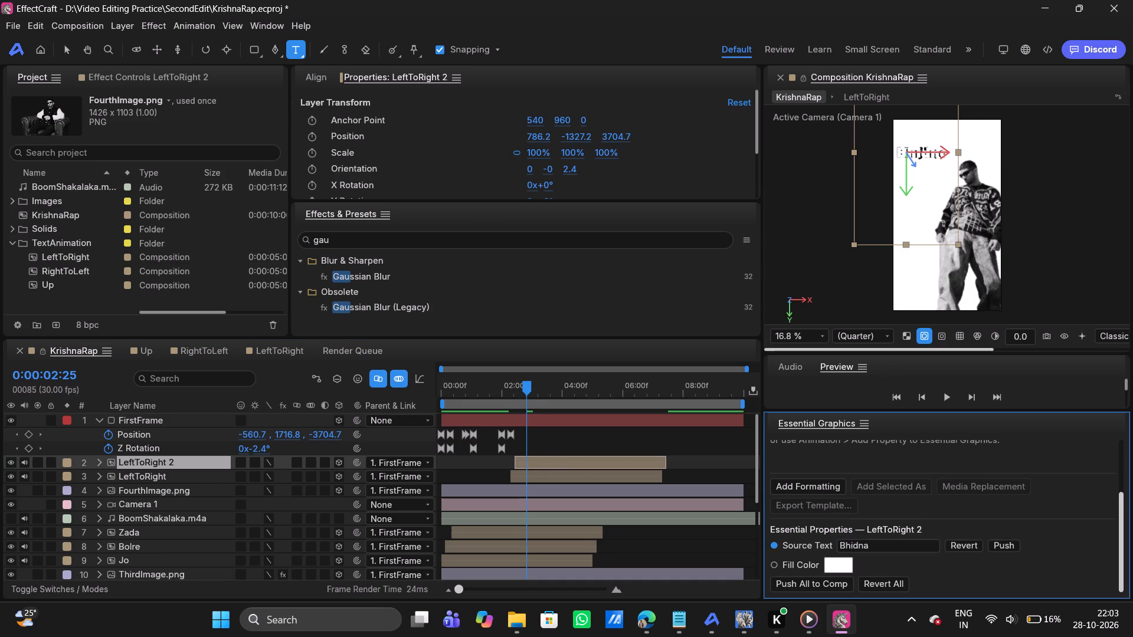
click(834, 561)
drag(869, 454, 1020, 358)
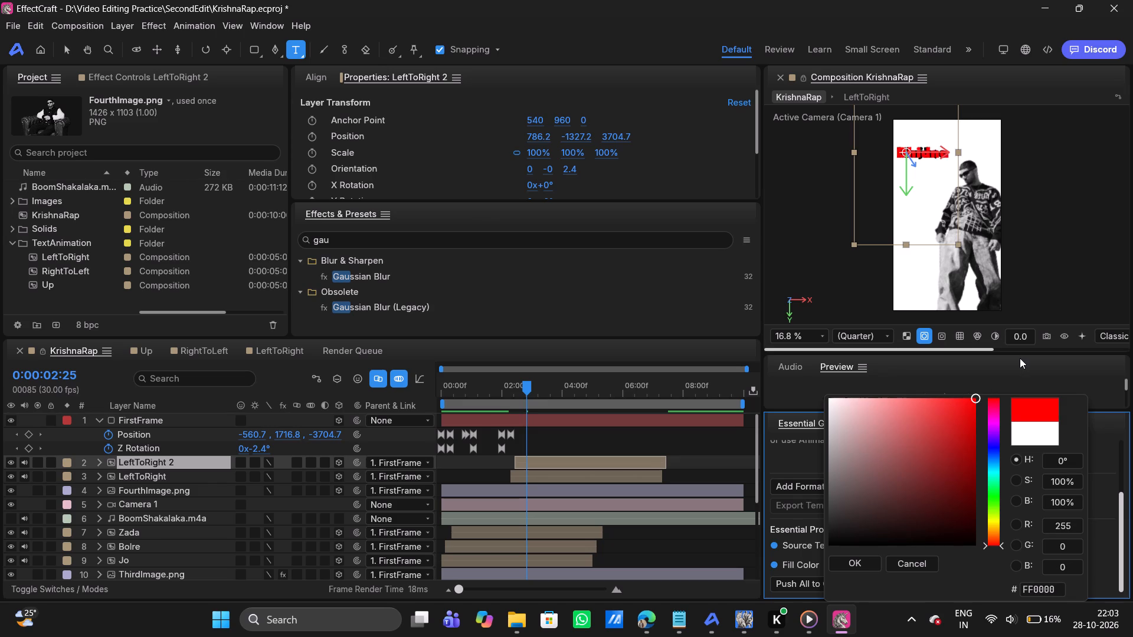
click(859, 560)
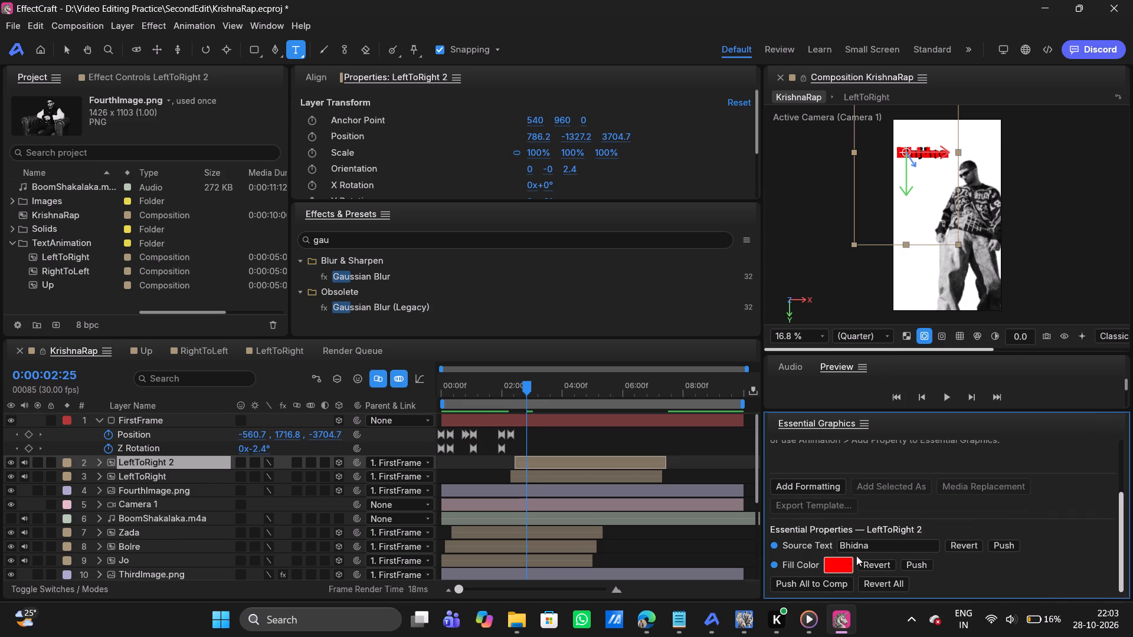
Change LeftToRight 2's source text to uppercase "BHIDNA".
click(866, 547)
key(BackSpace)
key(BackSpace)
key(BackSpace)
key(BackSpace)
key(BackSpace)
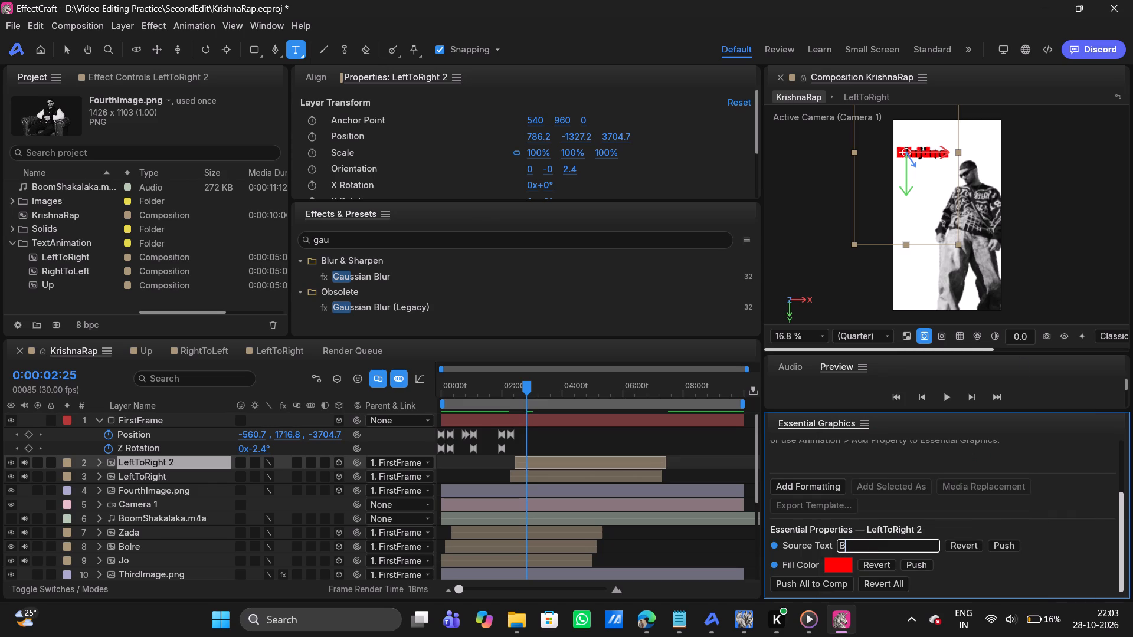
text(HIDNA)
key(Return)
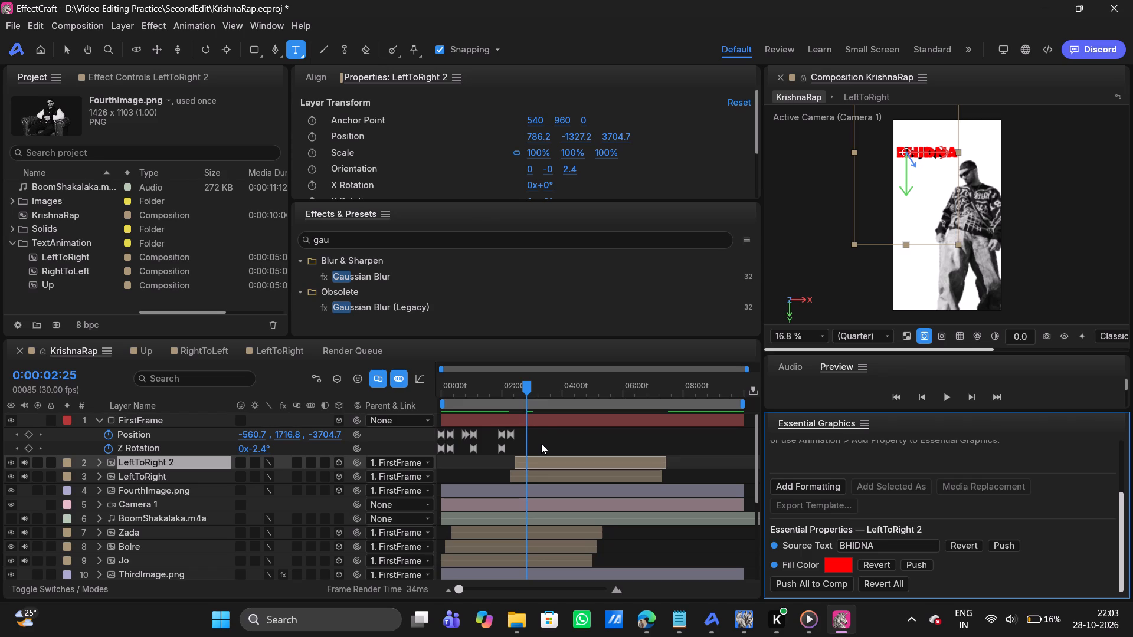
Move the red "BHIDNA" text down to about Y -1182 so it sits directly below "Mujhse".
drag(575, 138, 619, 136)
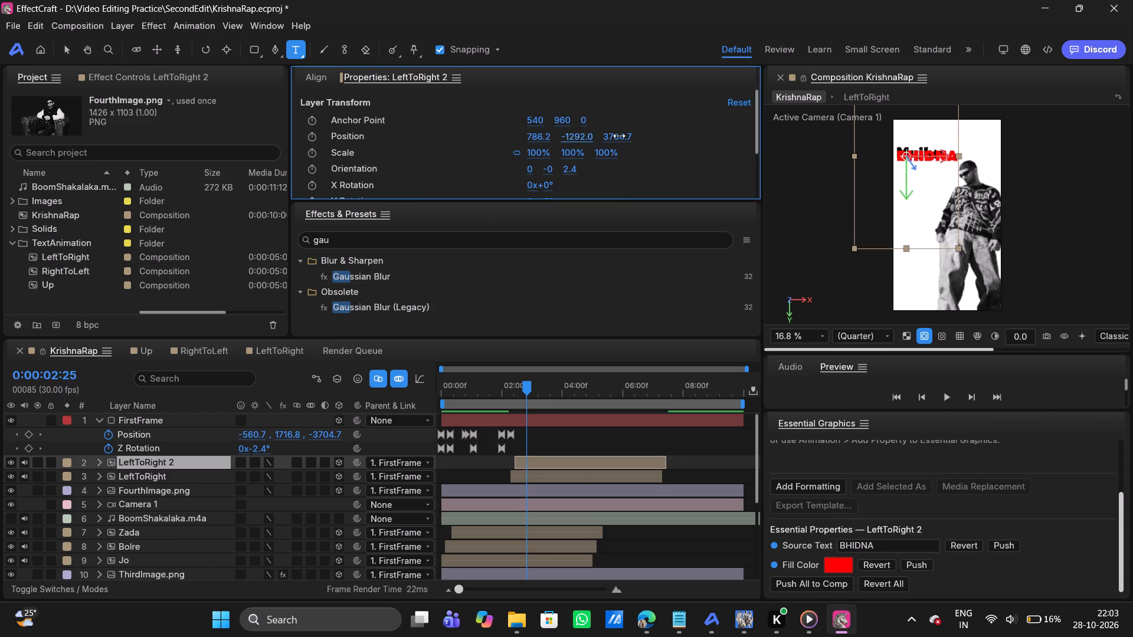
drag(619, 136, 677, 125)
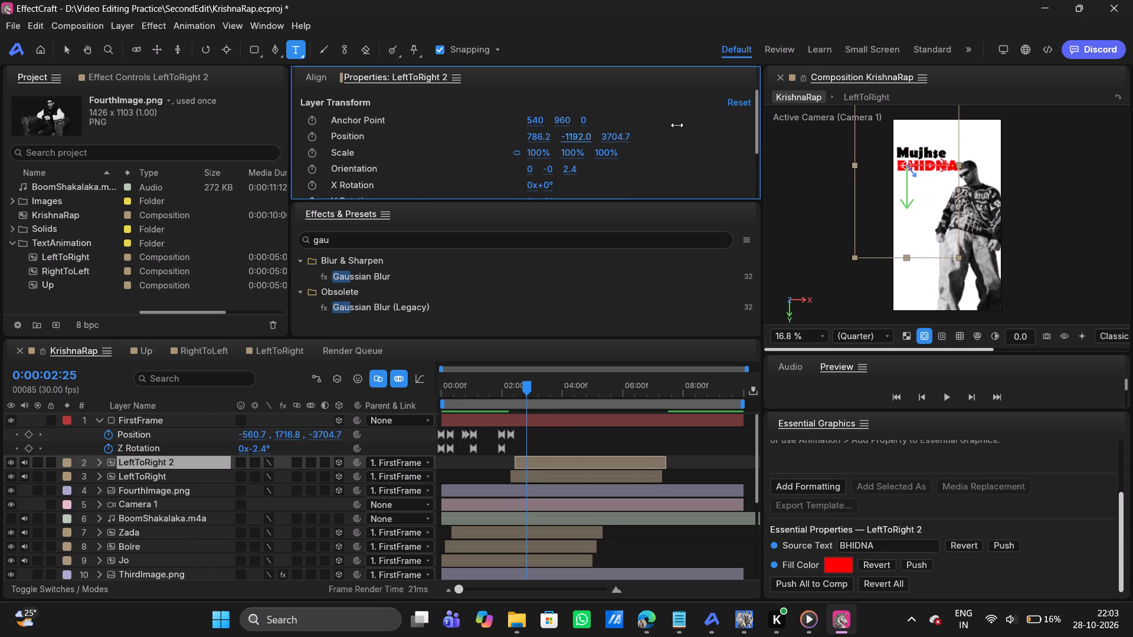
drag(677, 125, 686, 126)
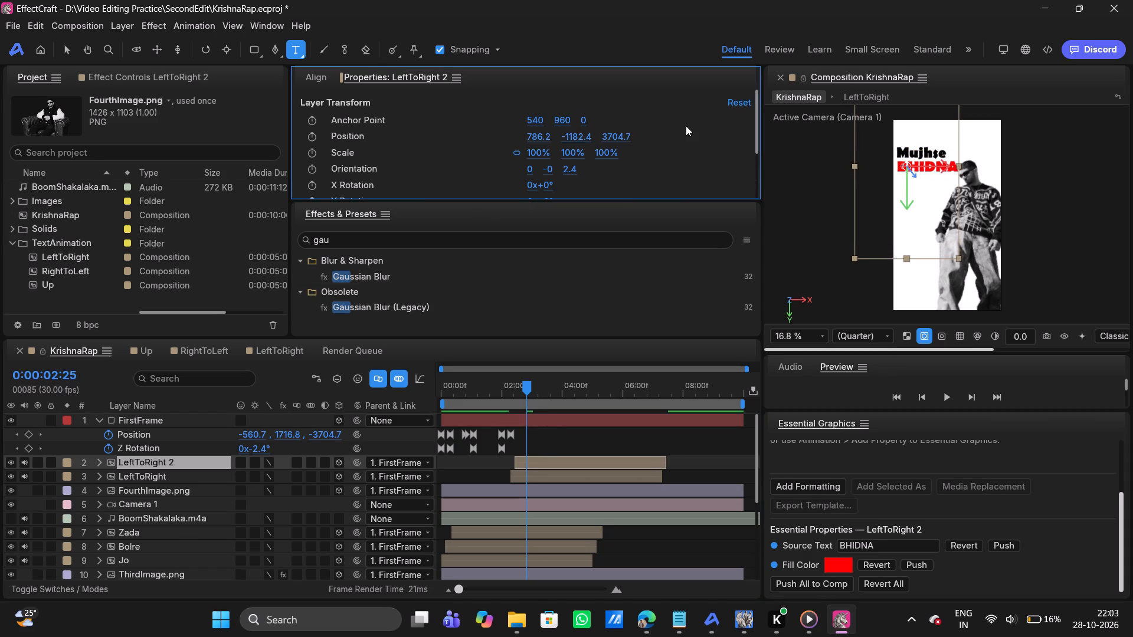
click(1110, 480)
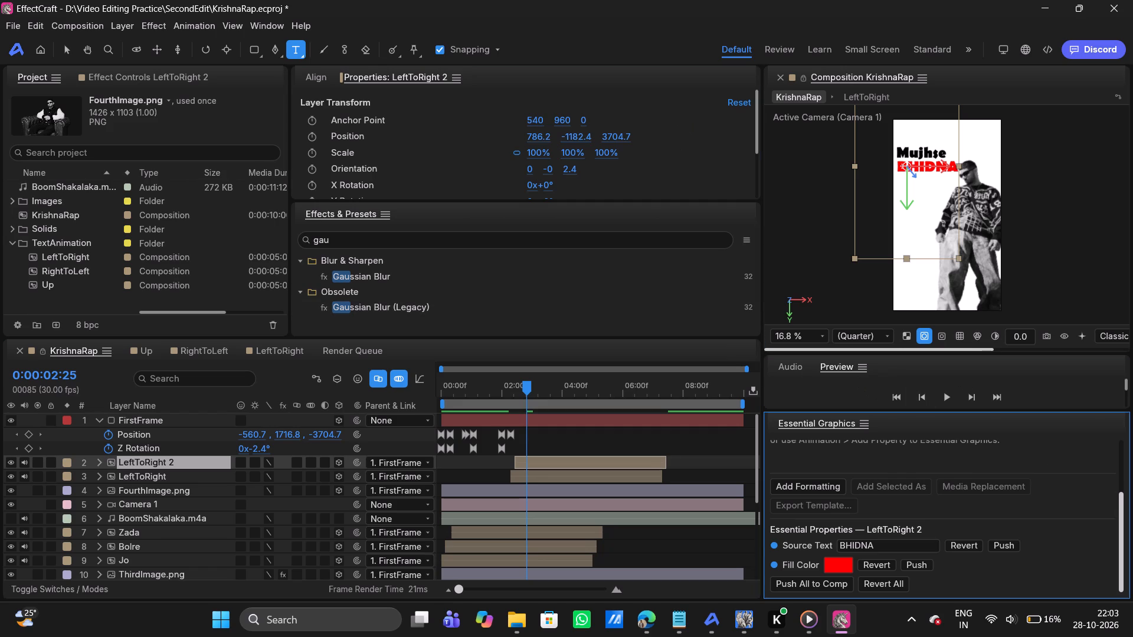
key(v)
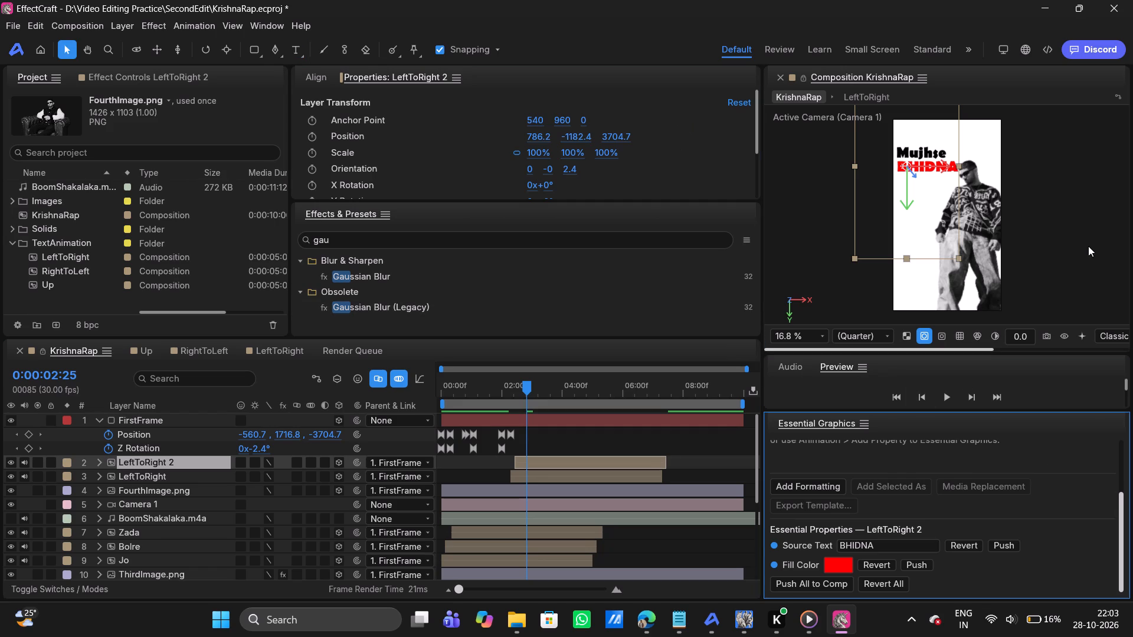
click(1088, 246)
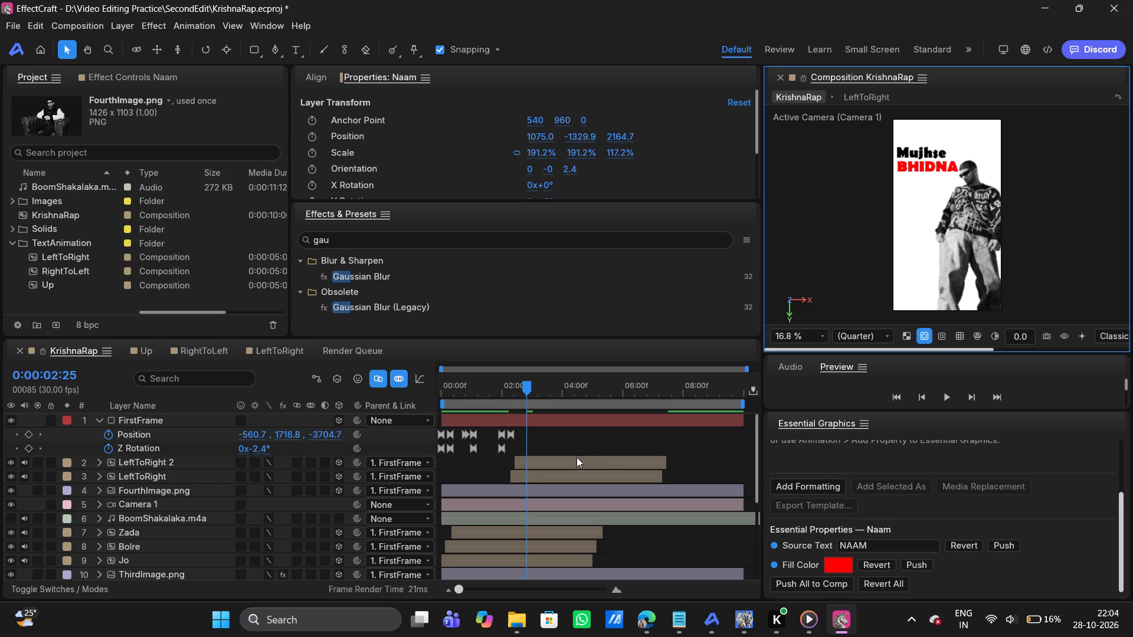
Duplicate the LeftToRight 2 layer and shift the copy to start a few frames after it.
click(535, 460)
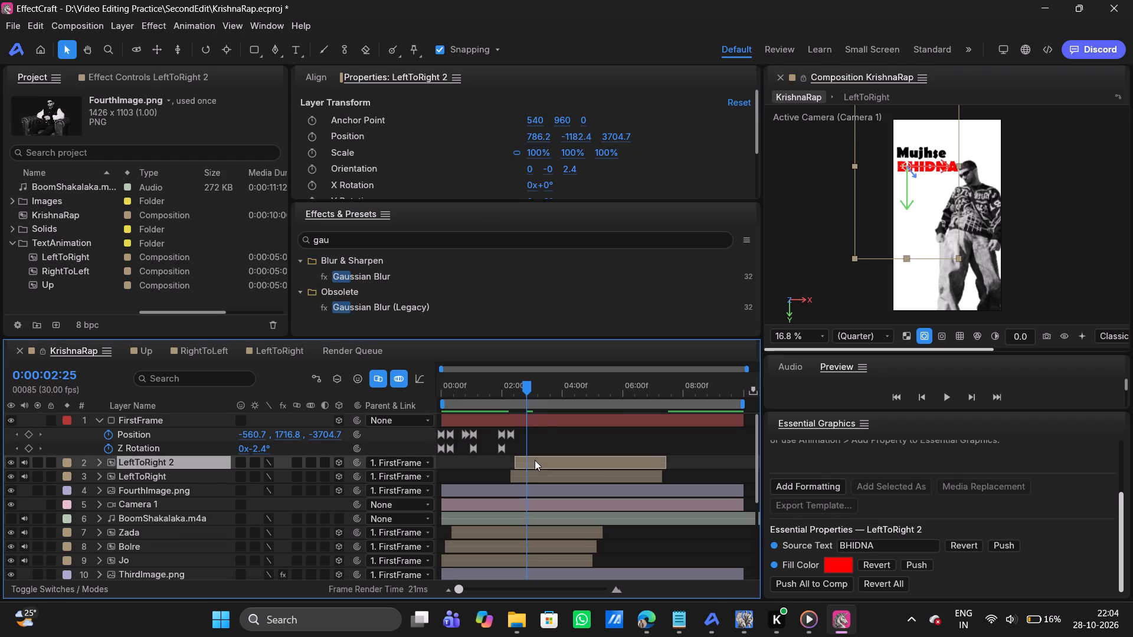
key(ctrl+d)
drag(532, 461, 541, 461)
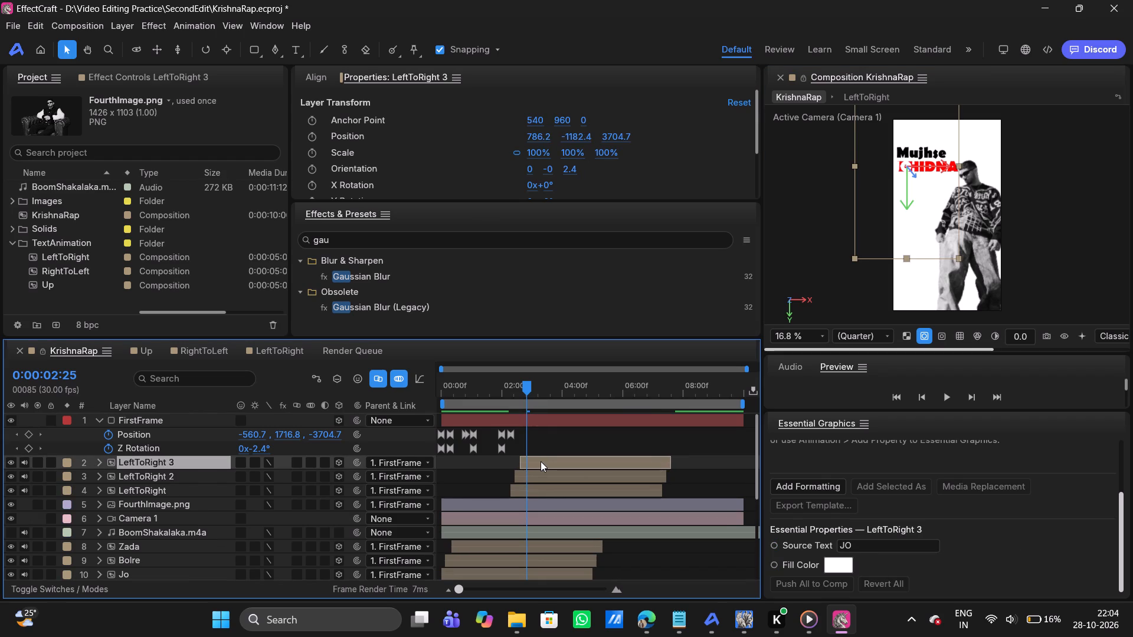
Set the source text of the new LeftToRight 3 layer to "dobara".
click(535, 475)
scroll(877, 507, down, 1)
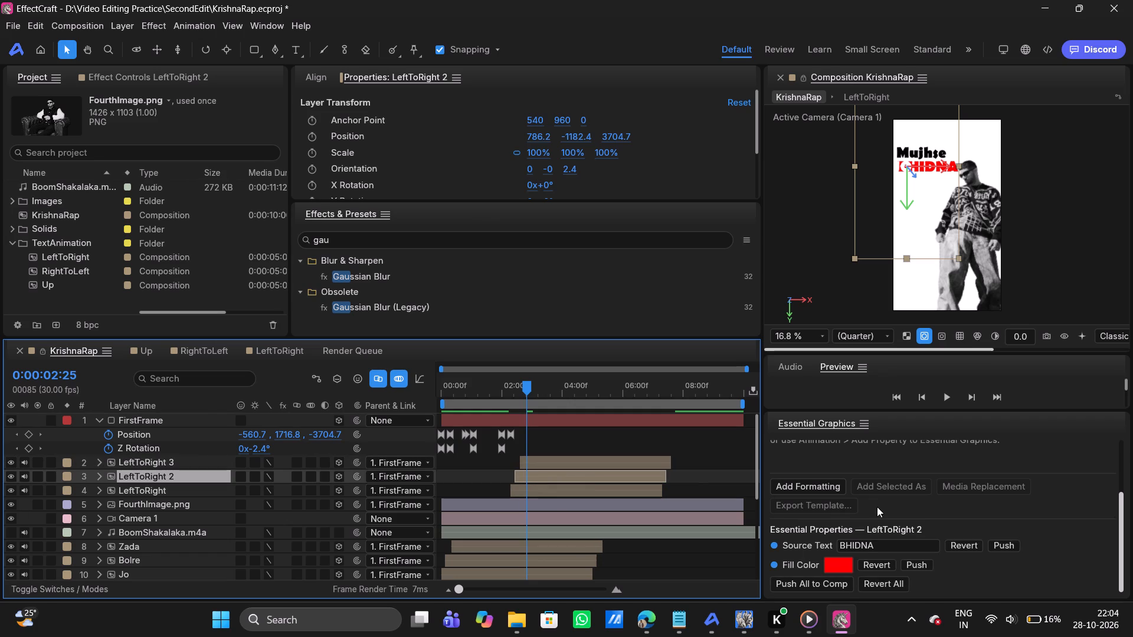
scroll(877, 507, down, 7)
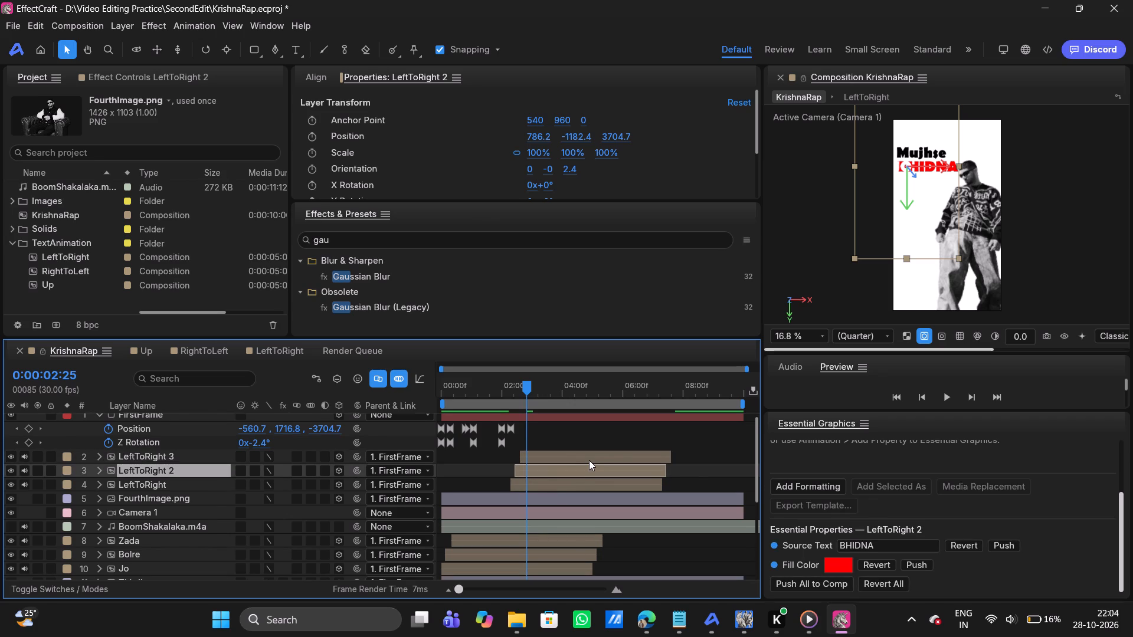
click(587, 458)
scroll(896, 494, down, 1)
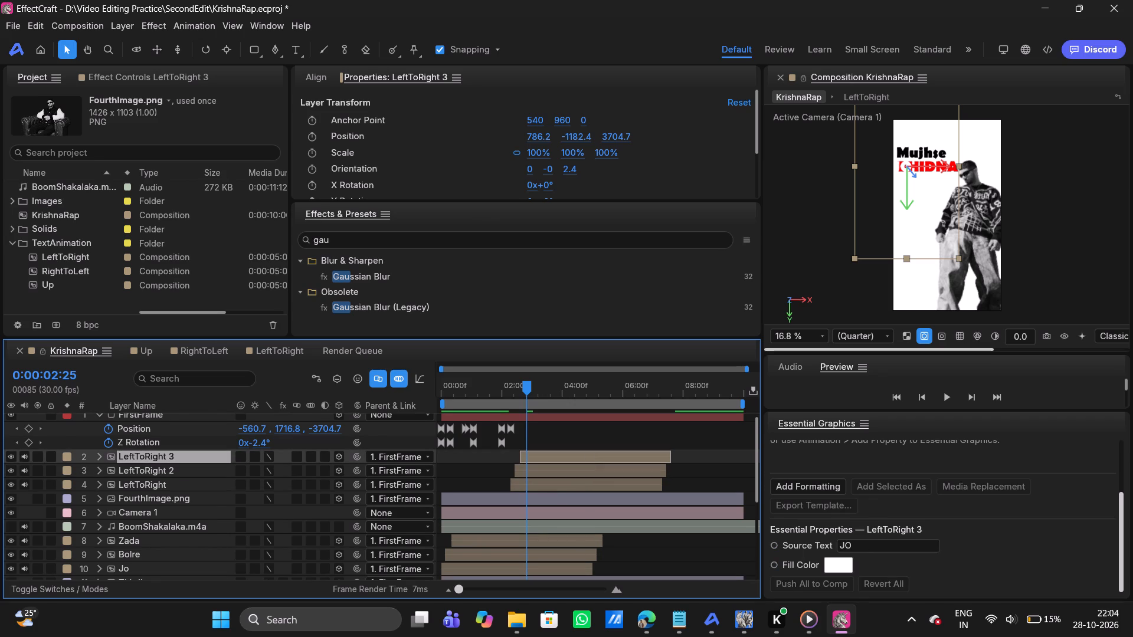
click(865, 549)
key(BackSpace)
key(BackSpace)
key(BackSpace)
key(BackSpace)
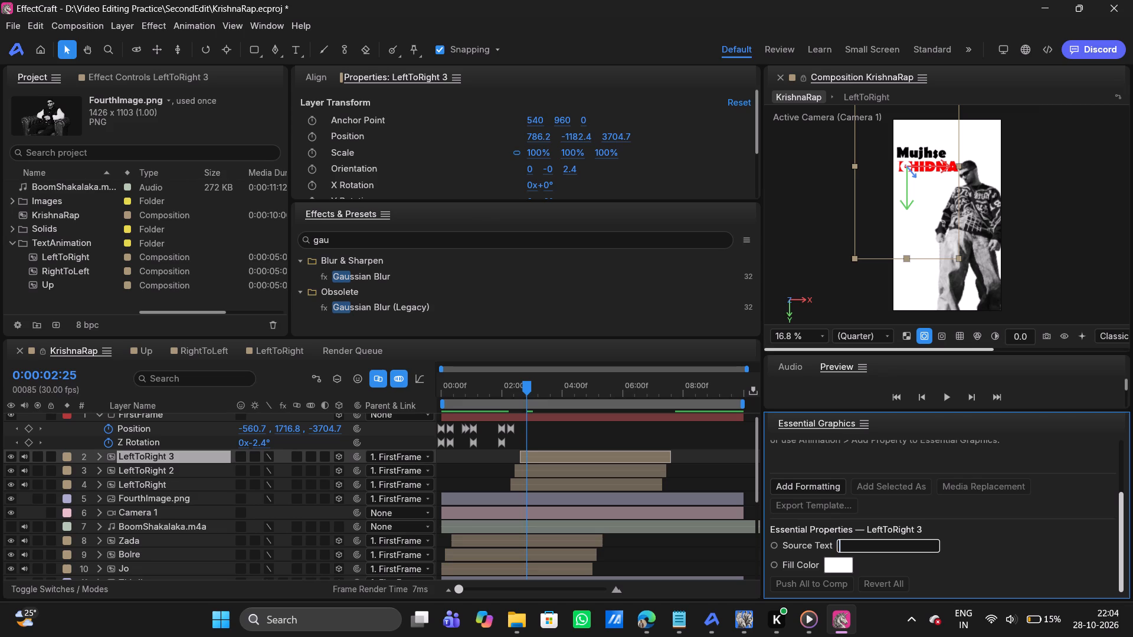
text(dobara)
key(Return)
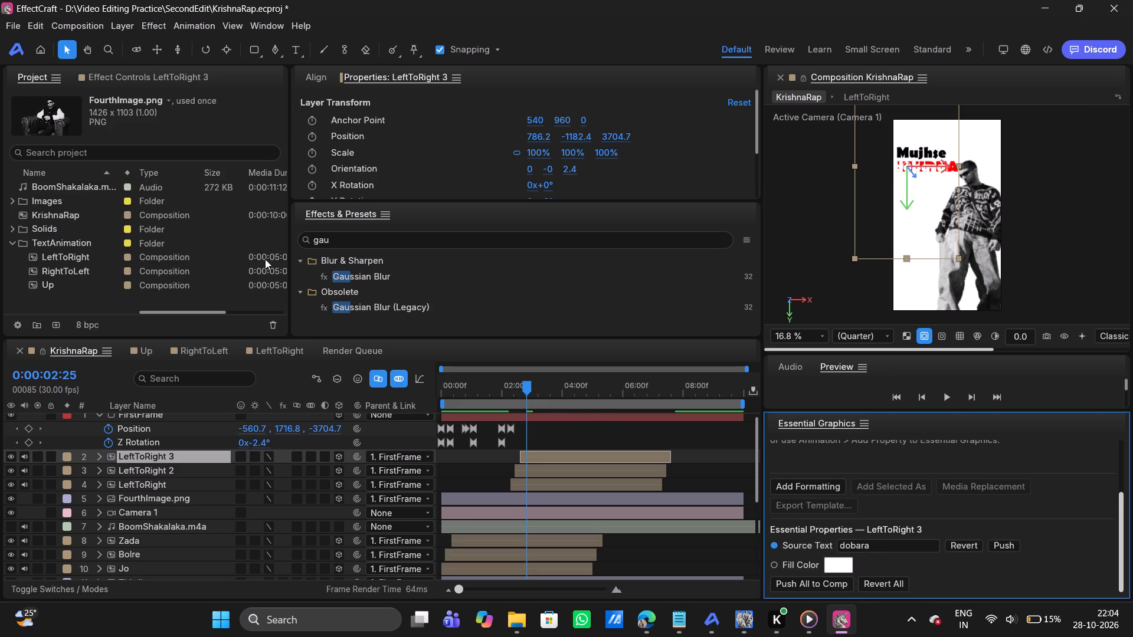
Set LeftToRight 3's fill colour to black (000000).
scroll(805, 477, up, 7)
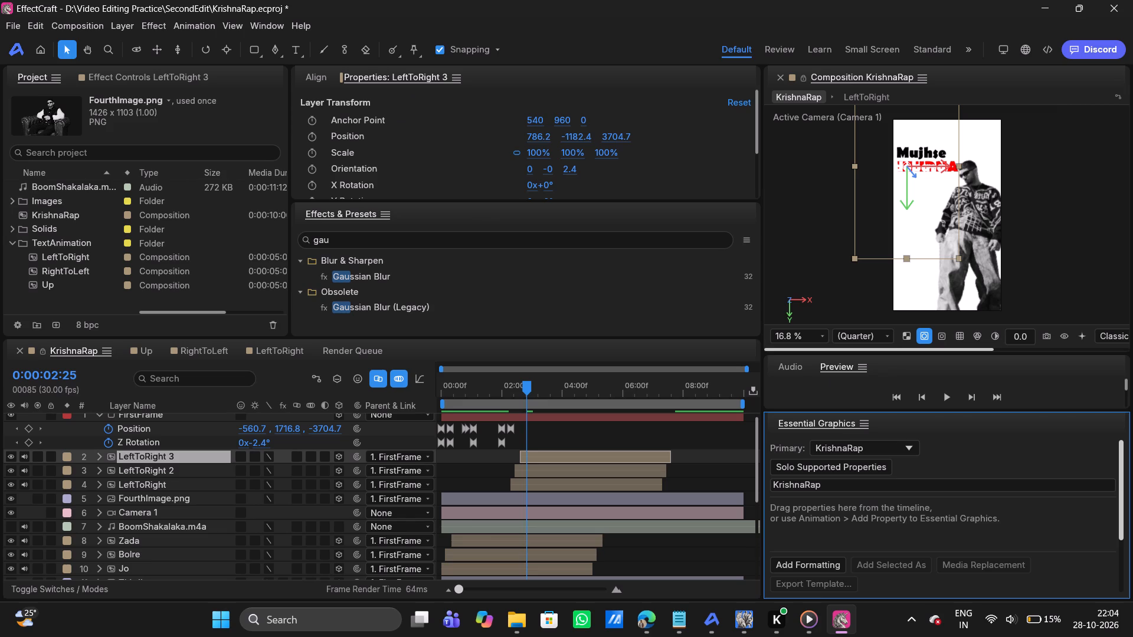
scroll(896, 525, down, 2)
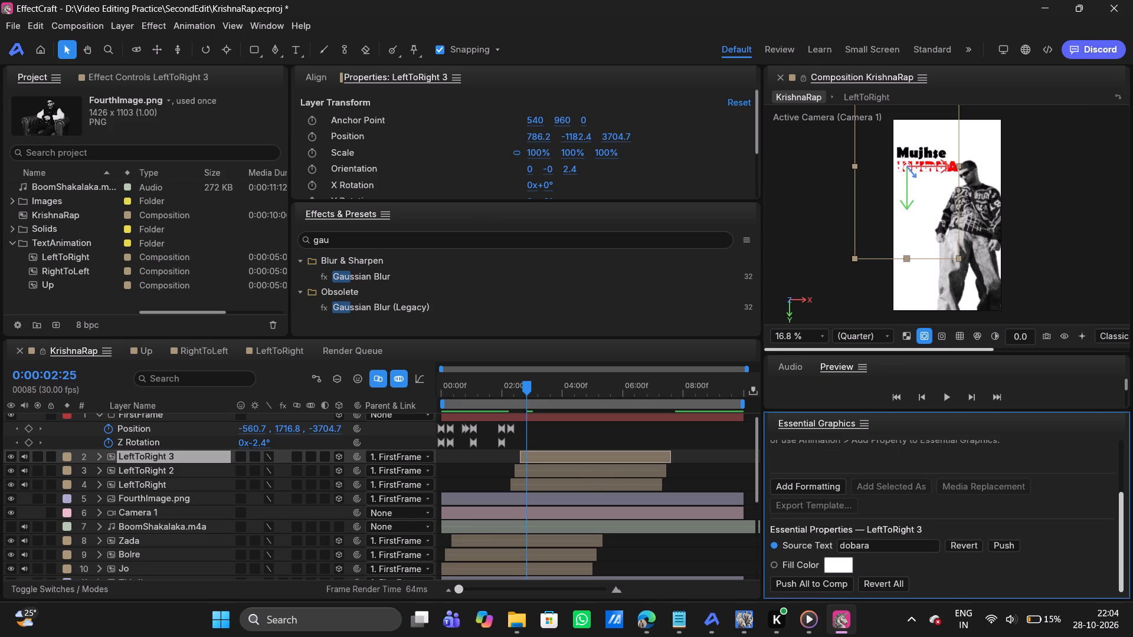
scroll(896, 525, up, 1)
scroll(896, 525, down, 2)
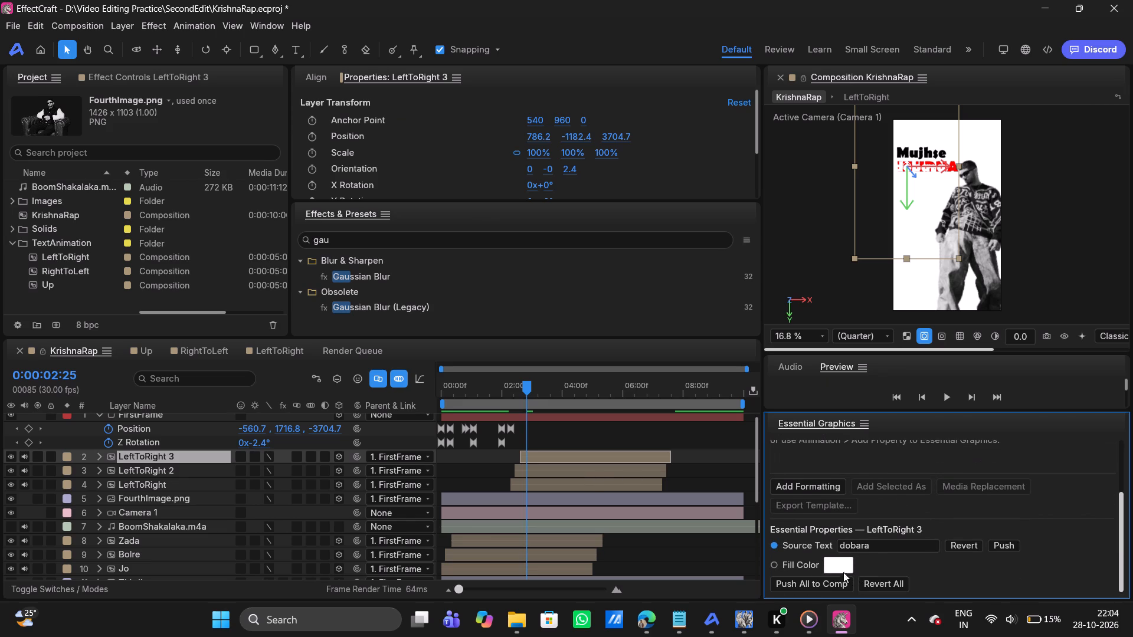
click(837, 567)
drag(871, 476, 797, 590)
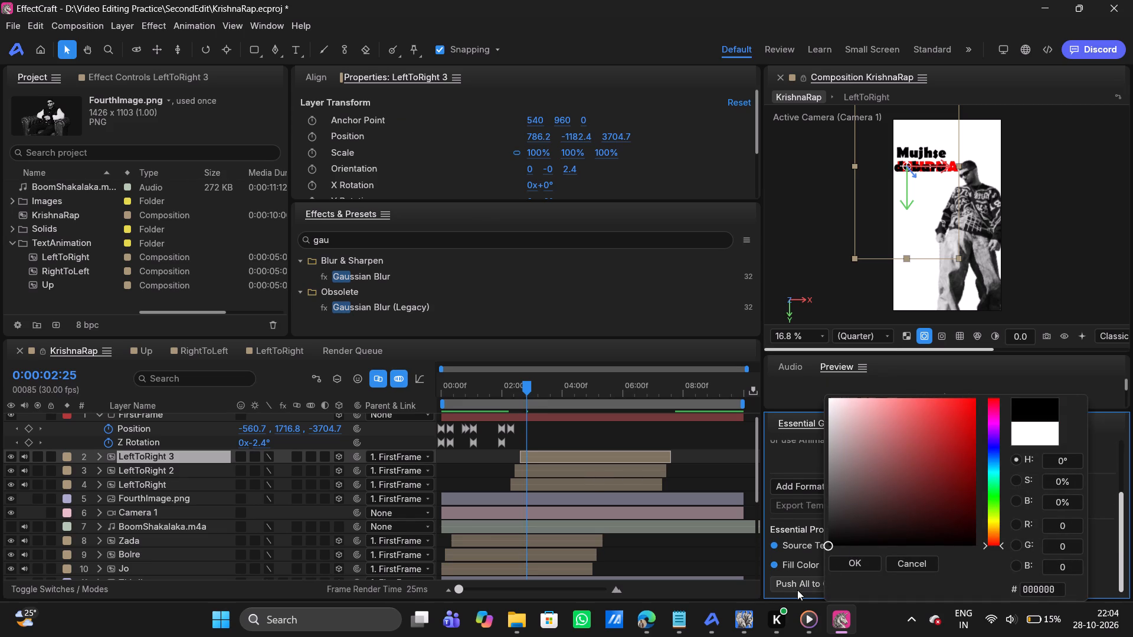
click(859, 564)
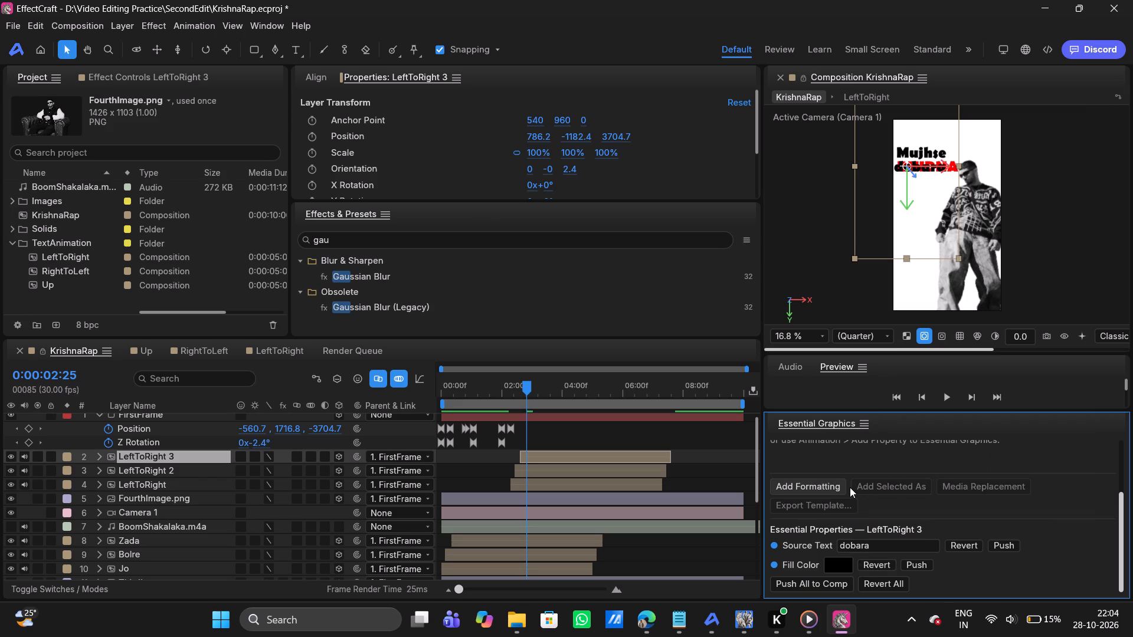
Capitalise the first letter of LeftToRight 3's source text so it reads "Dobara".
click(848, 540)
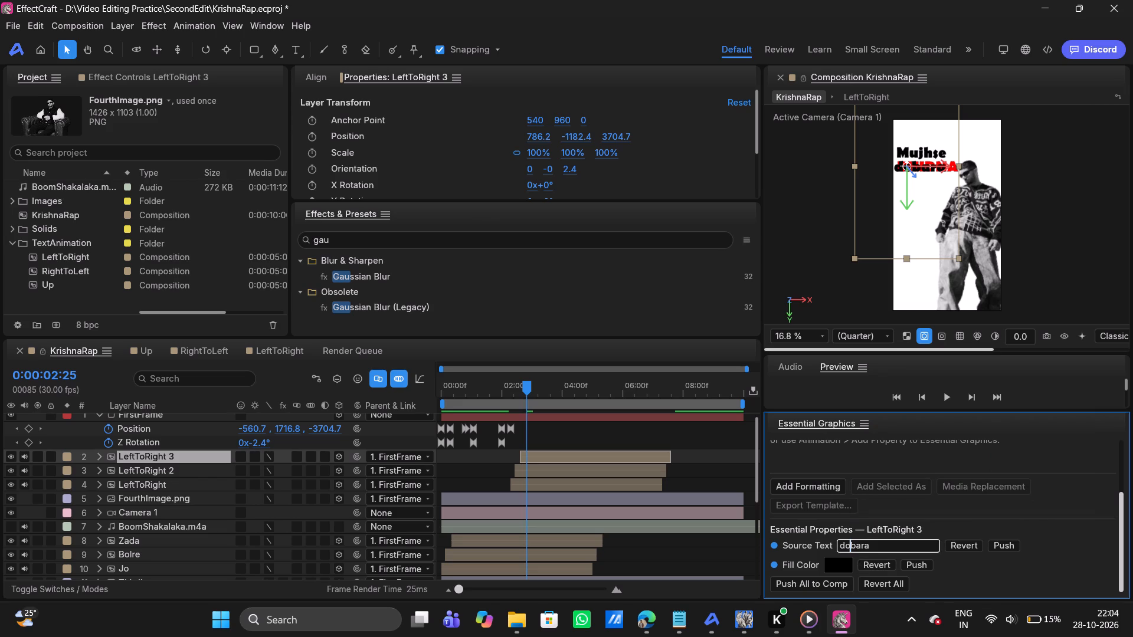
key(Left)
key(BackSpace)
key(shift+d)
key(Return)
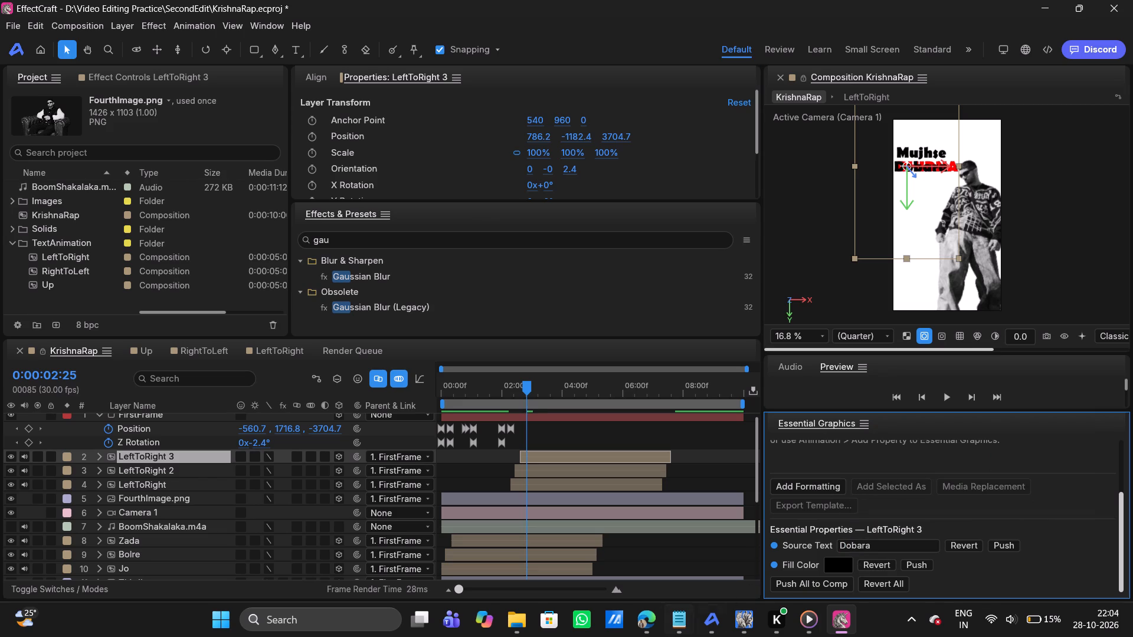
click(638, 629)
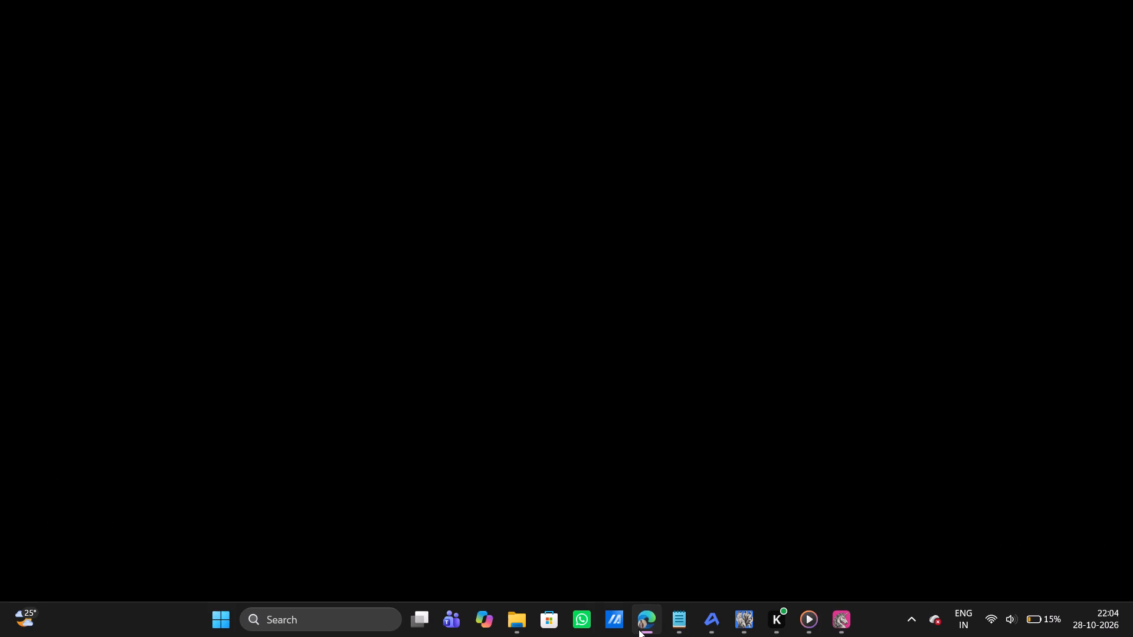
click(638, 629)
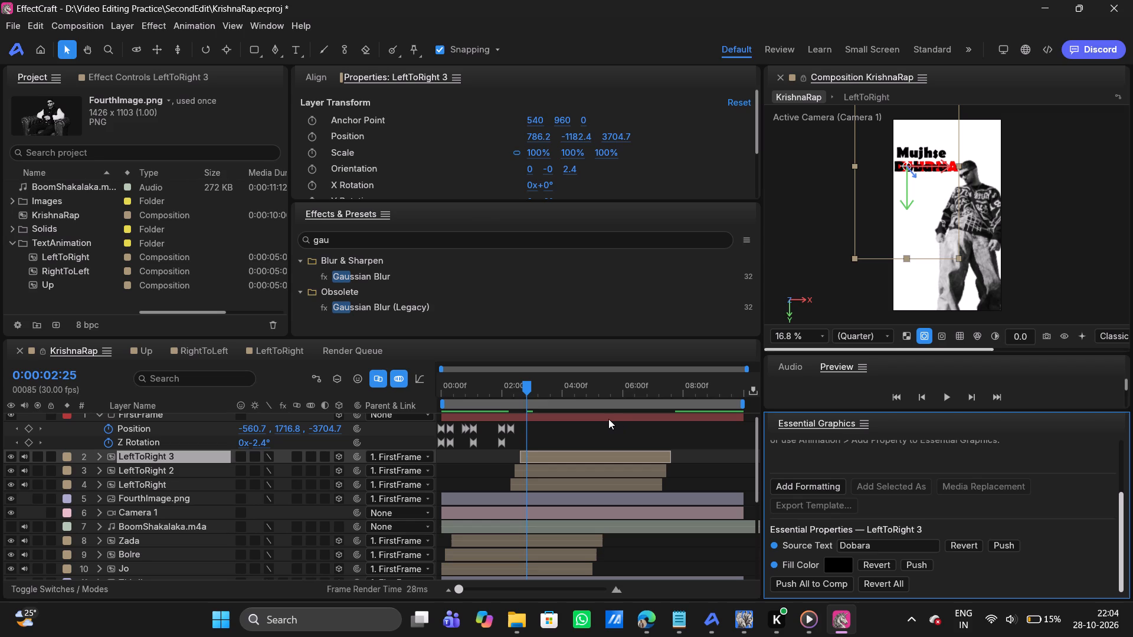
At 0:00:03:00, move the "Dobara" text down to about Y -931, leaving a gap below "BHIDNA".
click(529, 388)
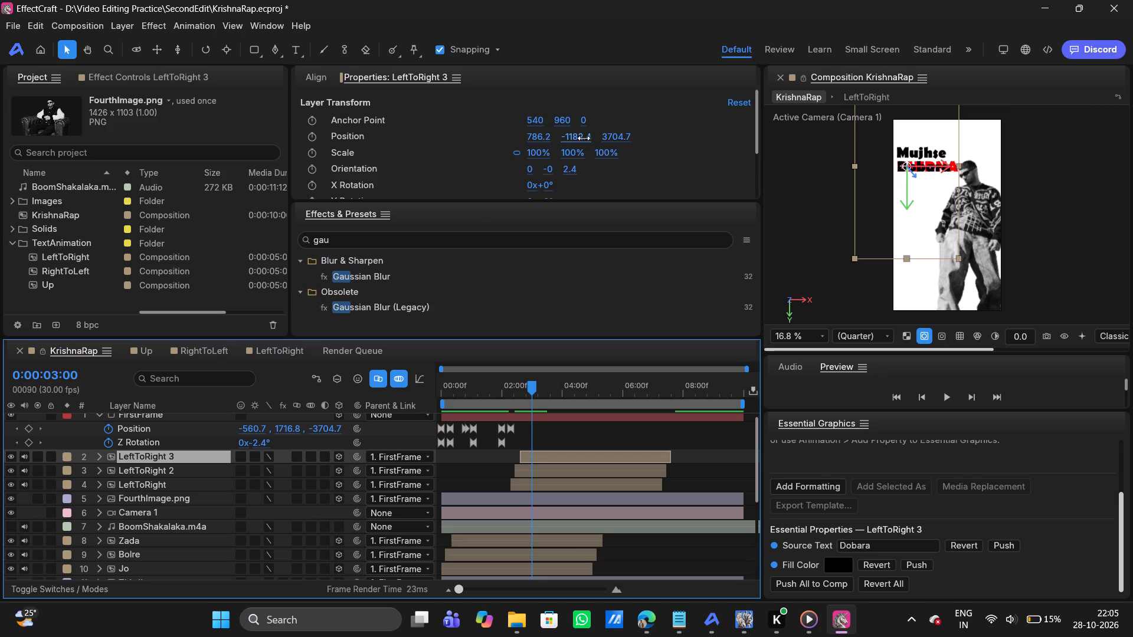
drag(584, 138, 682, 139)
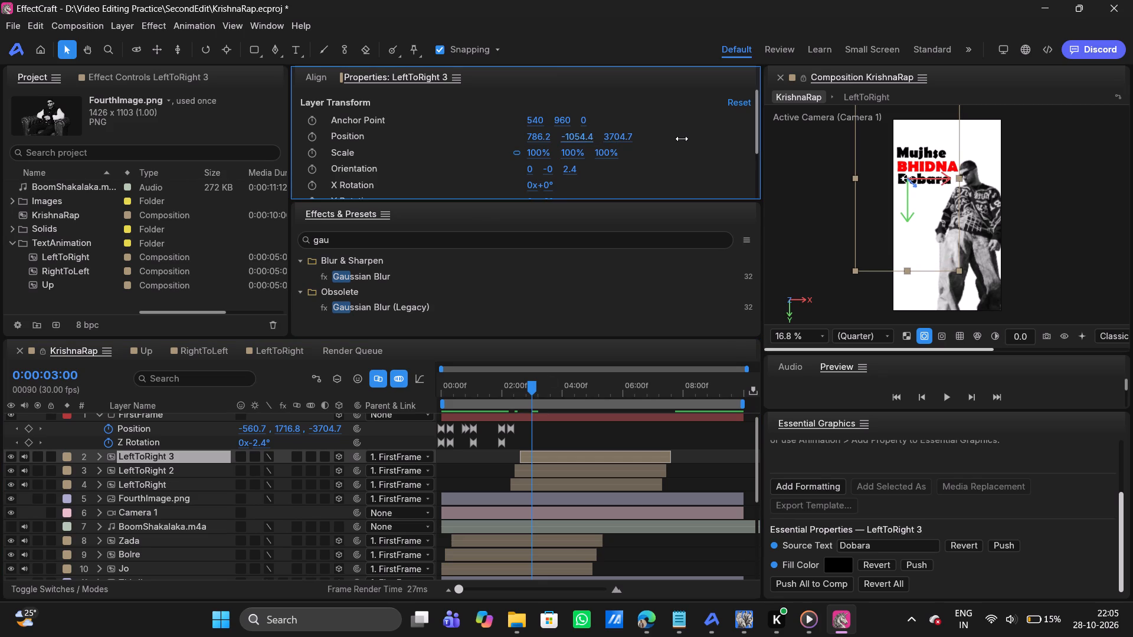
drag(682, 139, 700, 136)
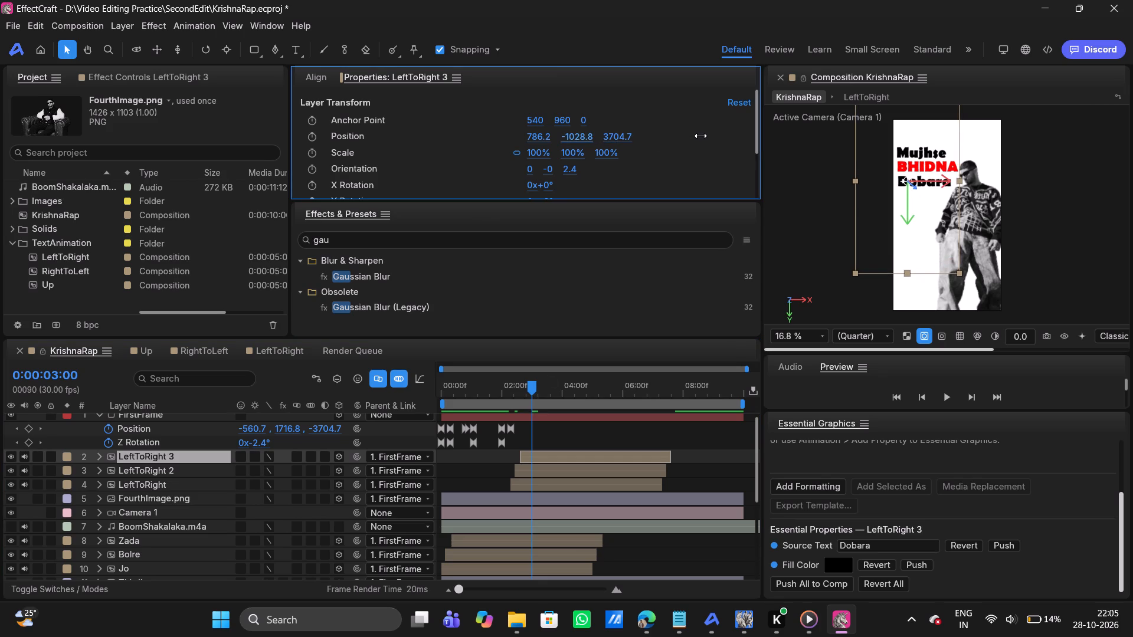
drag(700, 136, 703, 131)
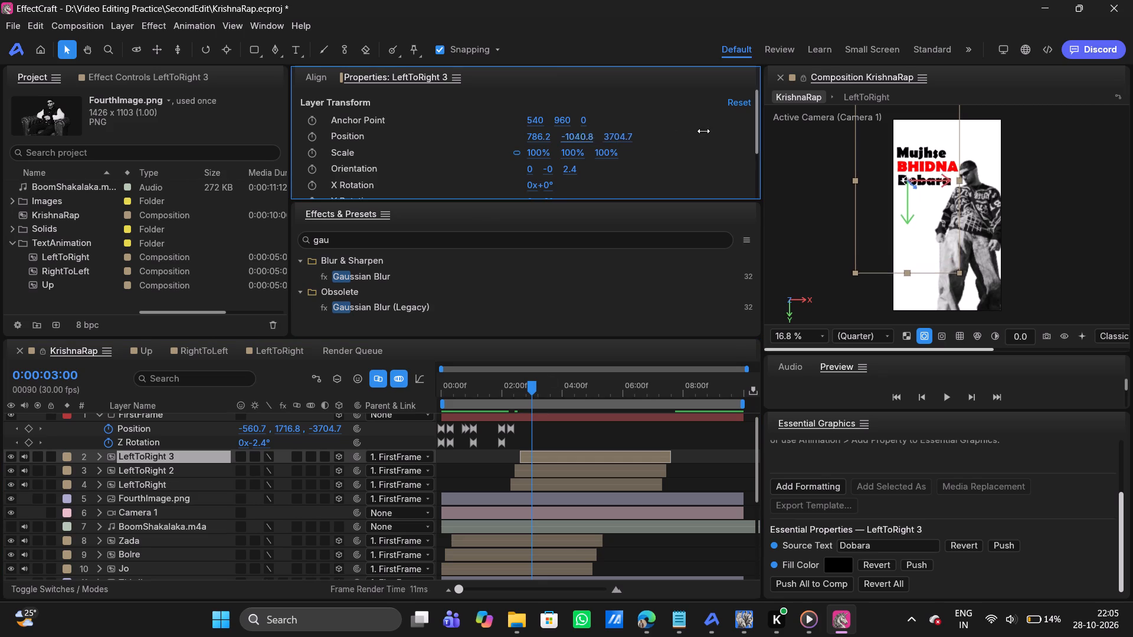
drag(703, 131, 678, 119)
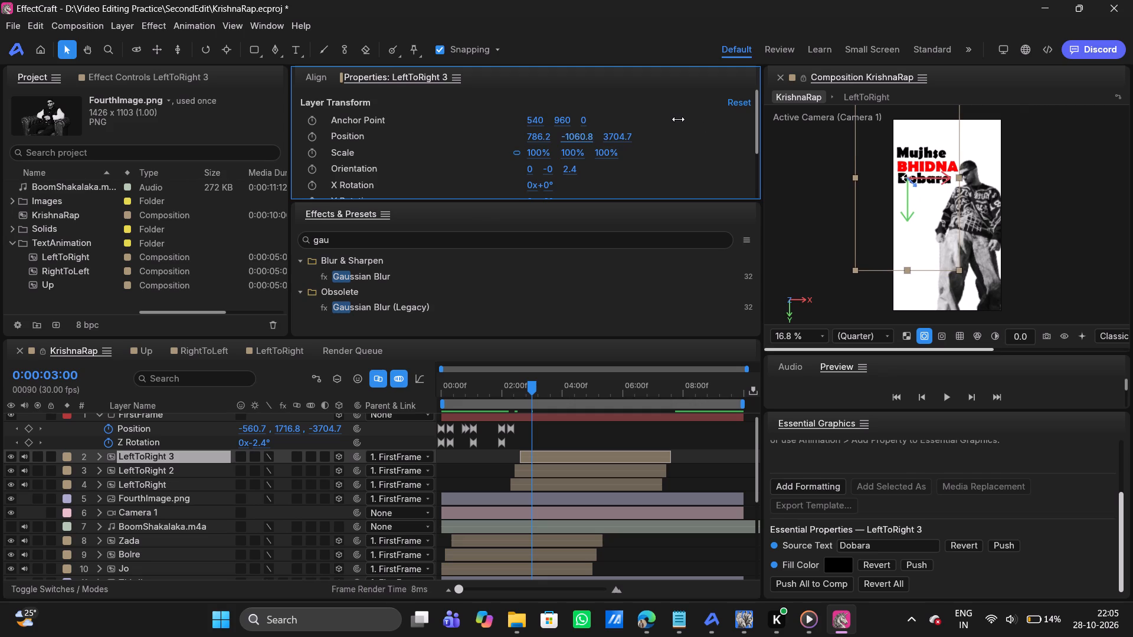
drag(678, 119, 772, 123)
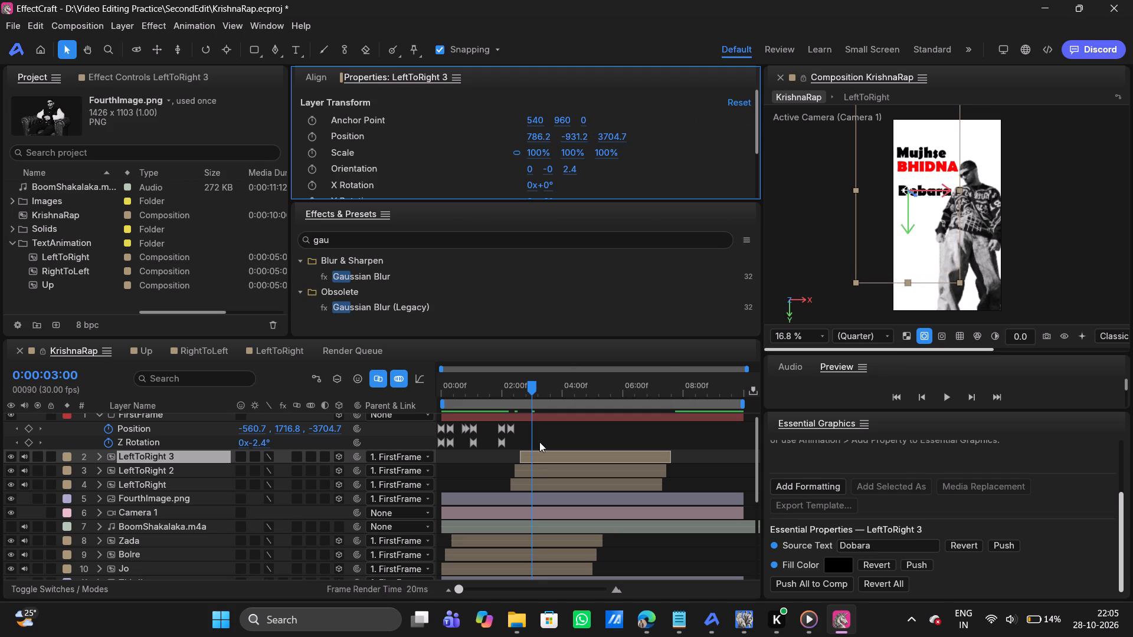
Scale the "BHIDNA" text on LeftToRight 2 up uniformly to about 144.8%.
click(519, 472)
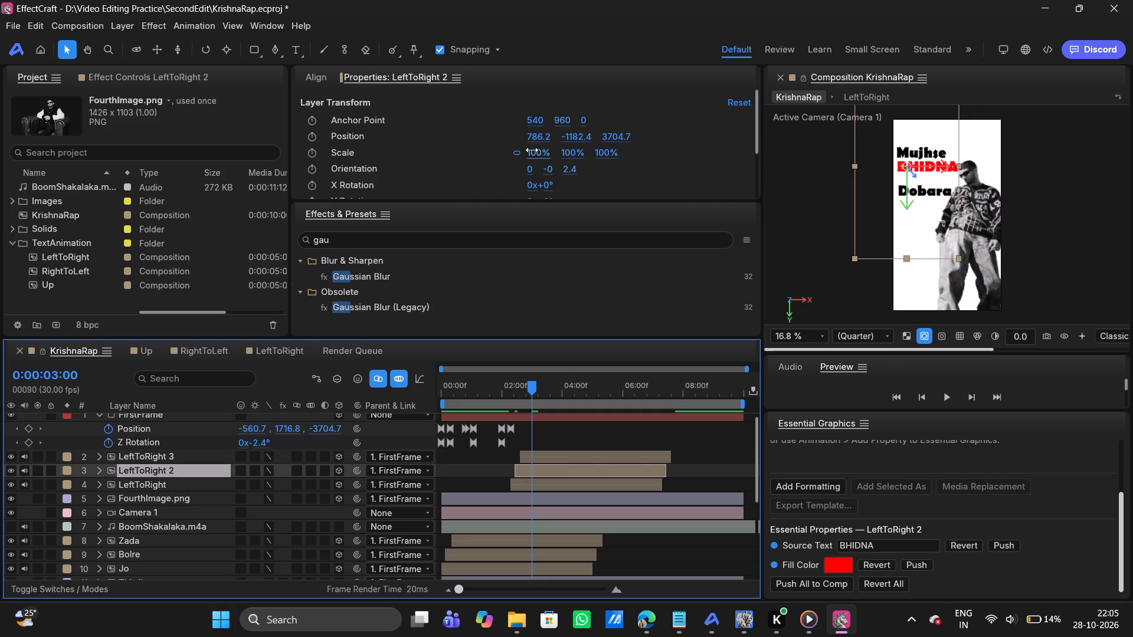
drag(536, 150, 565, 147)
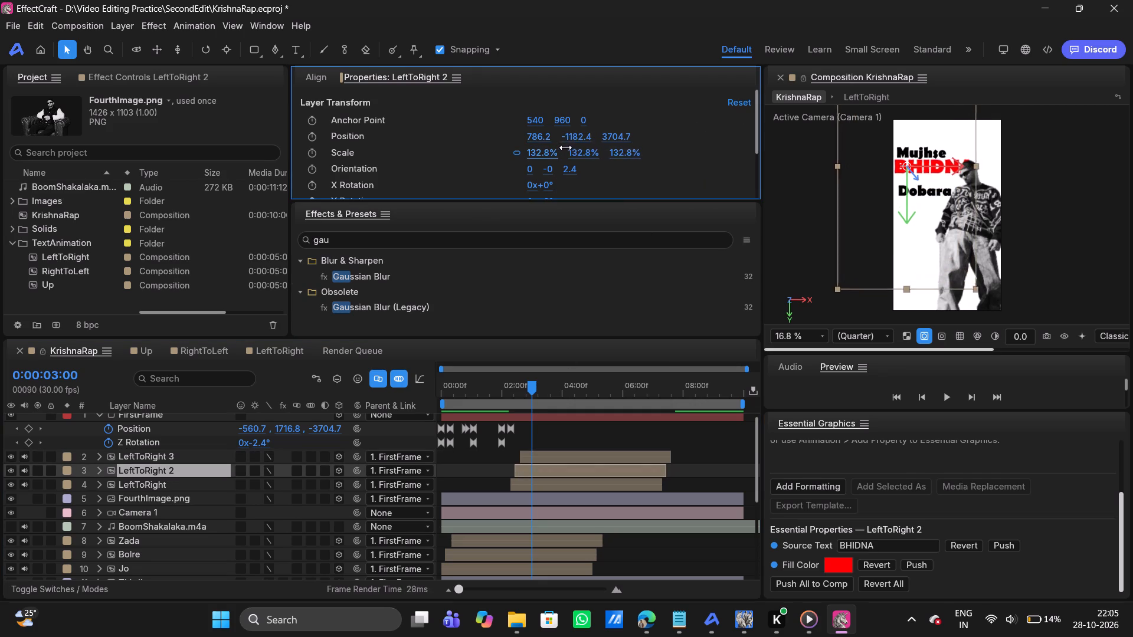
drag(565, 147, 574, 147)
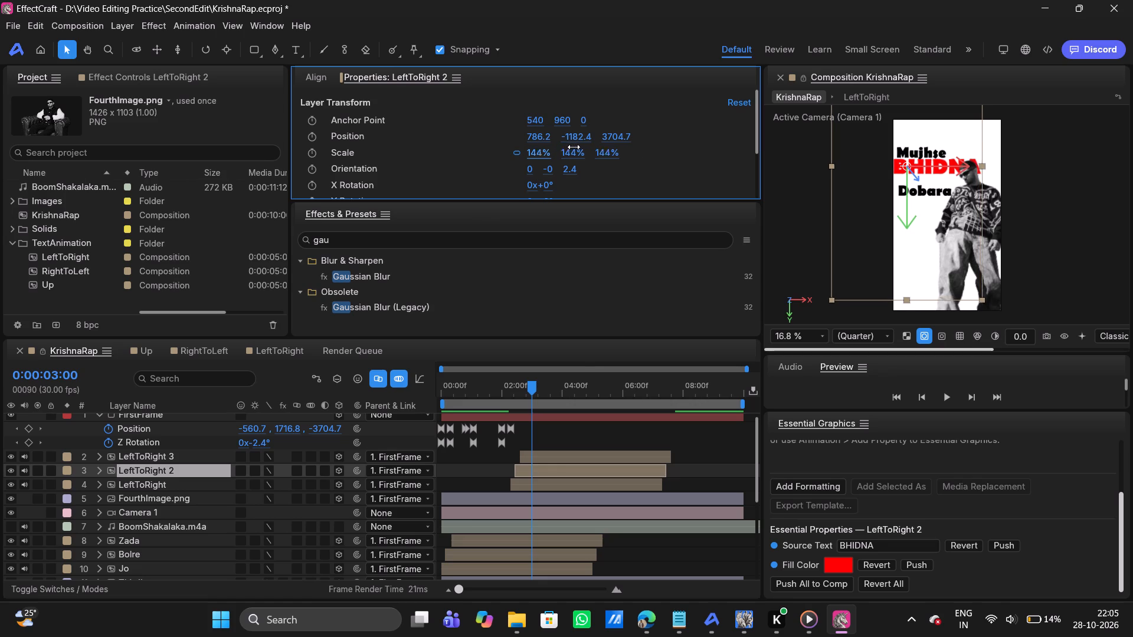
drag(574, 147, 573, 146)
Reposition the enlarged "BHIDNA" text between "Mujhse" and "Dobara", at about X 836 and Y -1163.
drag(574, 139, 597, 137)
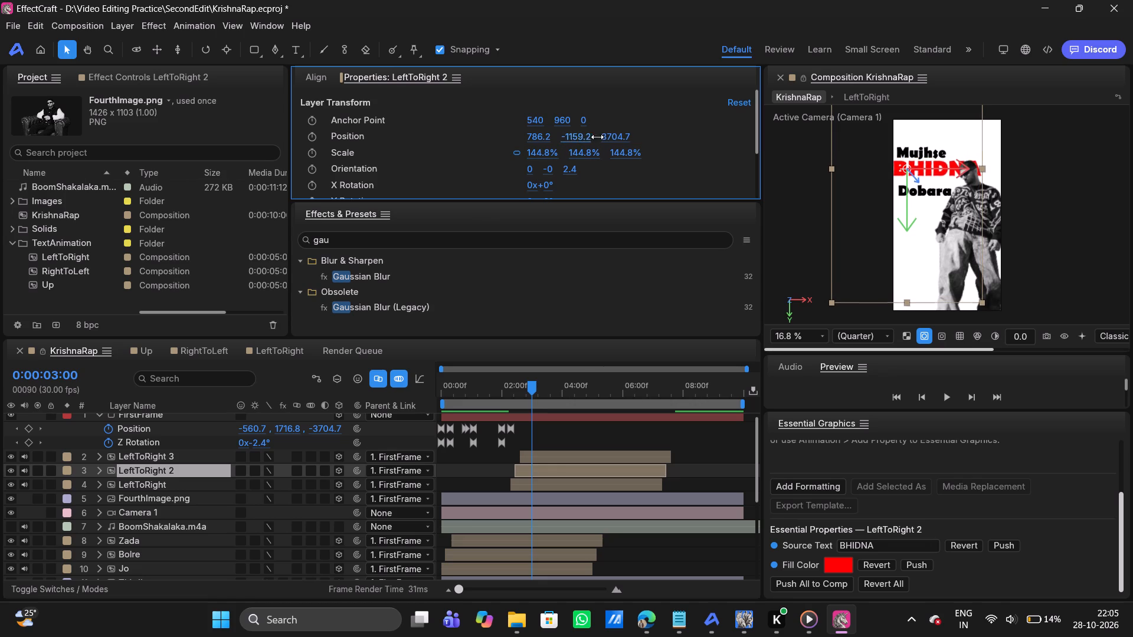
drag(597, 137, 591, 132)
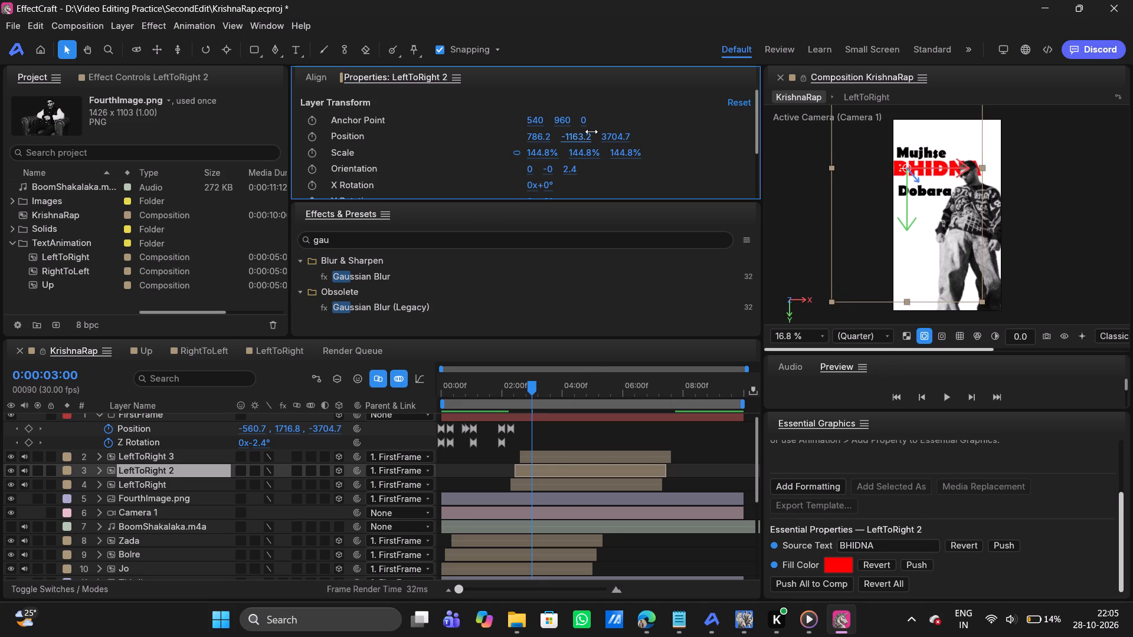
drag(531, 137, 569, 137)
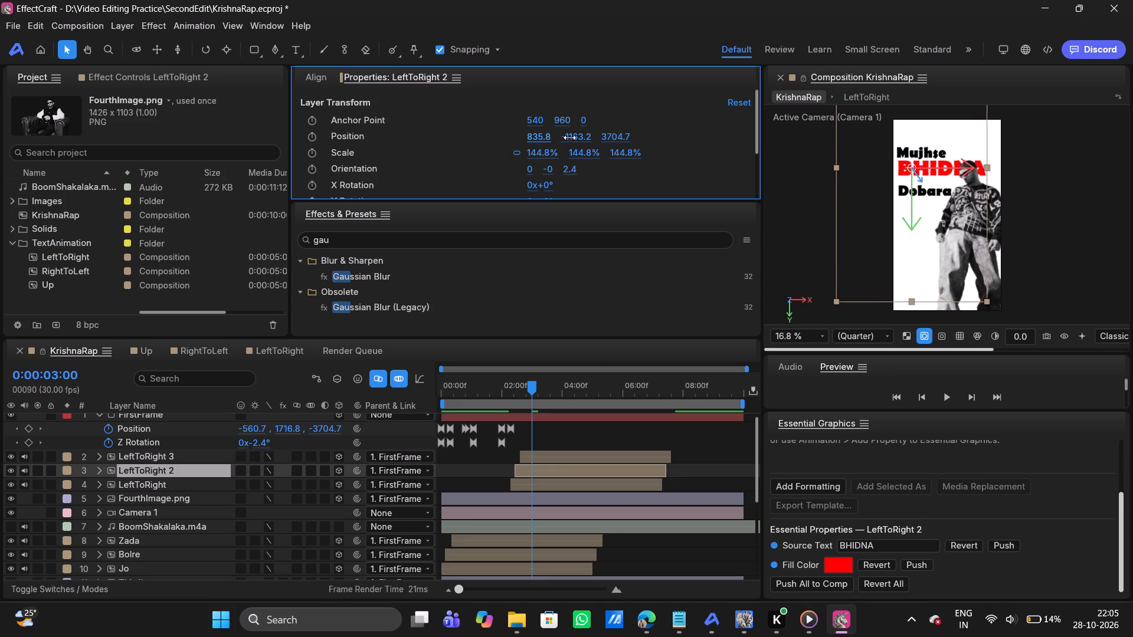
Shift the enlarged "BHIDNA" text slightly left to about X 820.
drag(569, 137, 559, 138)
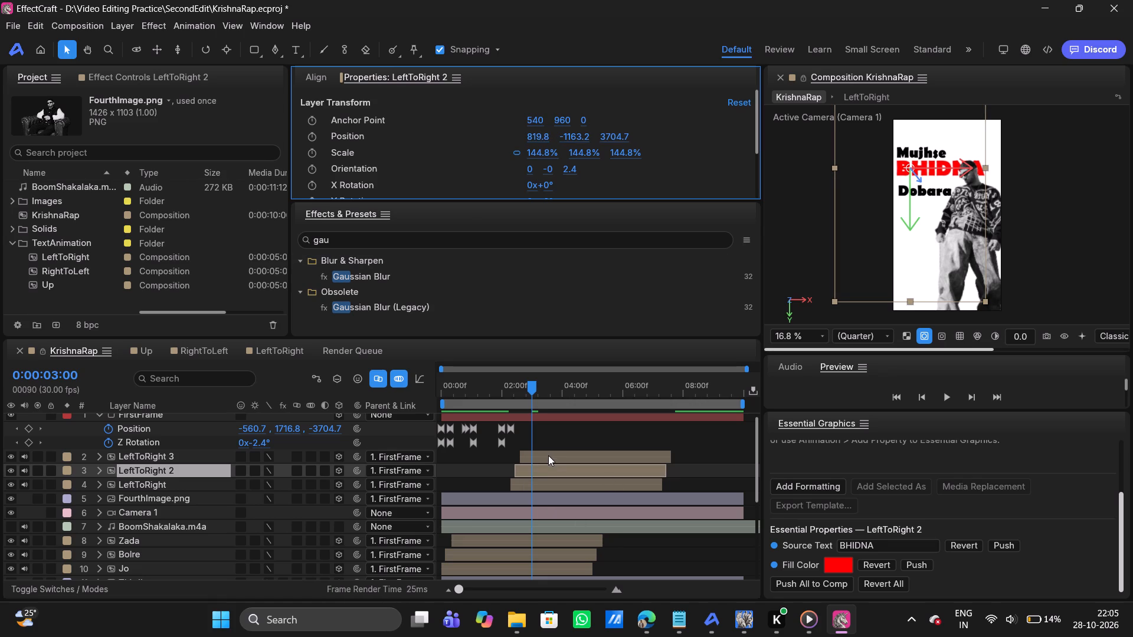
Move the "Dobara" text on LeftToRight 3 up and slightly left, closer under "BHIDNA", to X 774.2 and Y -1000.
click(548, 455)
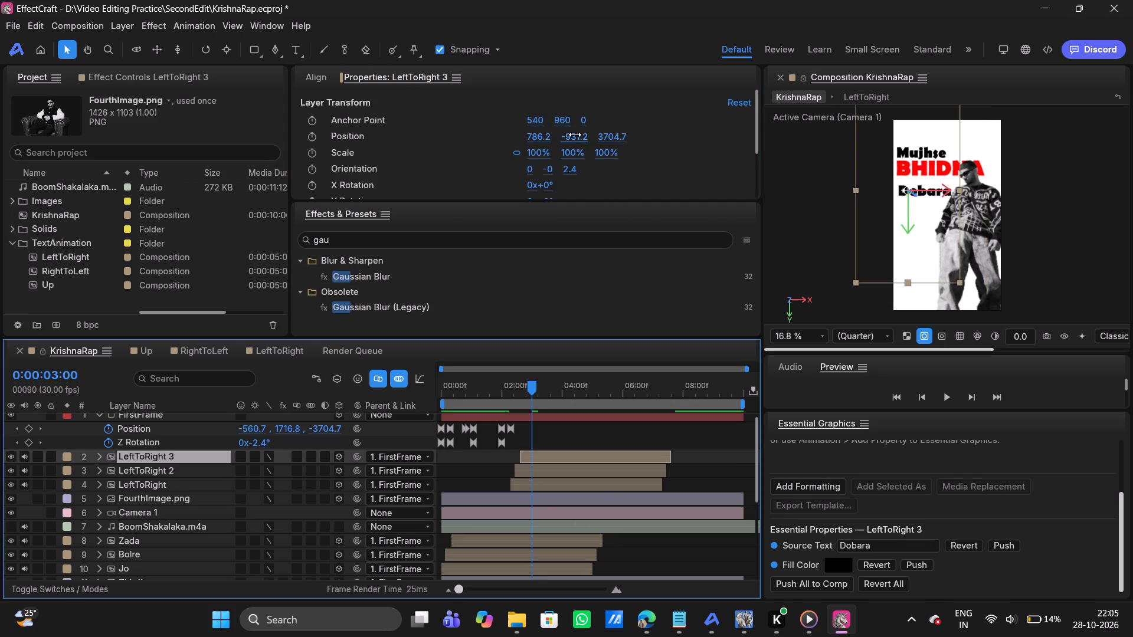
drag(575, 134, 520, 137)
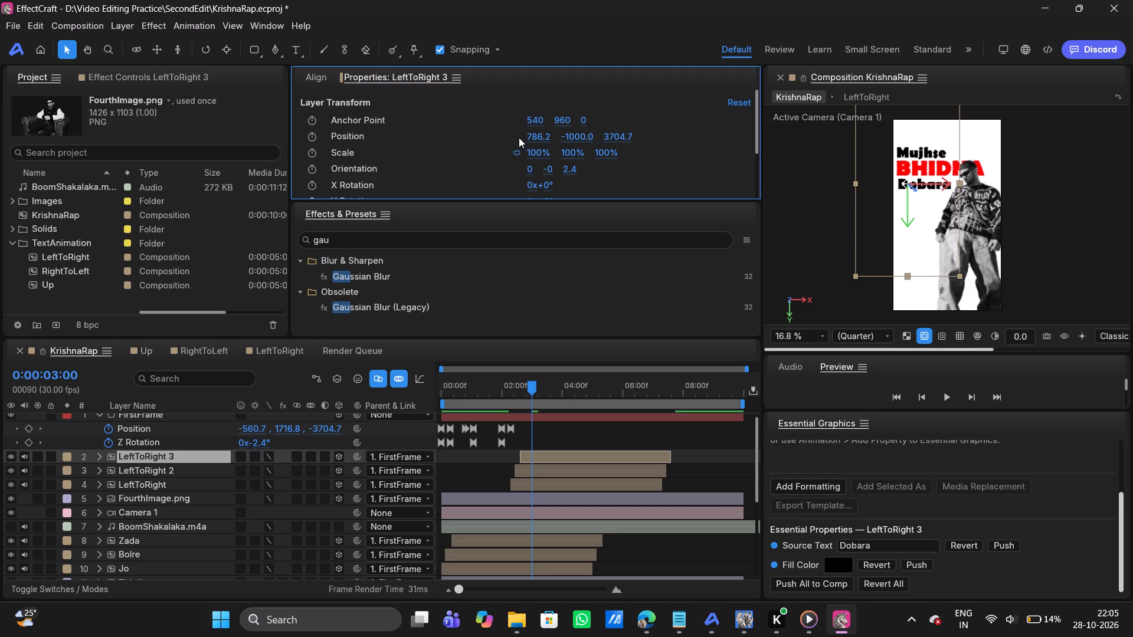
drag(533, 136, 523, 136)
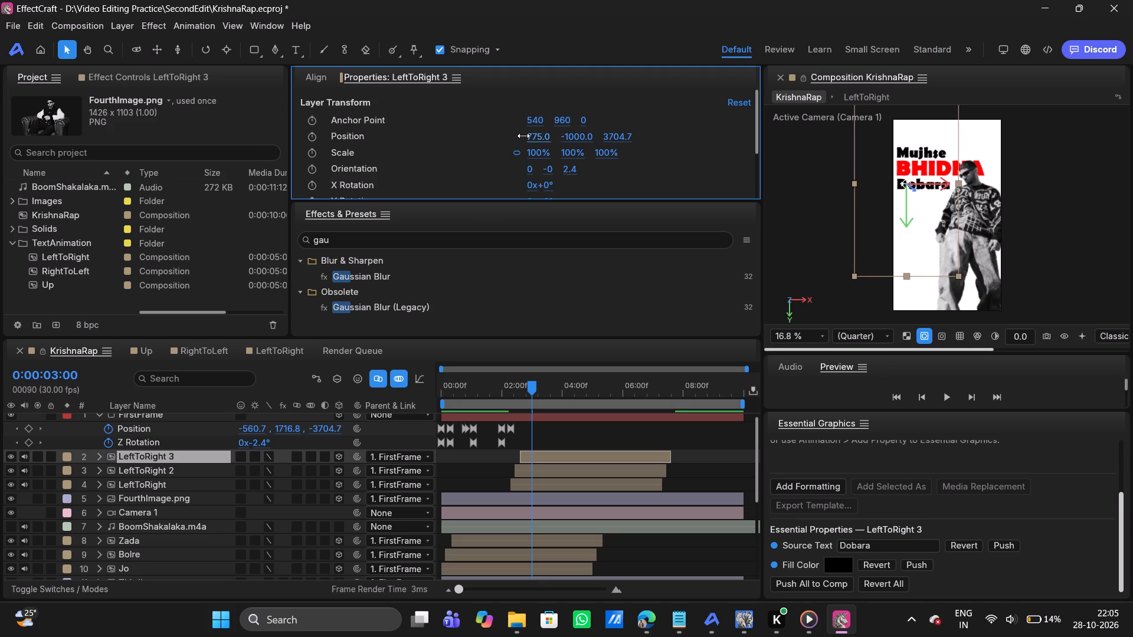
drag(523, 136, 521, 136)
click(1079, 267)
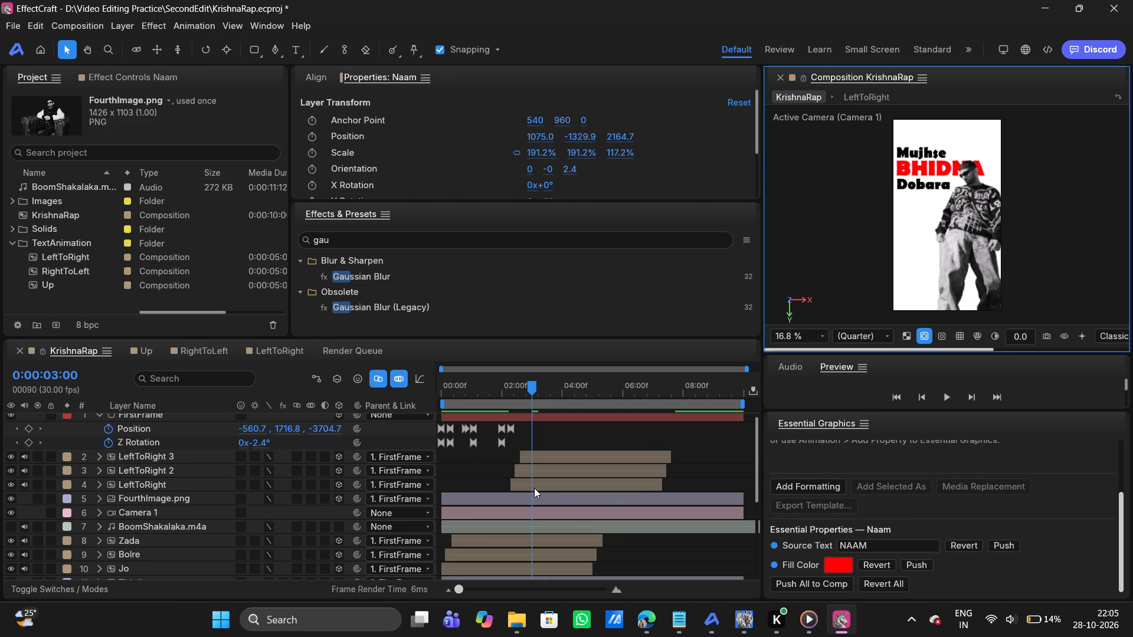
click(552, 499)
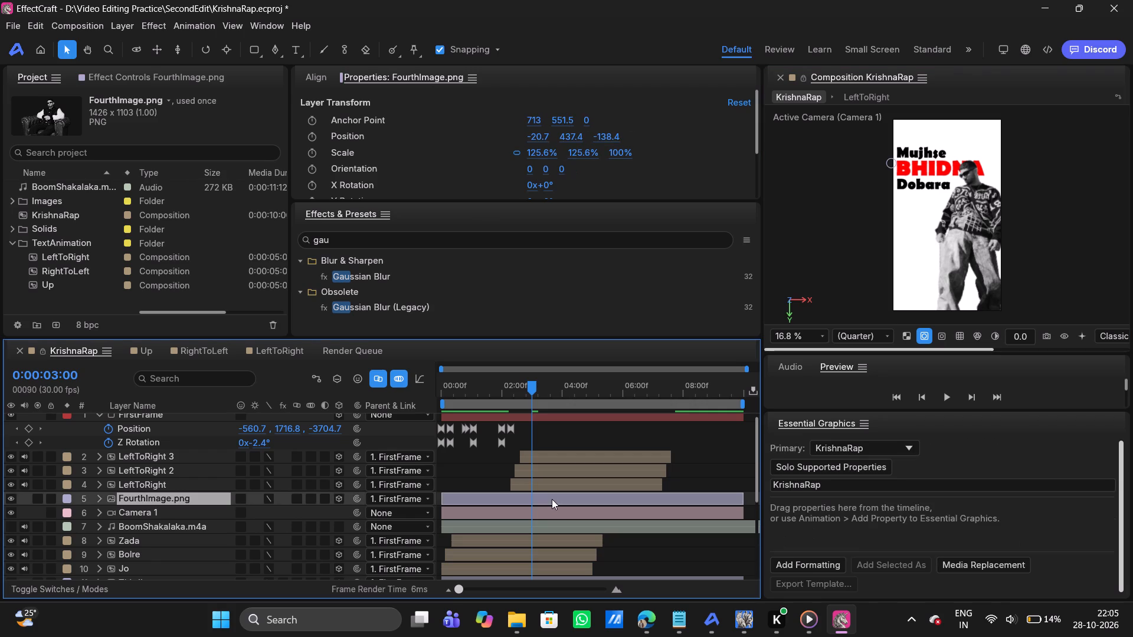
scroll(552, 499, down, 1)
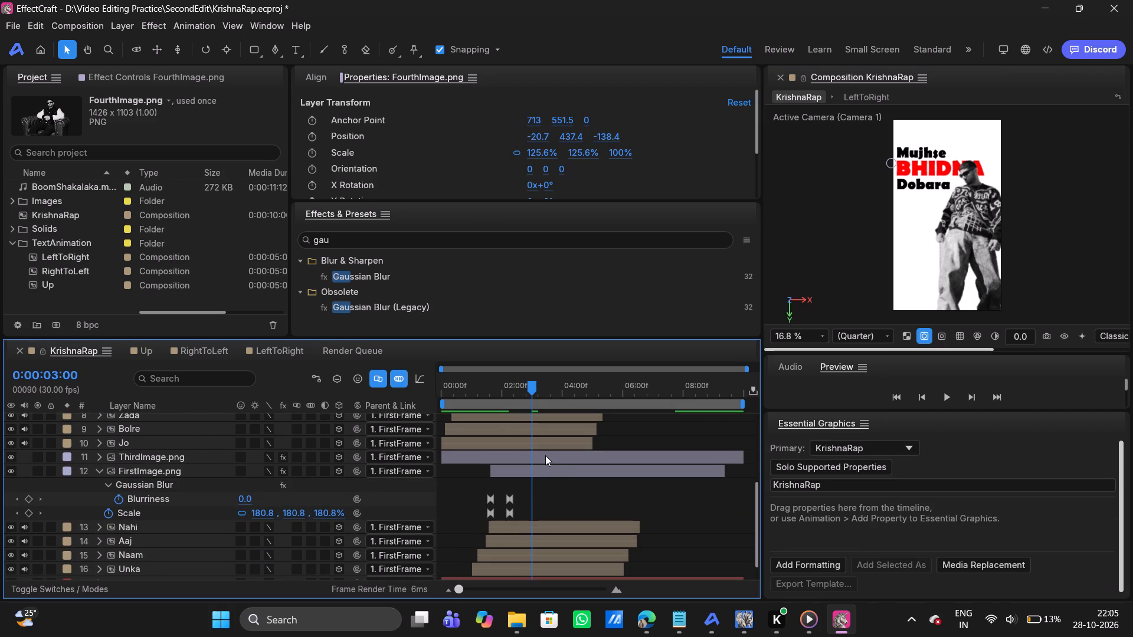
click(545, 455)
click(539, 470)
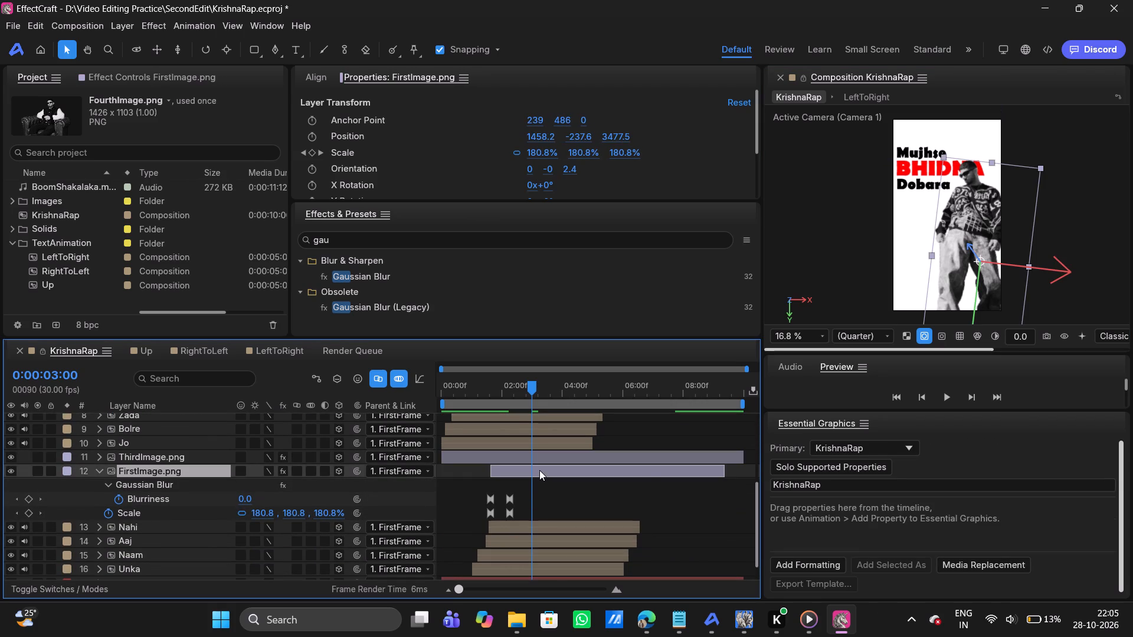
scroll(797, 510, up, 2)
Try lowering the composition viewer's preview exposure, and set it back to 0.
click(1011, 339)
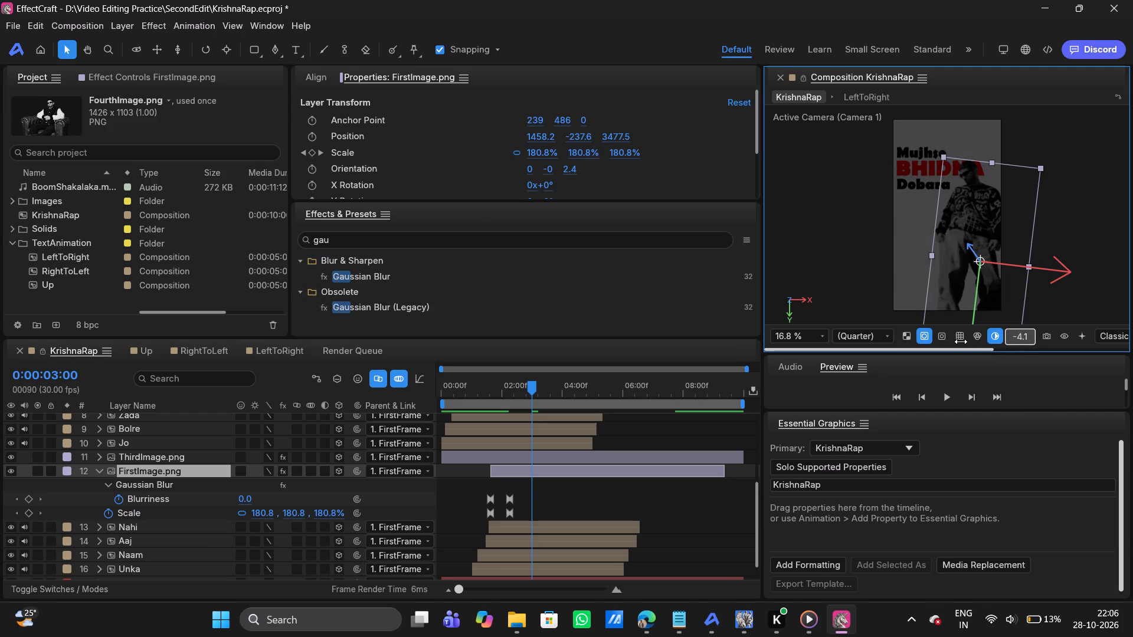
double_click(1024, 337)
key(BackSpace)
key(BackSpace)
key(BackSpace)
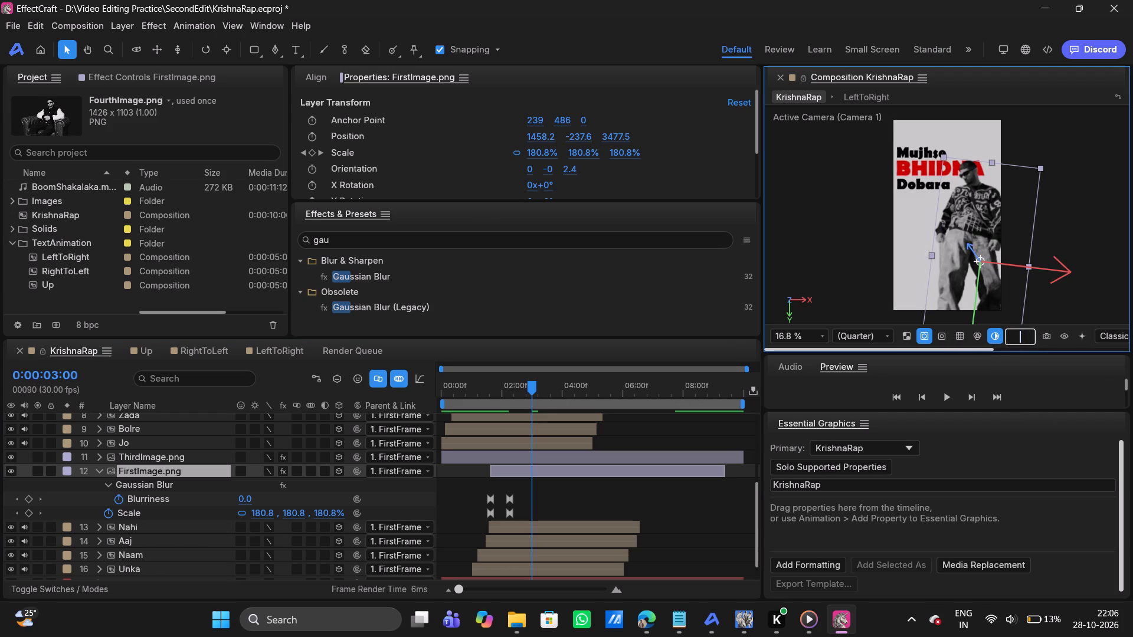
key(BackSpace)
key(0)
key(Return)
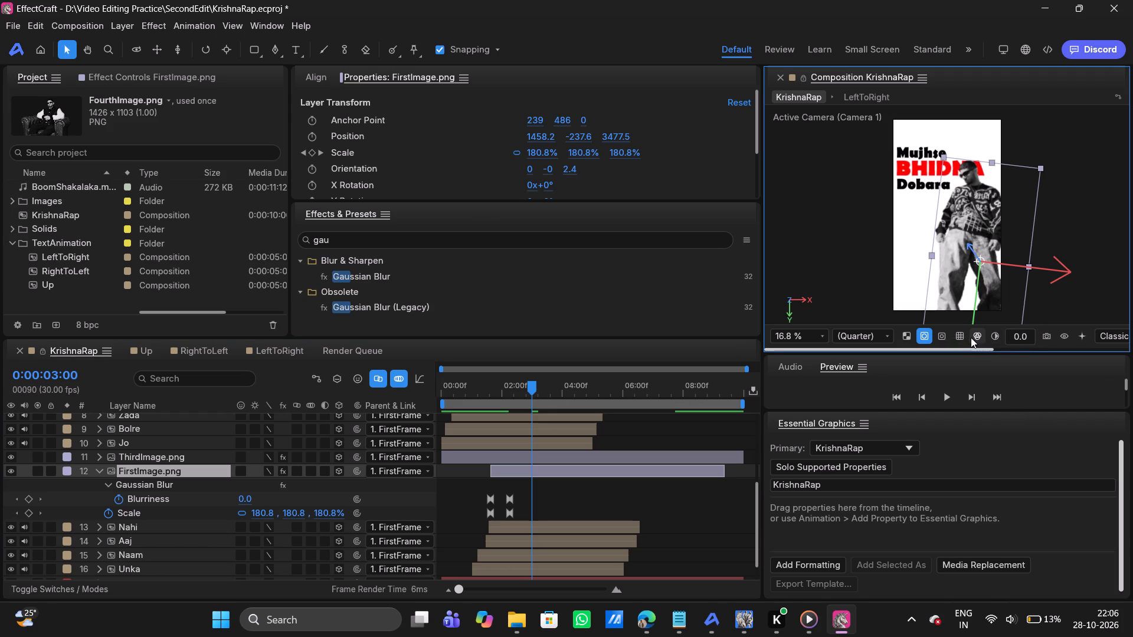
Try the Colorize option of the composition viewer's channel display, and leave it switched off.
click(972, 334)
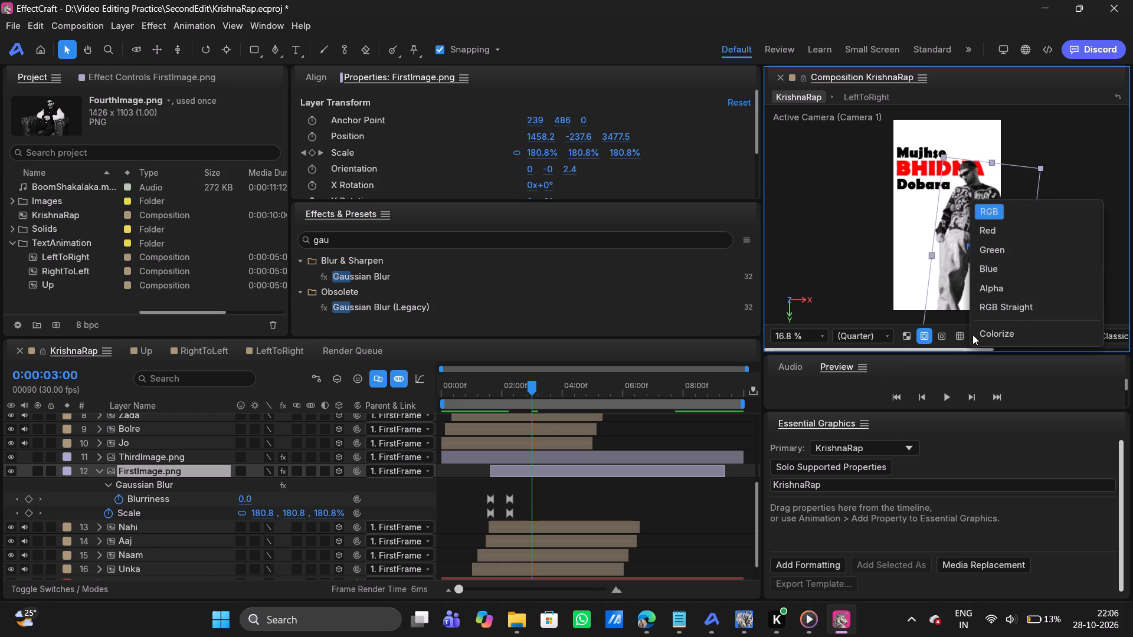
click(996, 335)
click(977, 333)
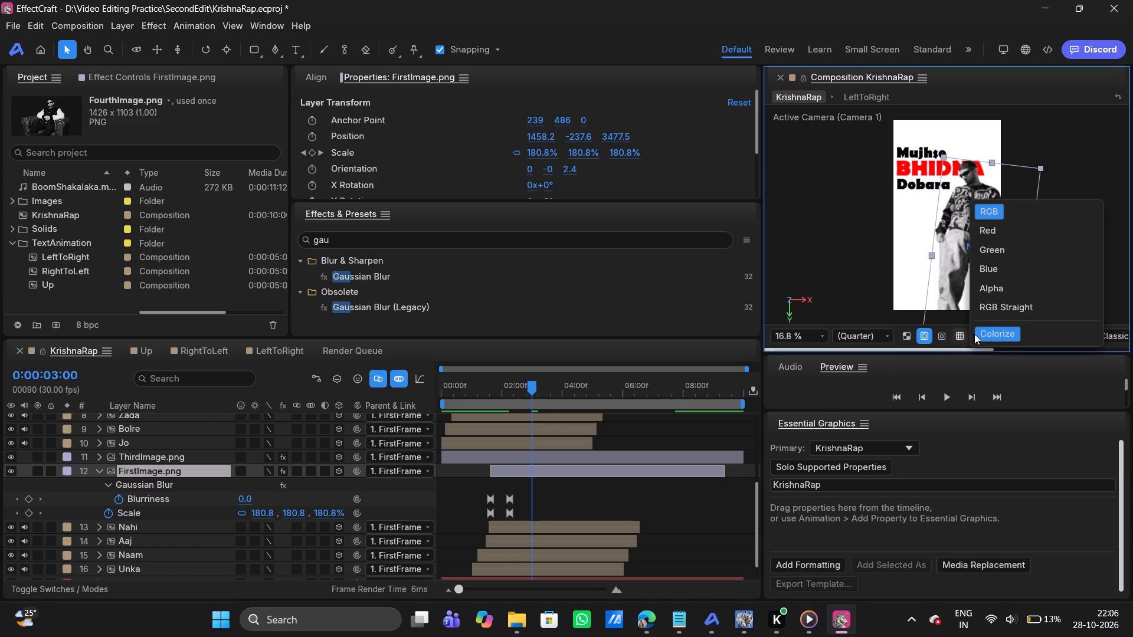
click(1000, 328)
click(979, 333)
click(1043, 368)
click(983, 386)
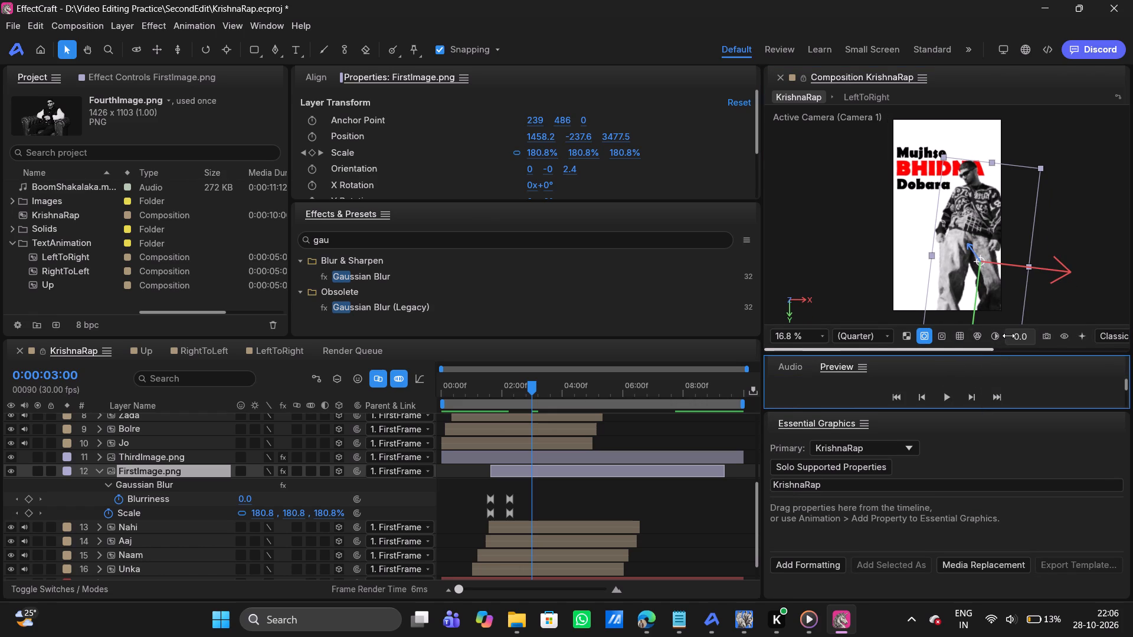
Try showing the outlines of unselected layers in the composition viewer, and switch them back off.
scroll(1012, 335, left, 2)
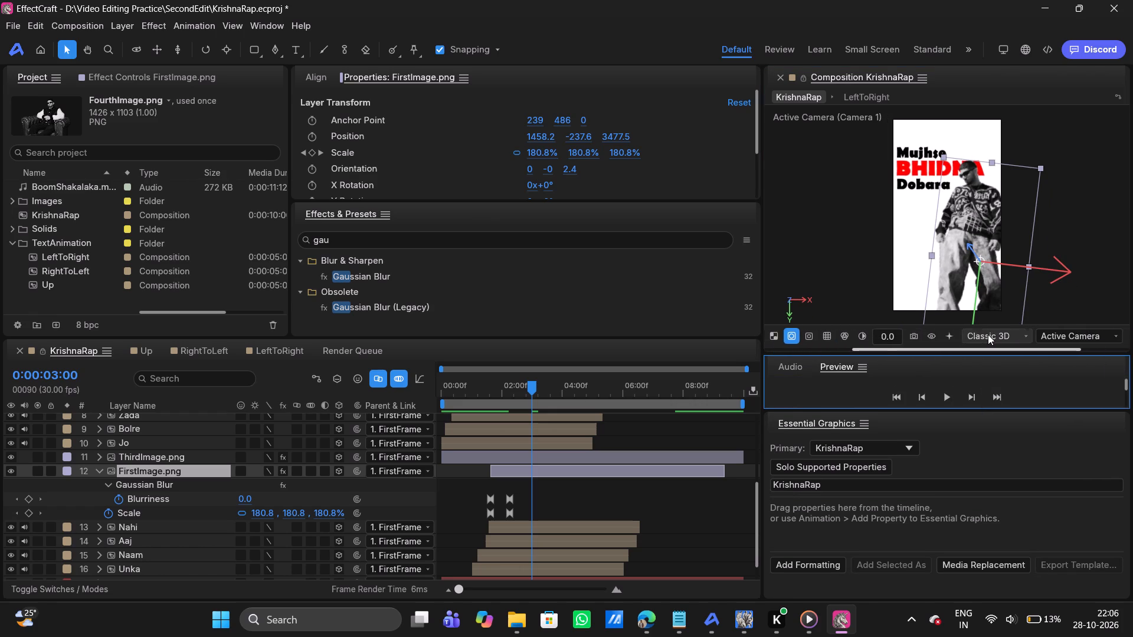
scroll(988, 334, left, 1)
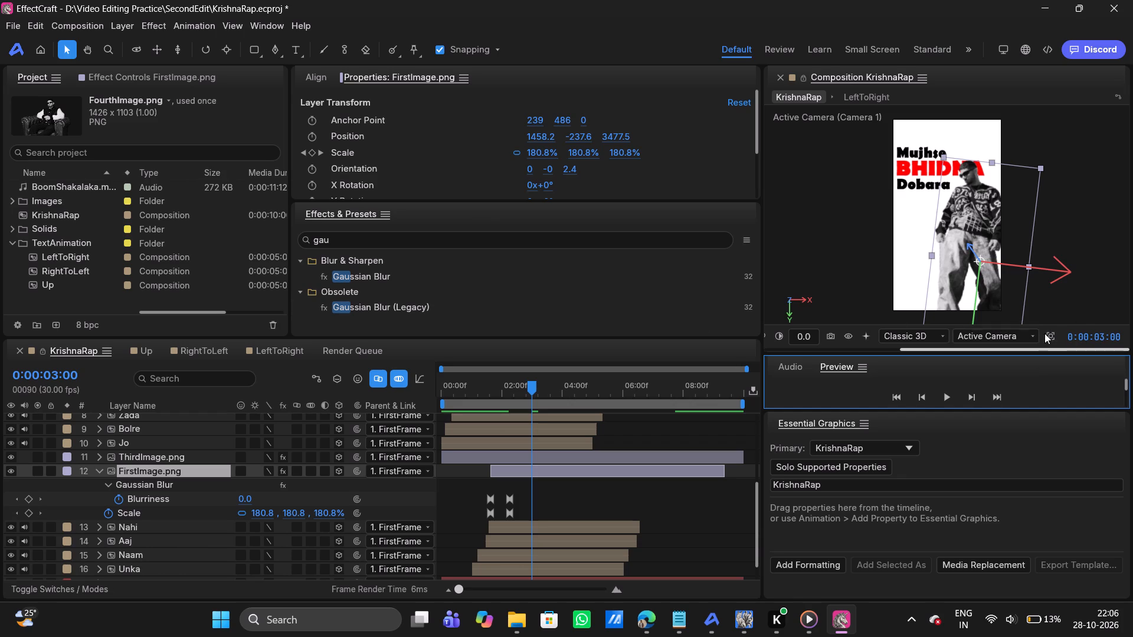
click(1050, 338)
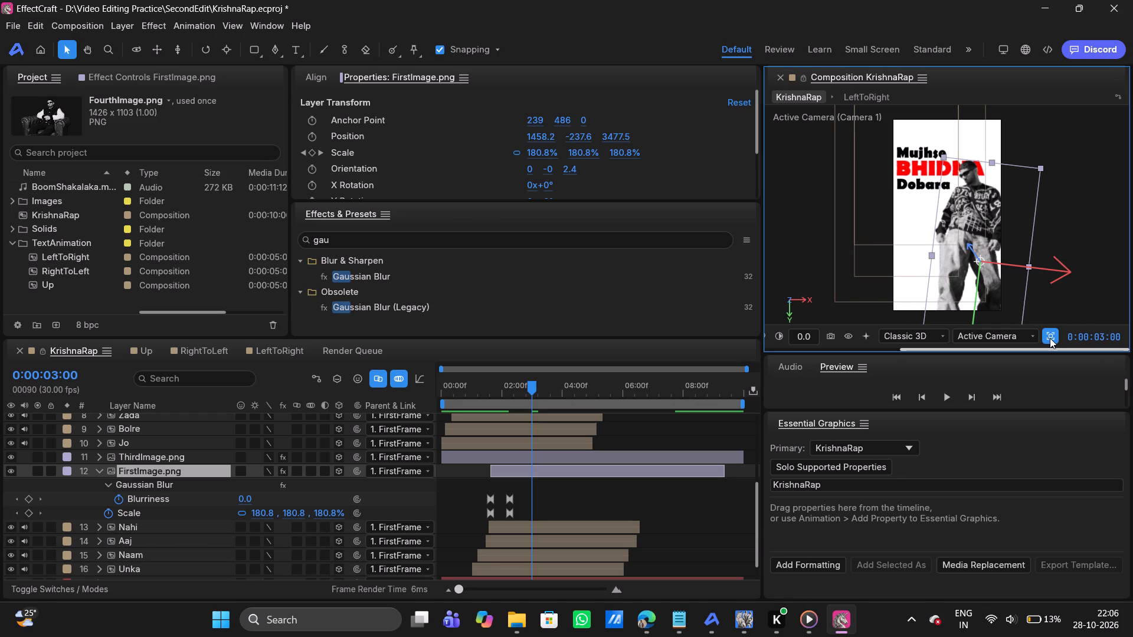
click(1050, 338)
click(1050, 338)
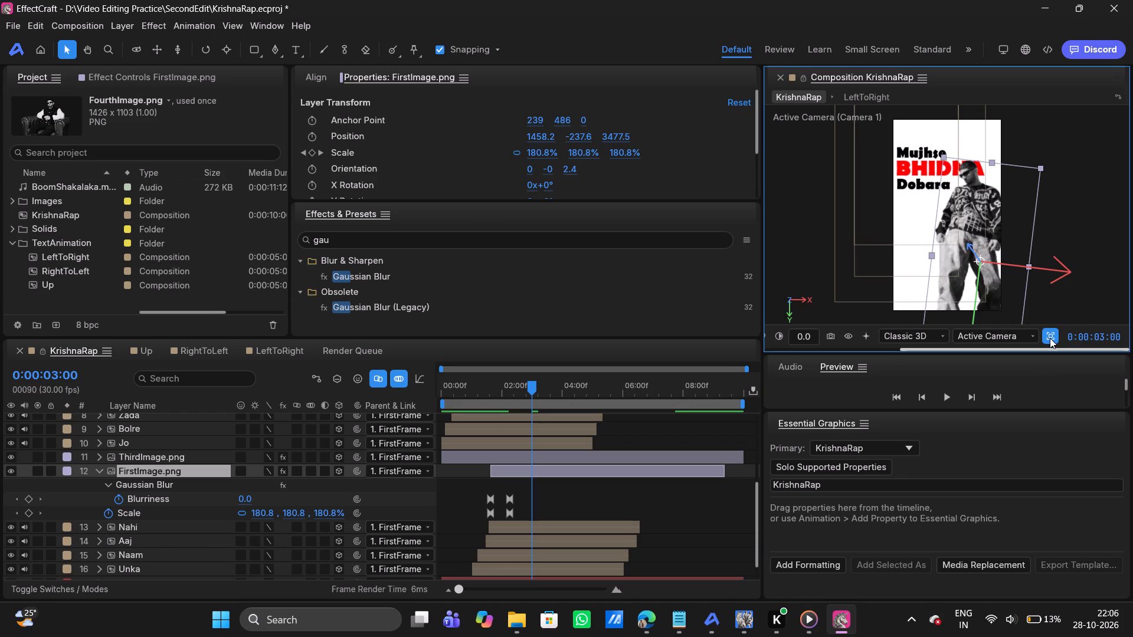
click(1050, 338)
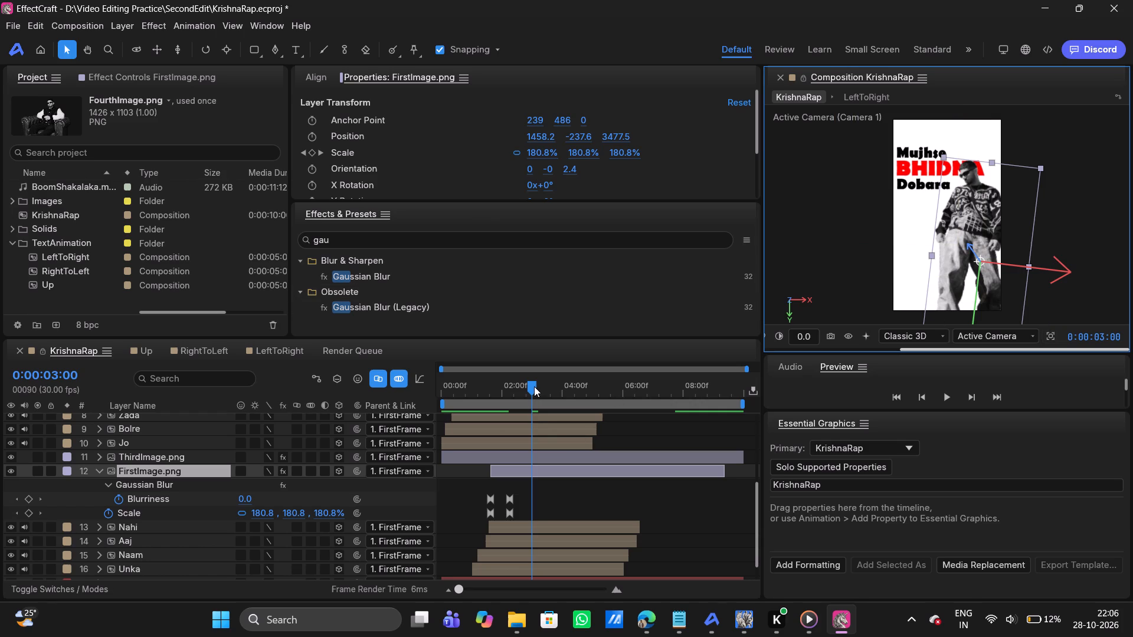
Scrub the KrishnaRap timeline between about 0:00:01:17 and 0:00:03:00 to check the entrance timing of "Mujhse", "BHIDNA" and "Dobara".
scroll(561, 479, up, 2)
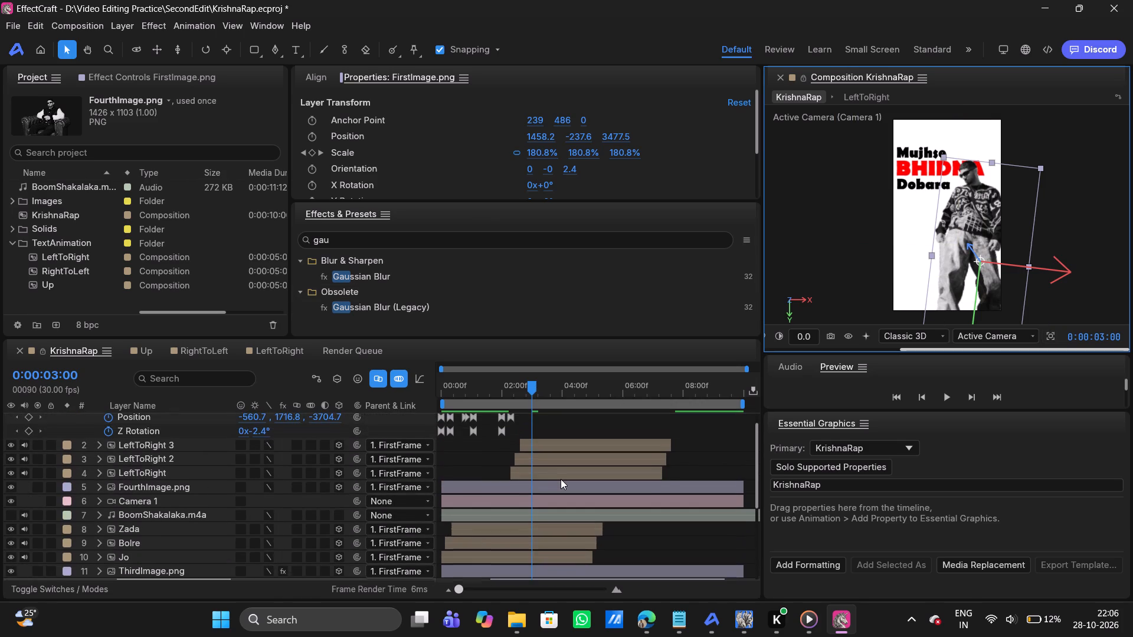
scroll(561, 479, up, 1)
click(543, 465)
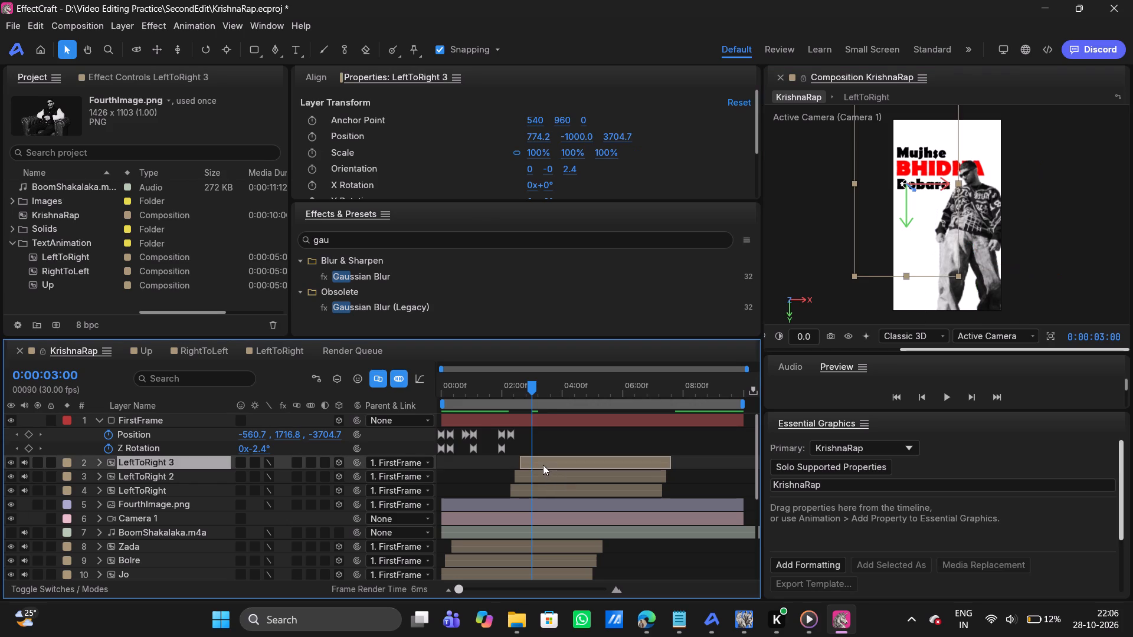
click(556, 476)
drag(532, 385, 516, 385)
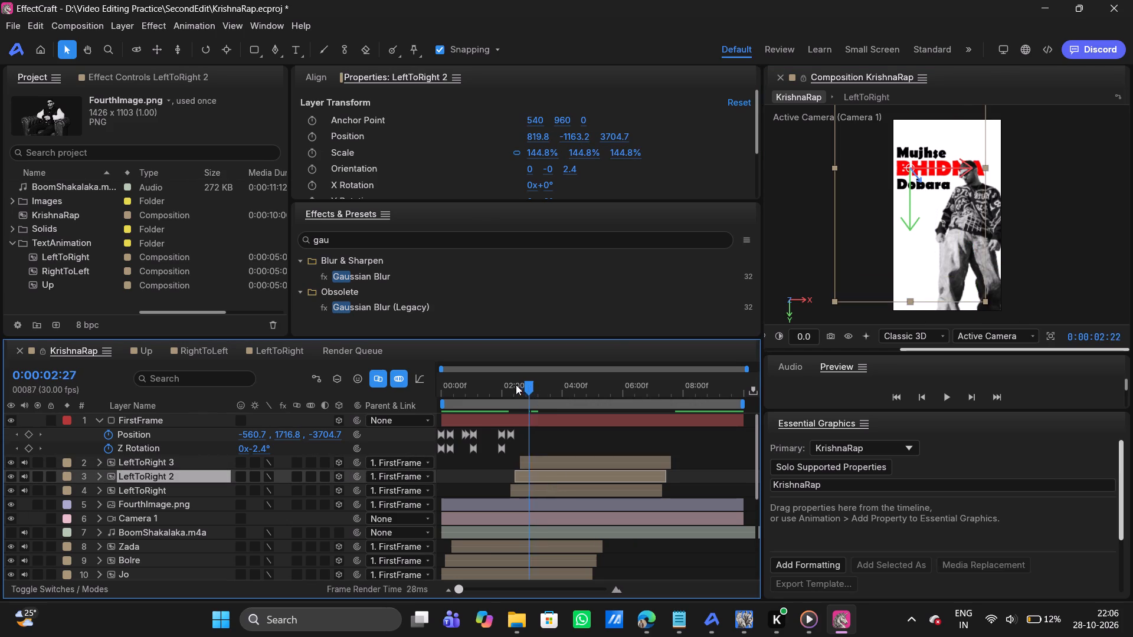
drag(516, 385, 512, 382)
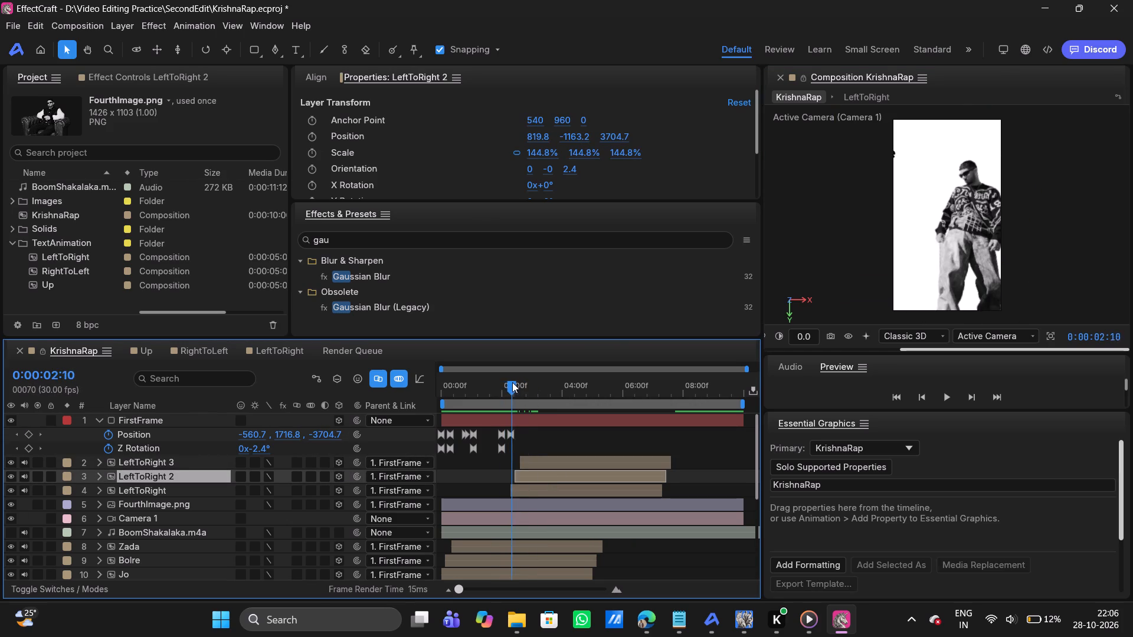
drag(512, 382, 513, 381)
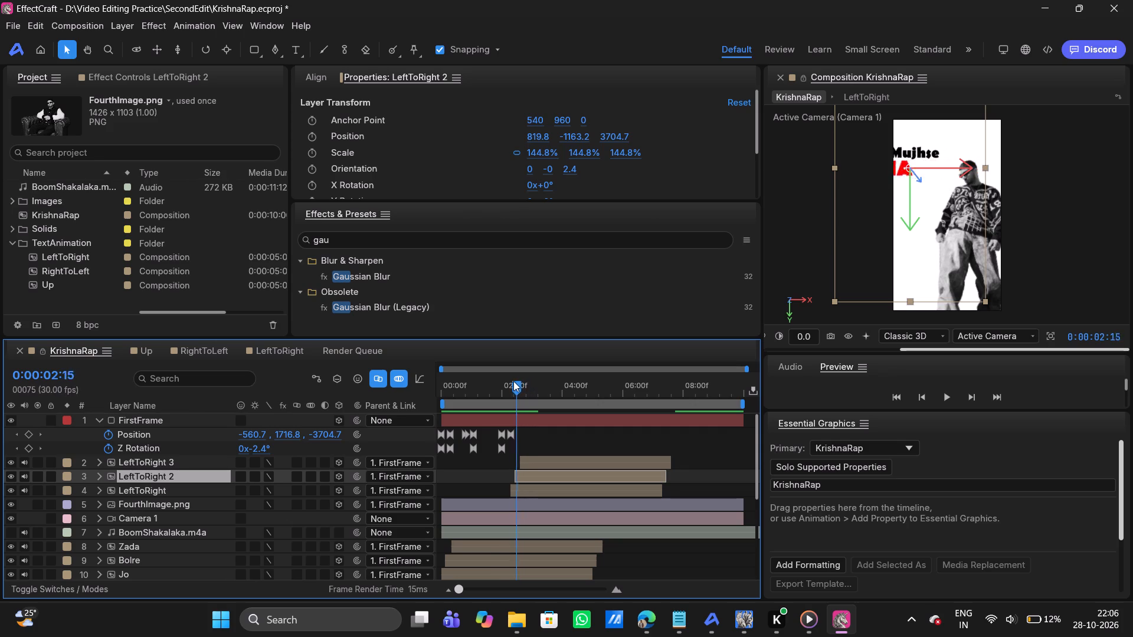
drag(513, 381, 516, 381)
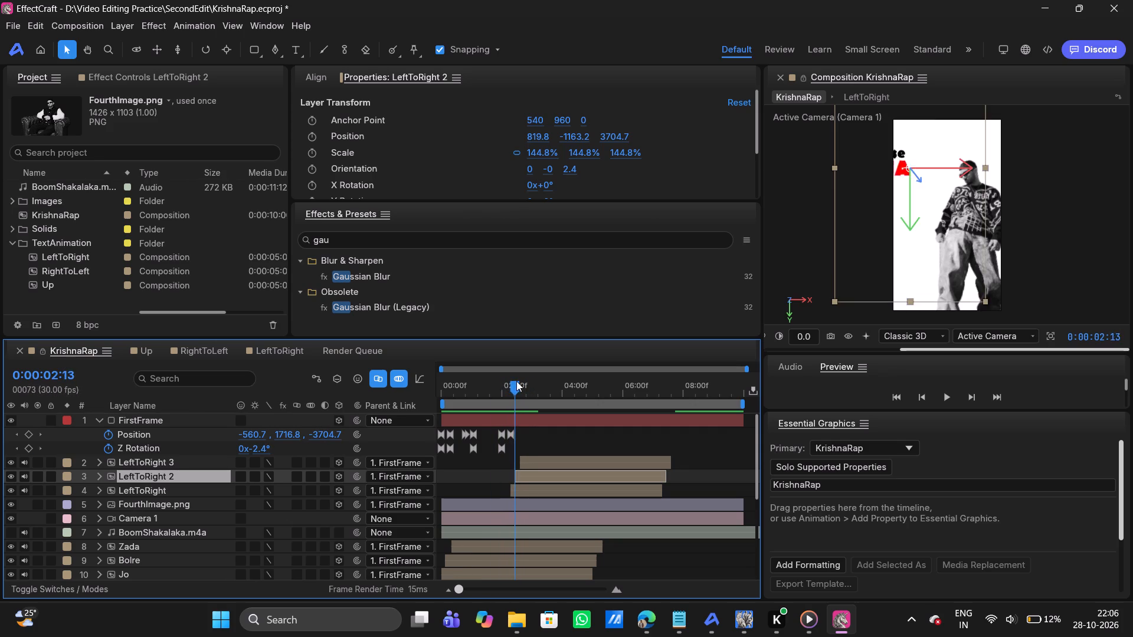
drag(516, 381, 487, 380)
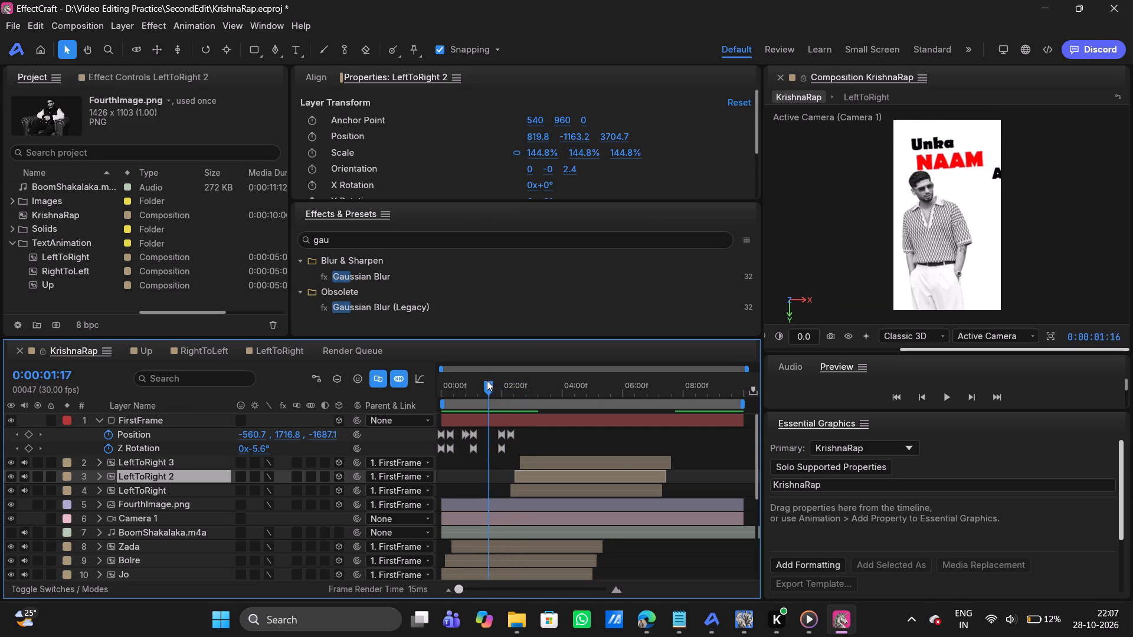
drag(487, 380, 512, 377)
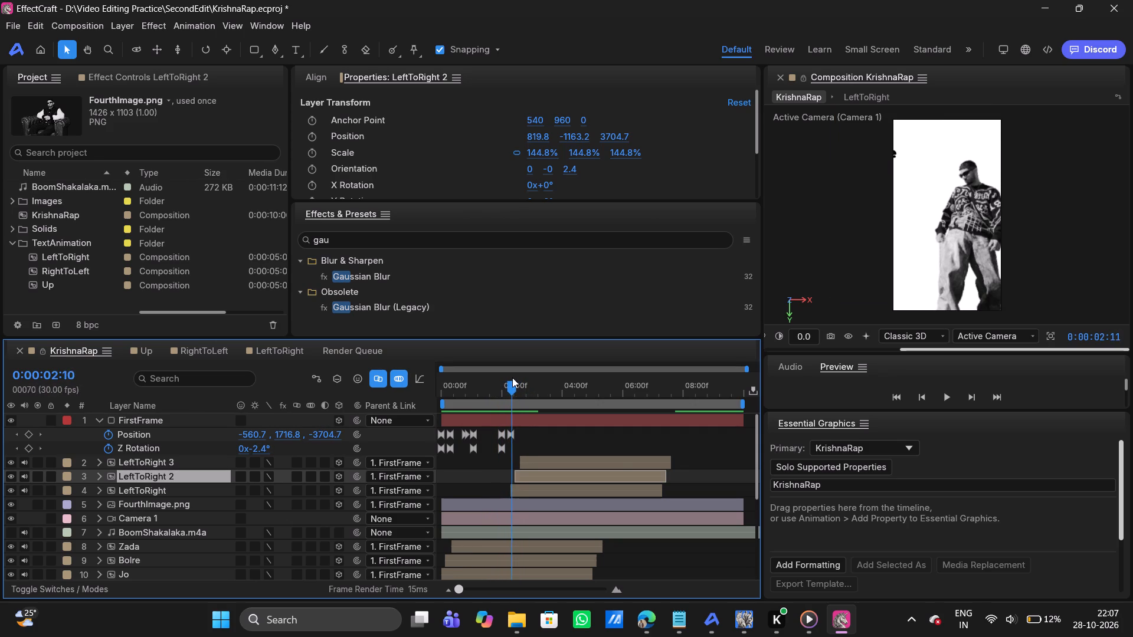
drag(512, 377, 516, 377)
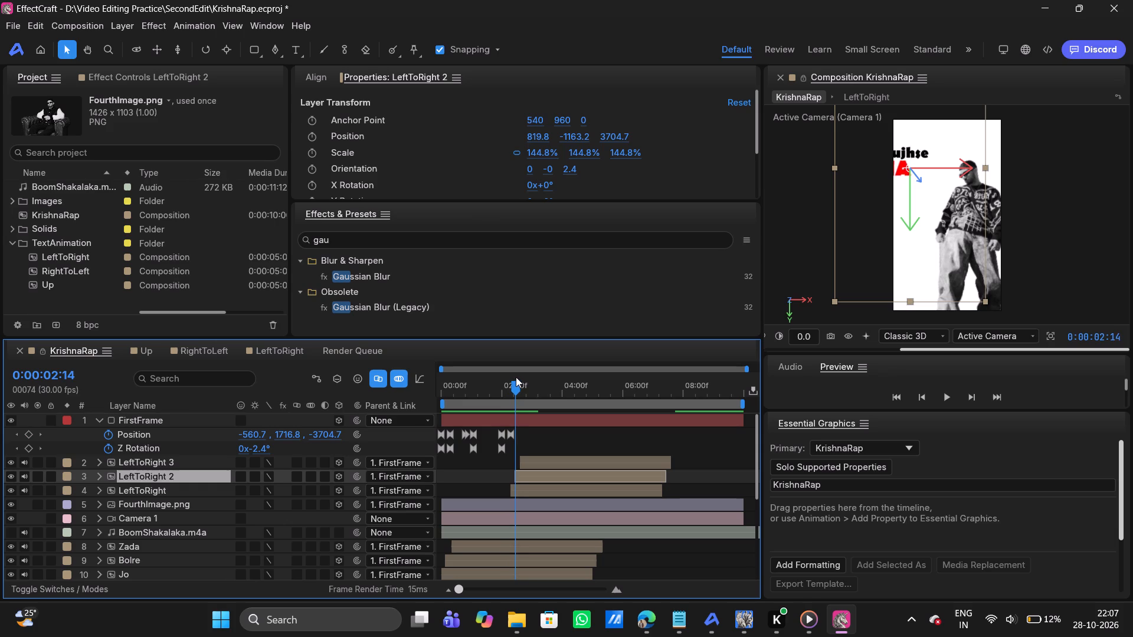
drag(516, 377, 518, 375)
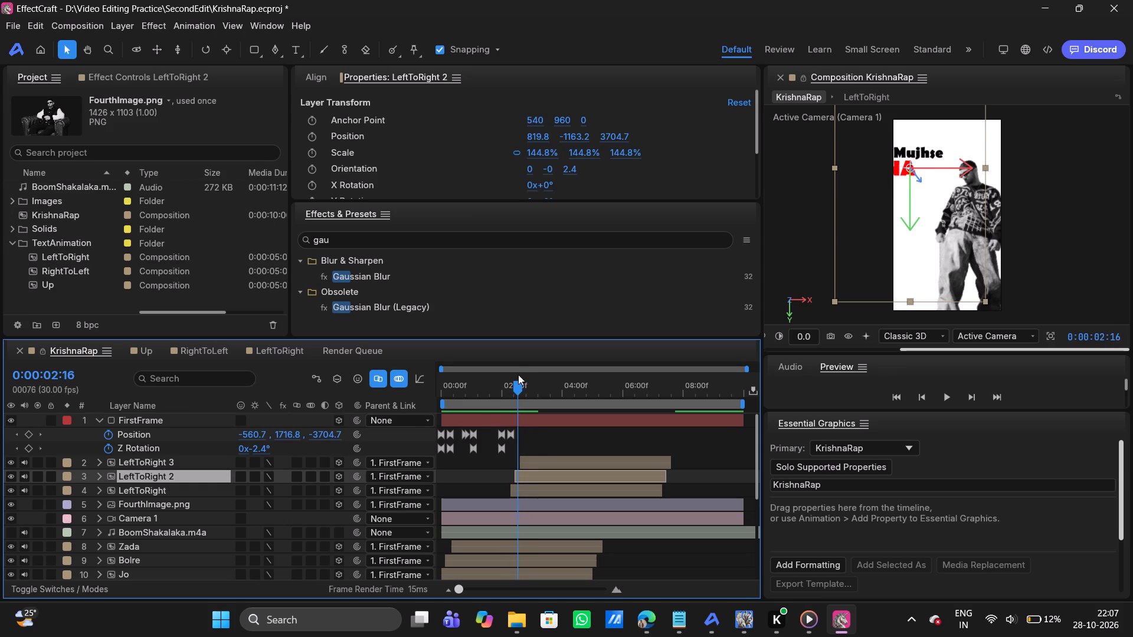
drag(518, 375, 517, 375)
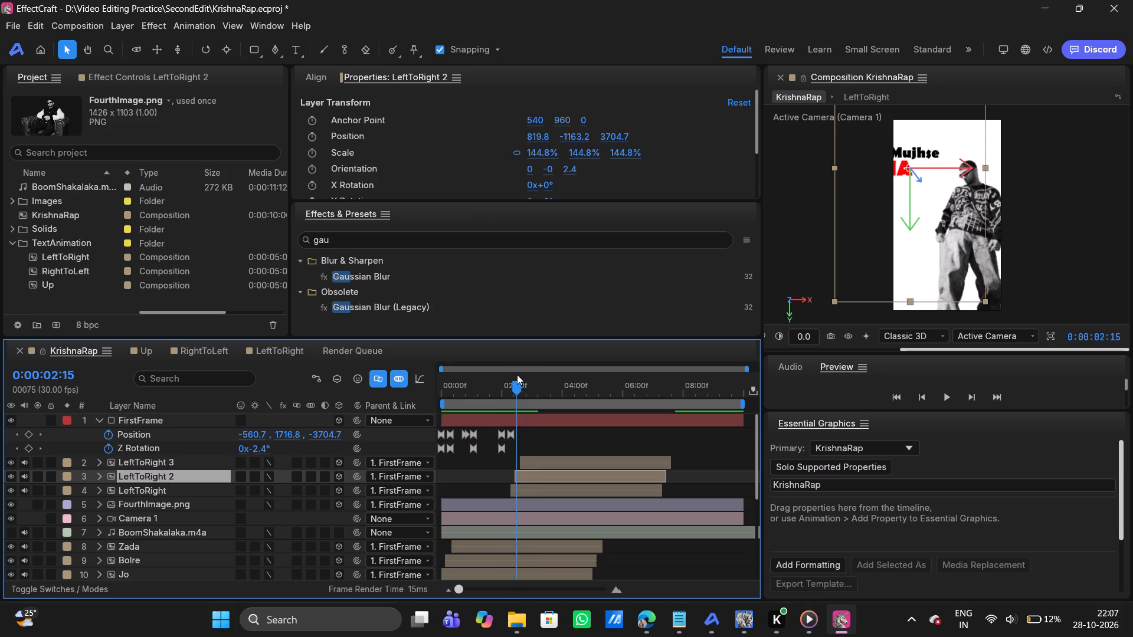
Add a Z Rotation keyframe to the FirstFrame layer at 0:00:02:16, keeping its current rotation value.
drag(517, 375, 518, 375)
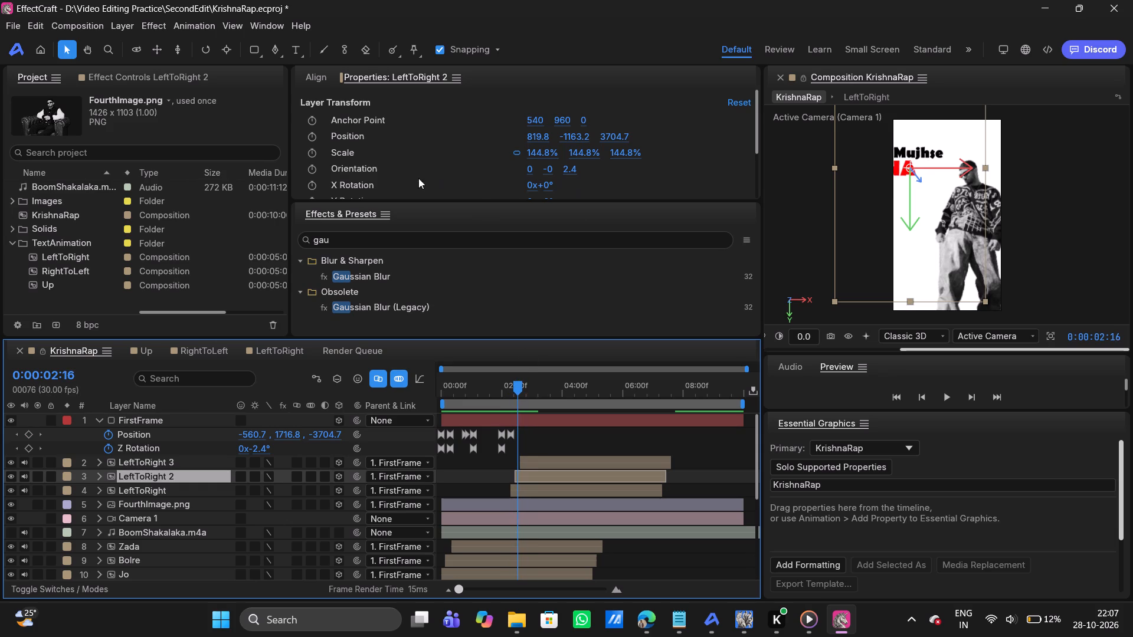
scroll(366, 181, down, 1)
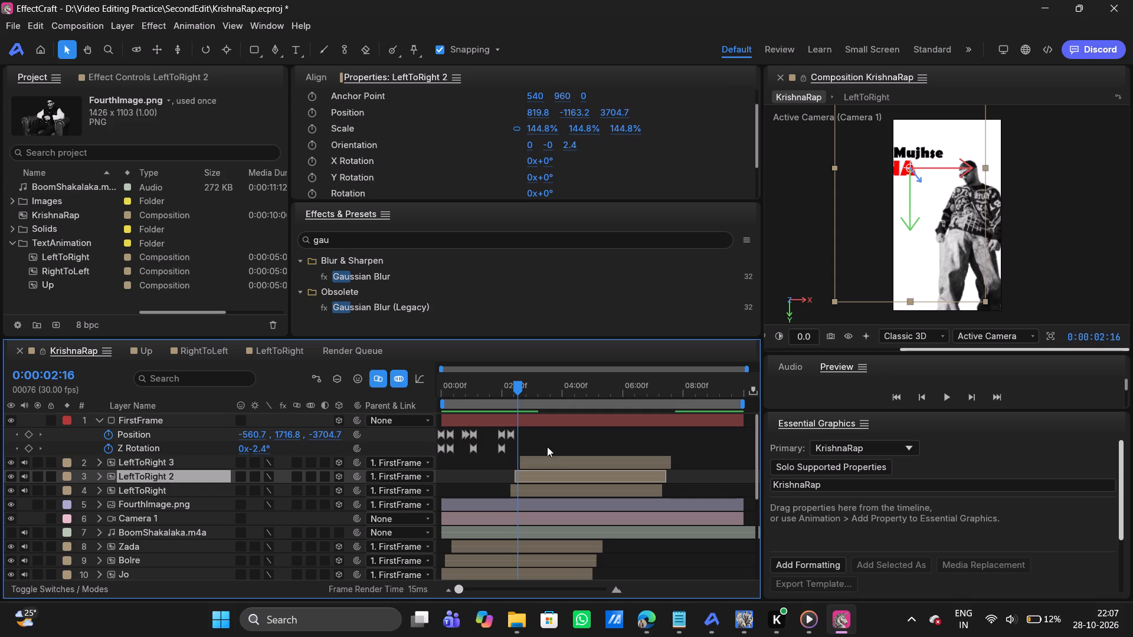
click(537, 418)
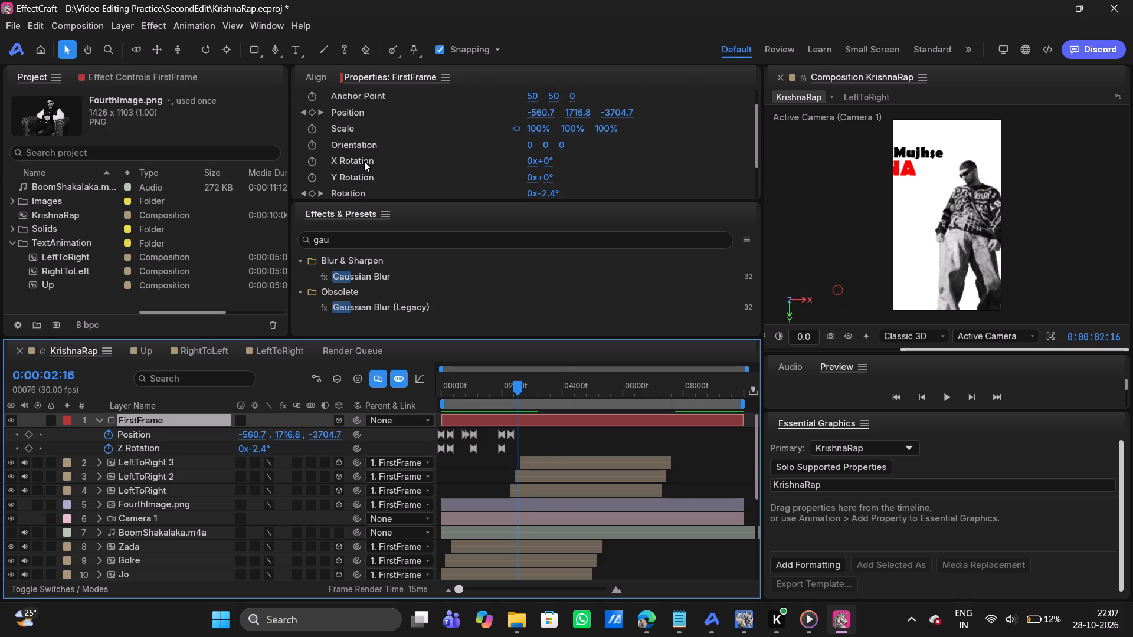
scroll(364, 161, down, 1)
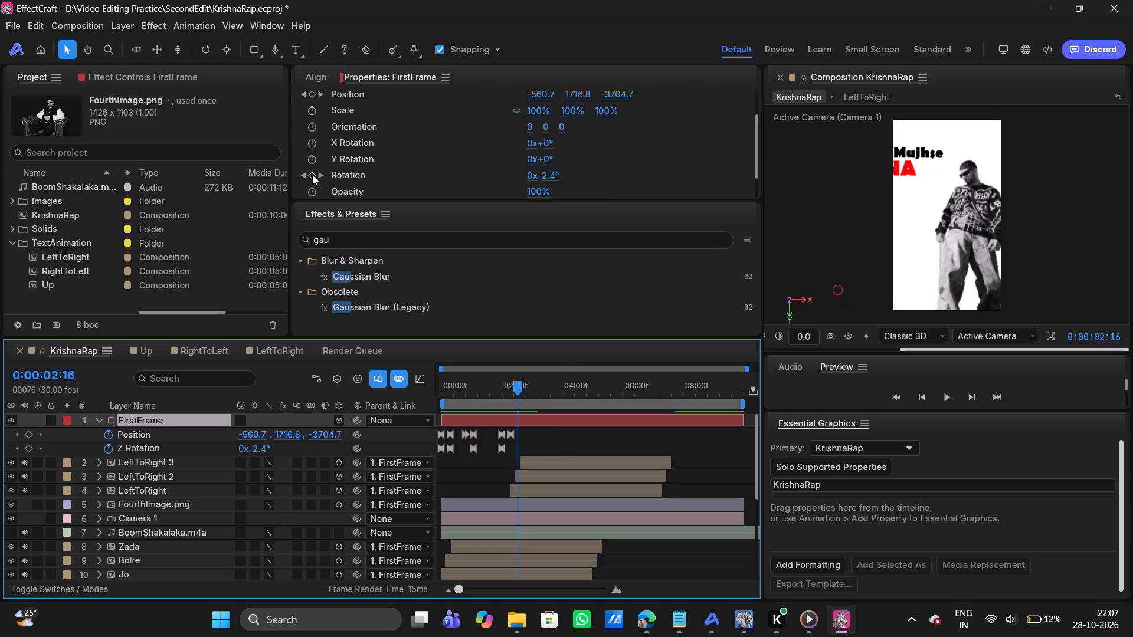
click(312, 175)
Open the Keyframe Interpolation settings of FirstFrame's Z Rotation keyframe at about 0:00:02:00 and accept the current settings.
click(501, 448)
right_click(501, 448)
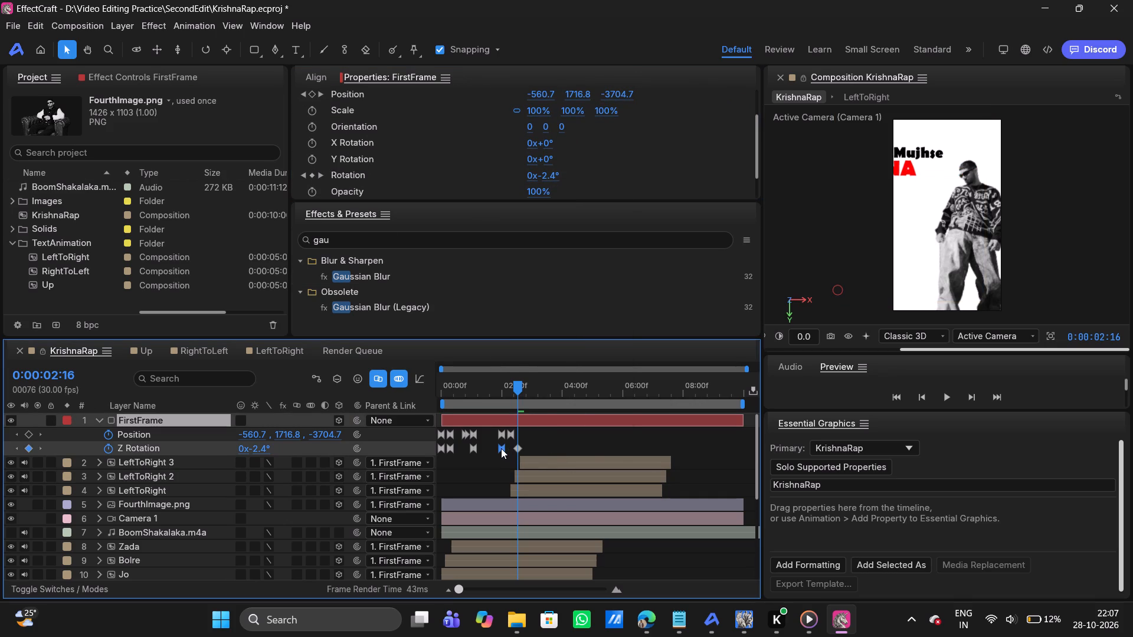
click(565, 197)
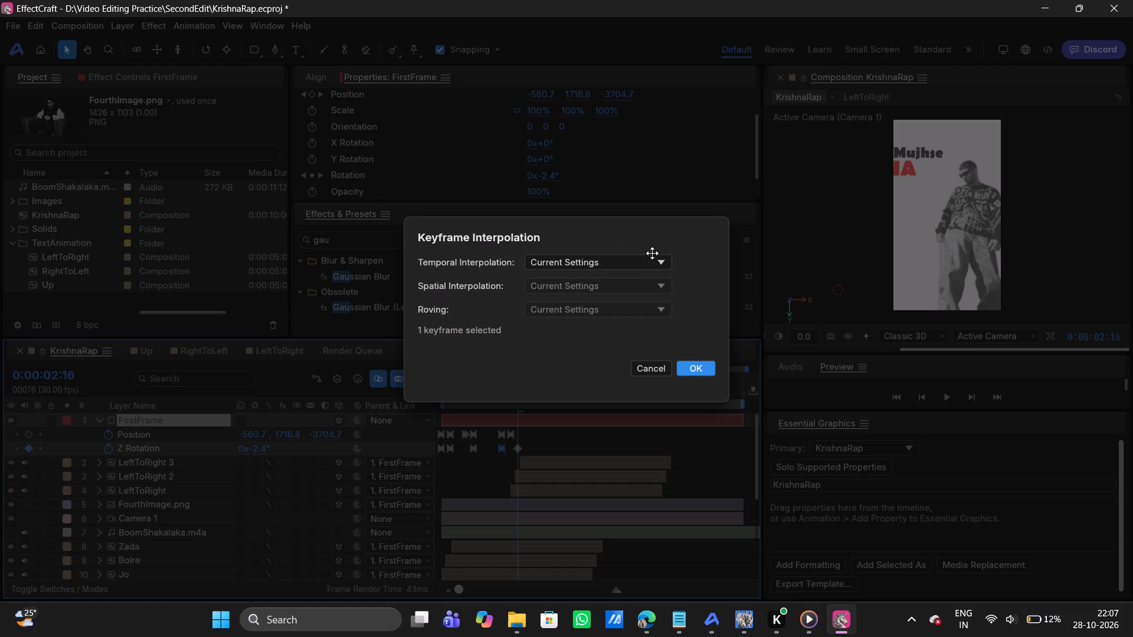
click(699, 369)
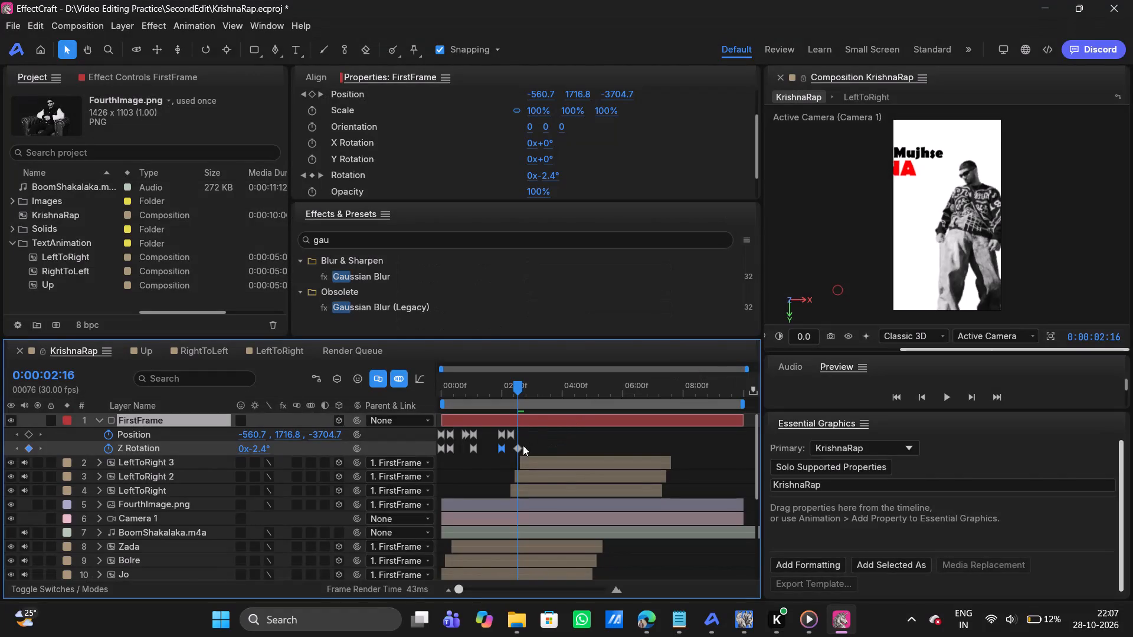
Add a Z Rotation keyframe to FirstFrame at 0:00:02:27 and set its rotation to -1.6°.
click(520, 449)
drag(519, 390, 532, 387)
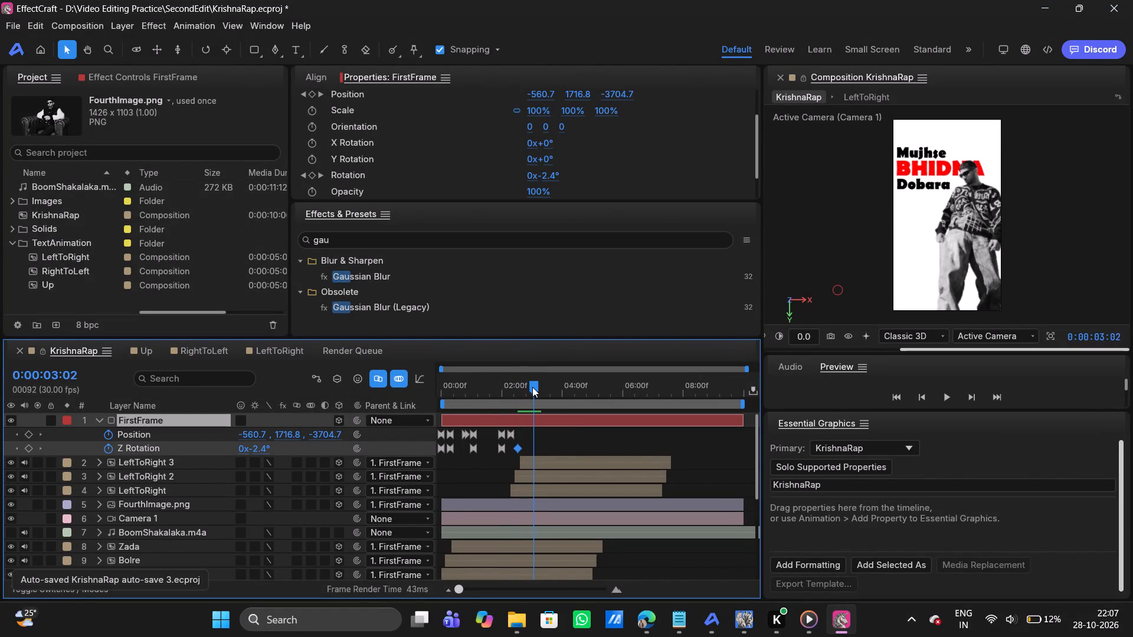
drag(532, 387, 528, 386)
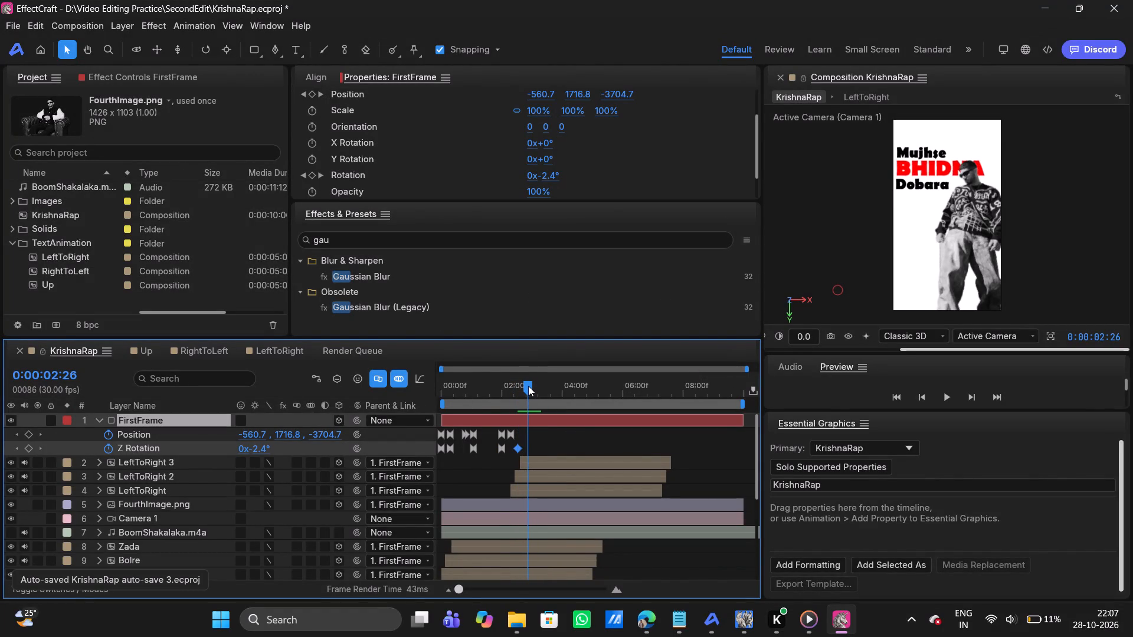
click(528, 386)
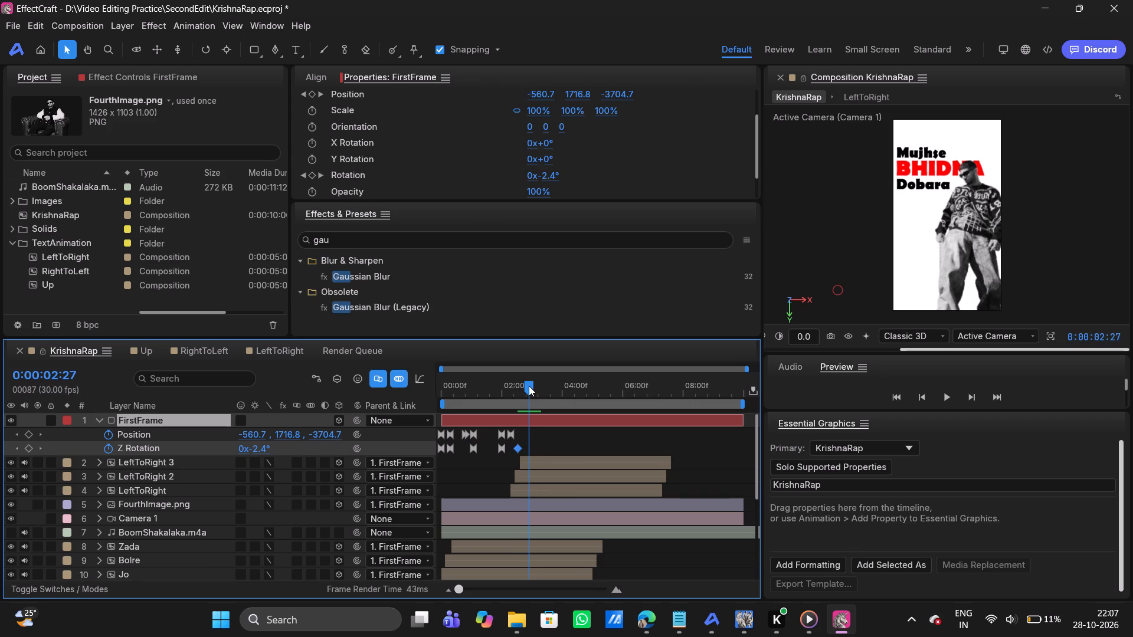
click(310, 175)
click(550, 179)
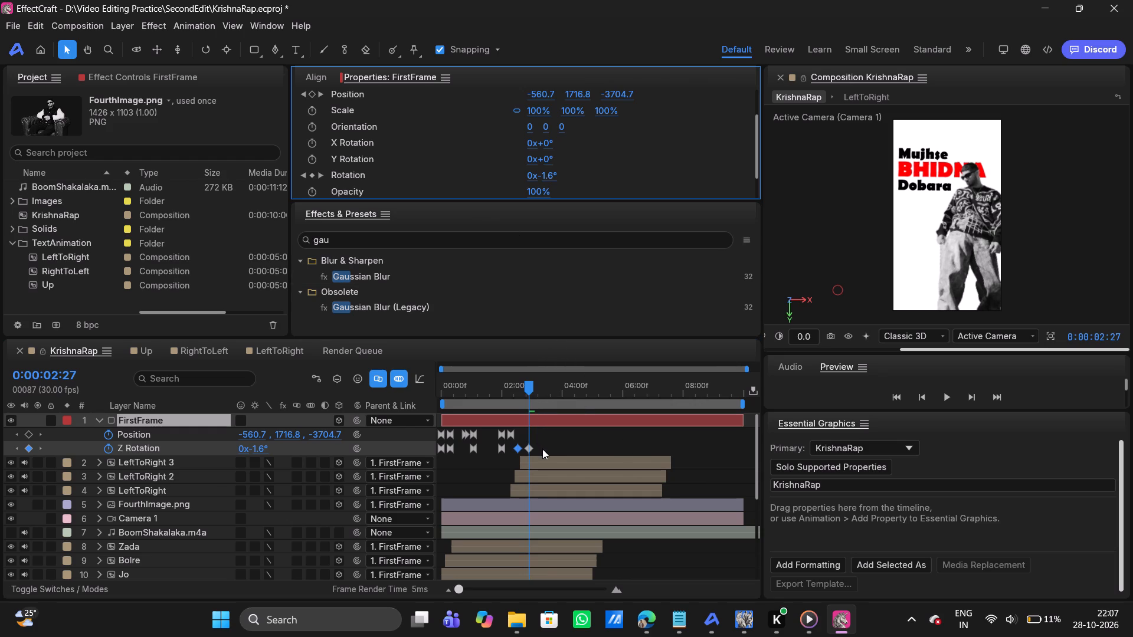
Apply Easy Ease to FirstFrame's Z Rotation keyframes at 0:00:02:16 and 0:00:02:27.
drag(543, 450, 509, 442)
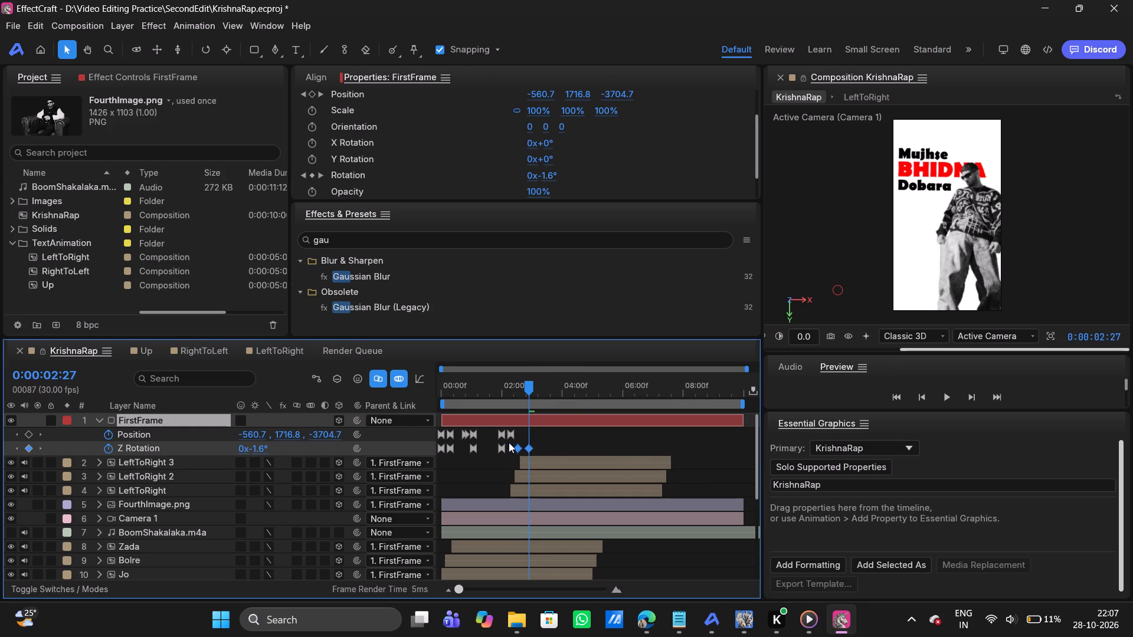
key(F9)
Play KrishnaRap repeatedly from 0:00:00:00 to past 0:00:03:00 to check the eased rotation and the text timing against the music.
drag(530, 389, 373, 396)
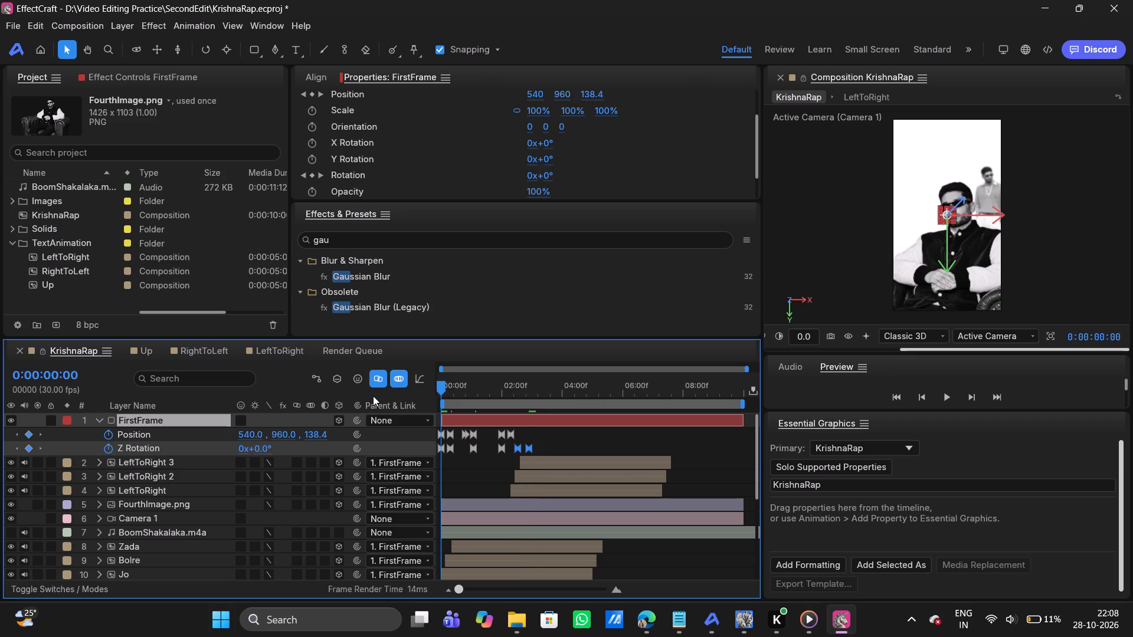
key(space)
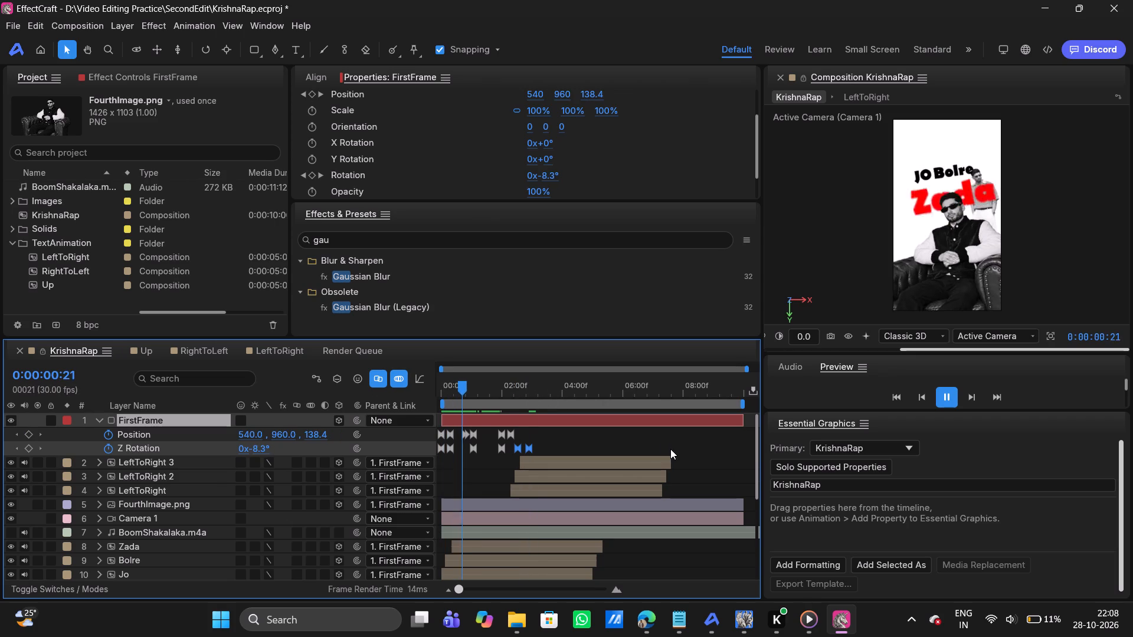
drag(498, 389, 451, 394)
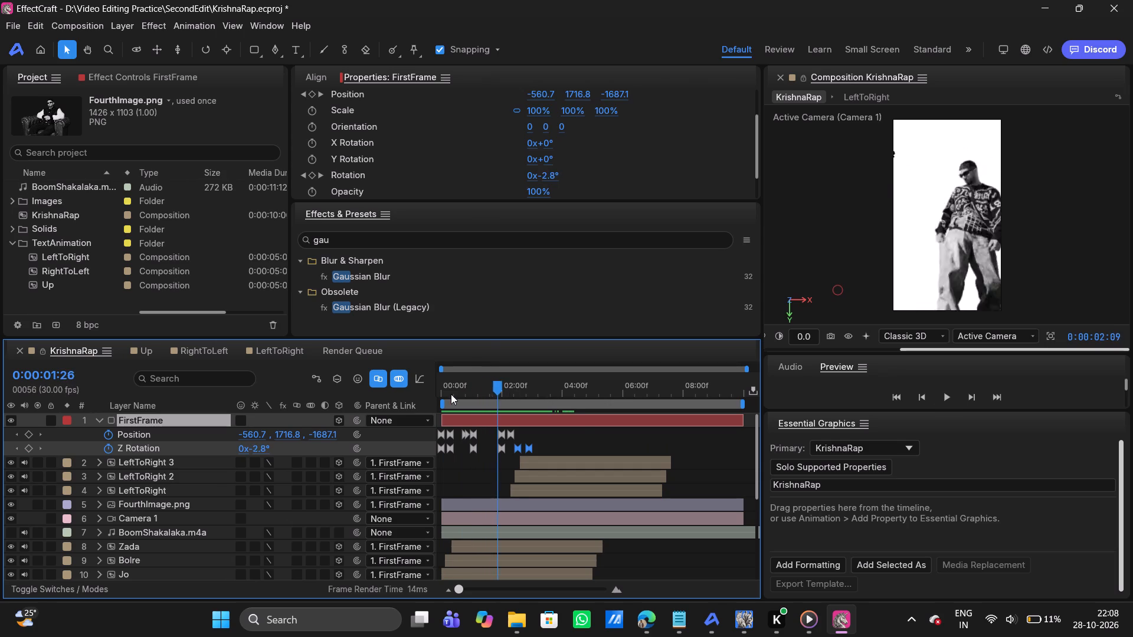
drag(451, 394, 439, 396)
key(space)
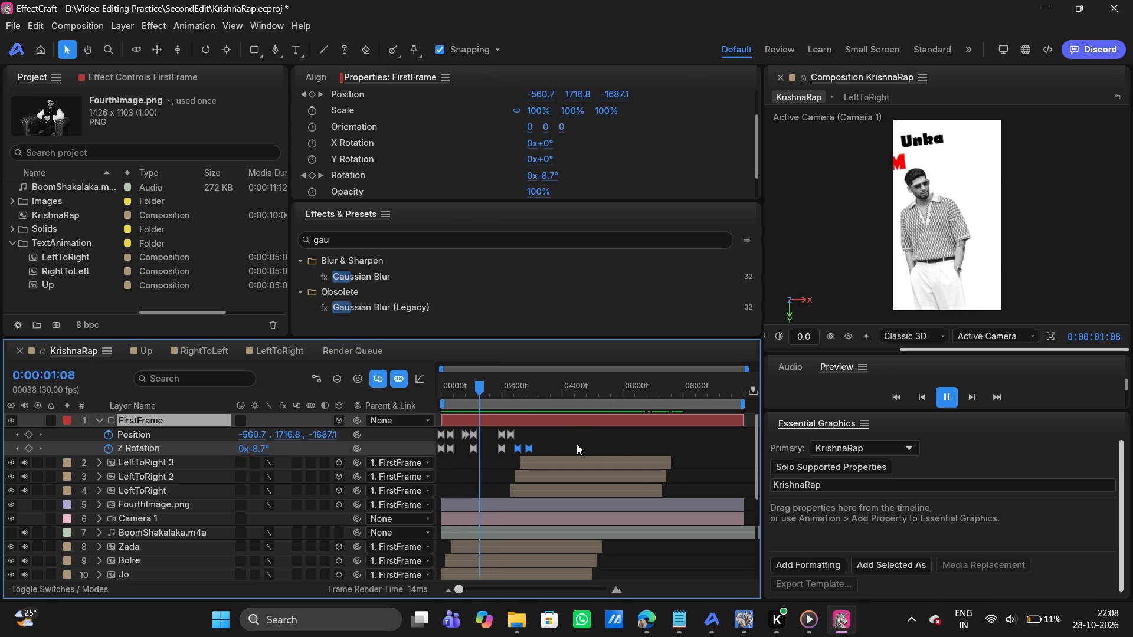
key(space)
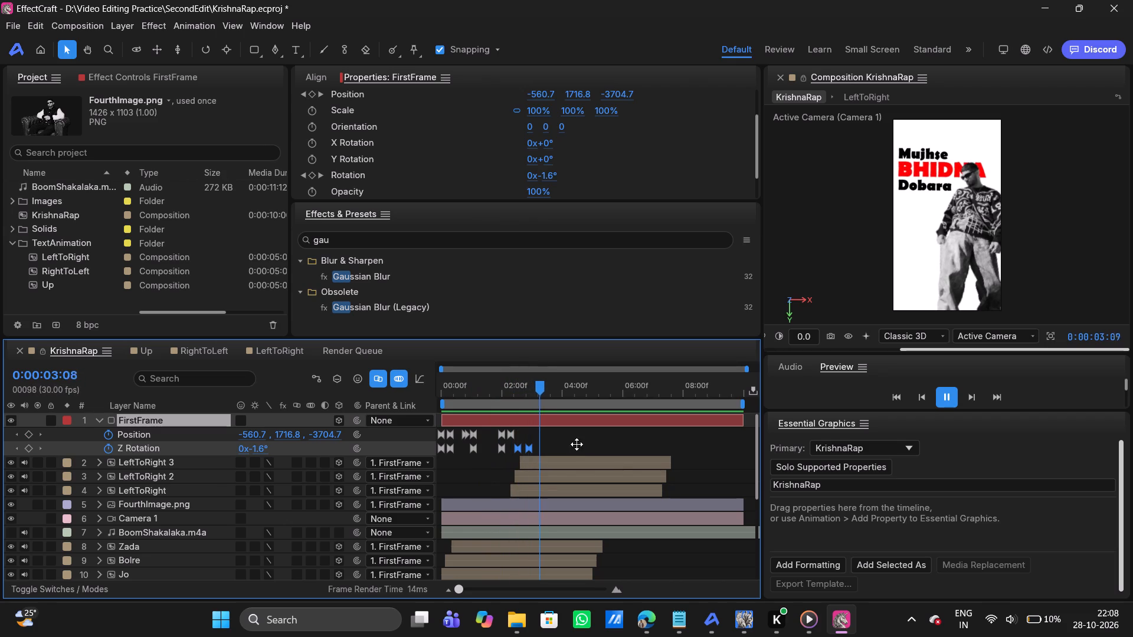
drag(543, 383, 378, 392)
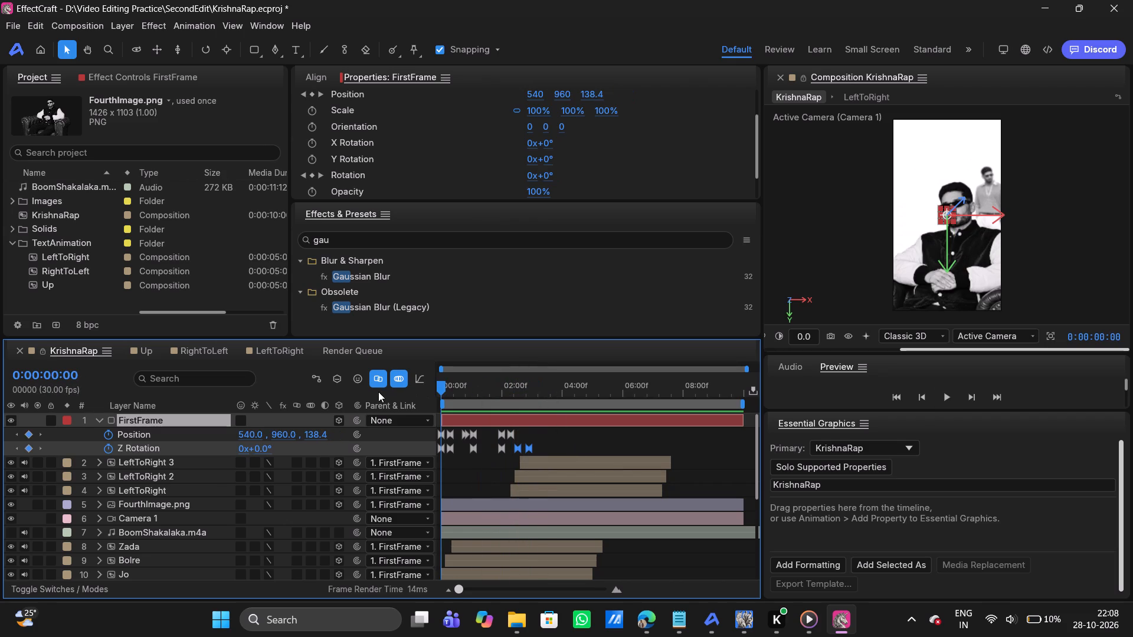
key(space)
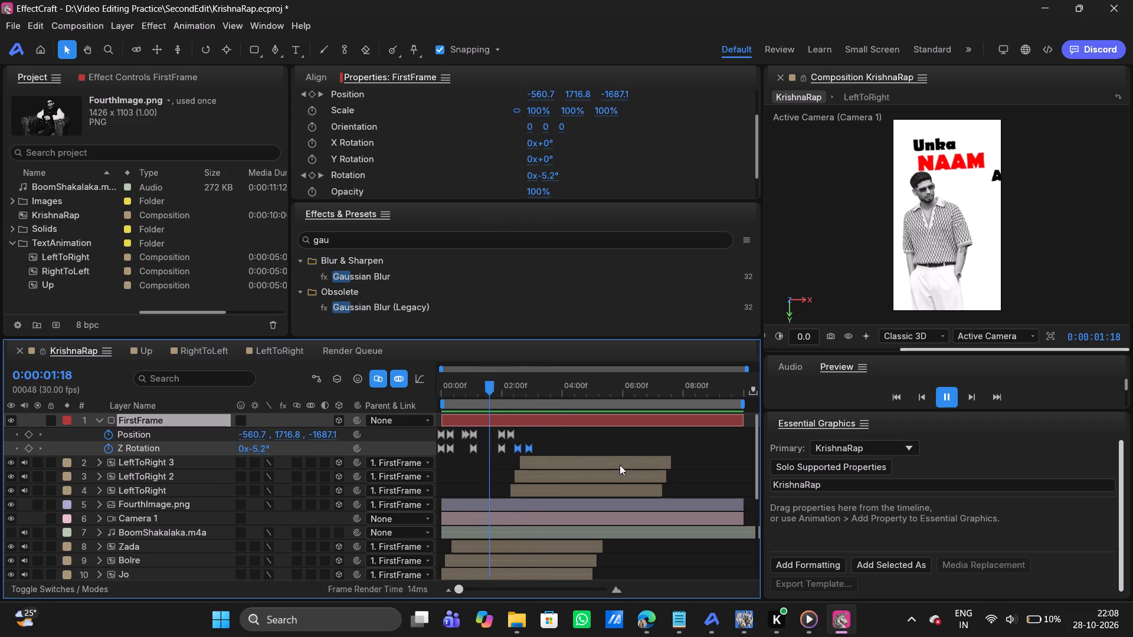
key(space)
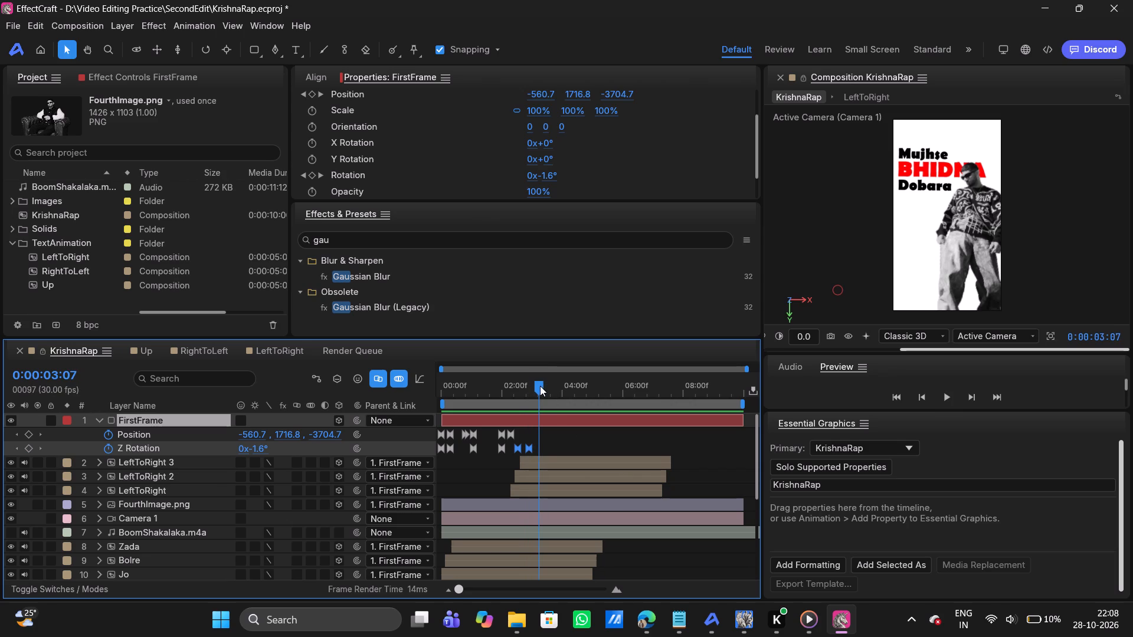
drag(540, 386, 389, 390)
key(space)
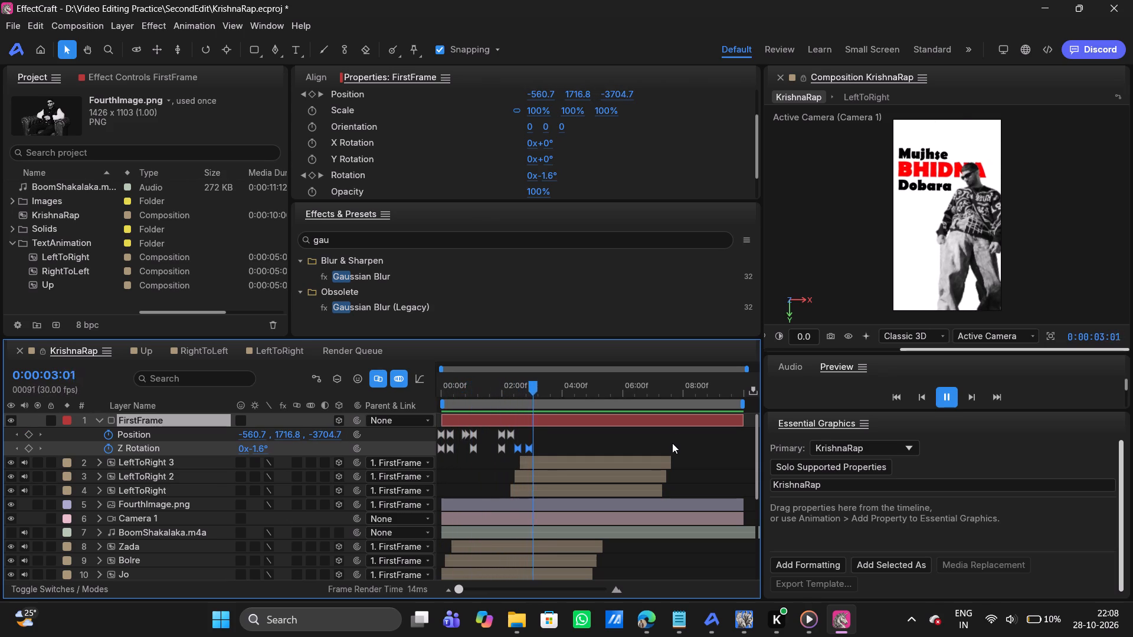
key(space)
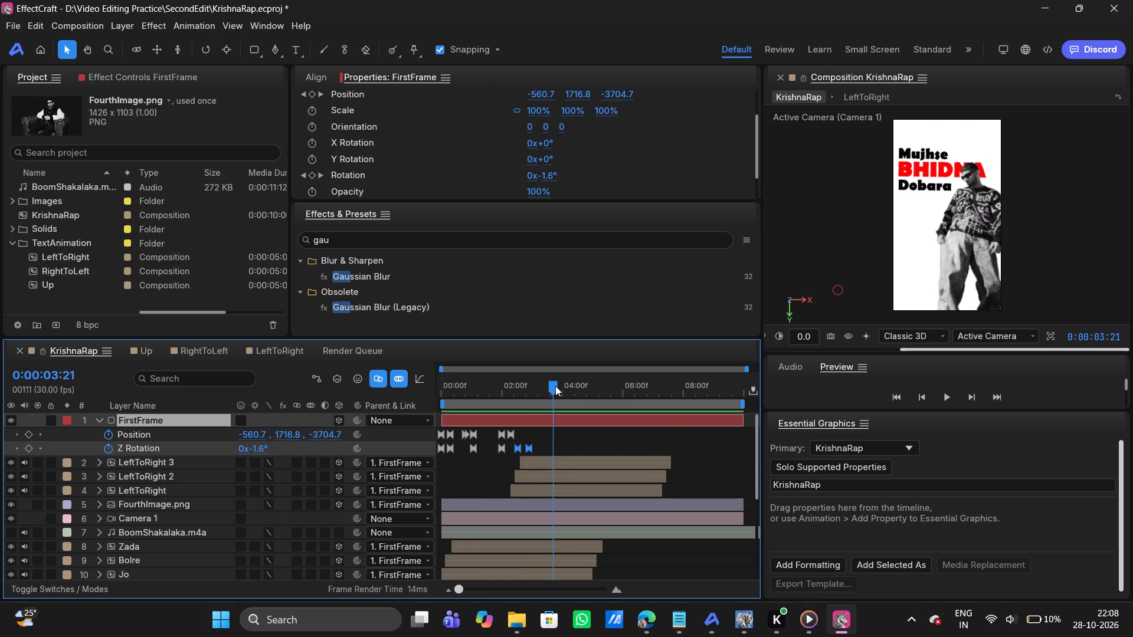
Replay KrishnaRap from the start and from about 0:00:02:01 to check the transition into "Mujhse BHIDNA Dobara".
drag(555, 386, 507, 390)
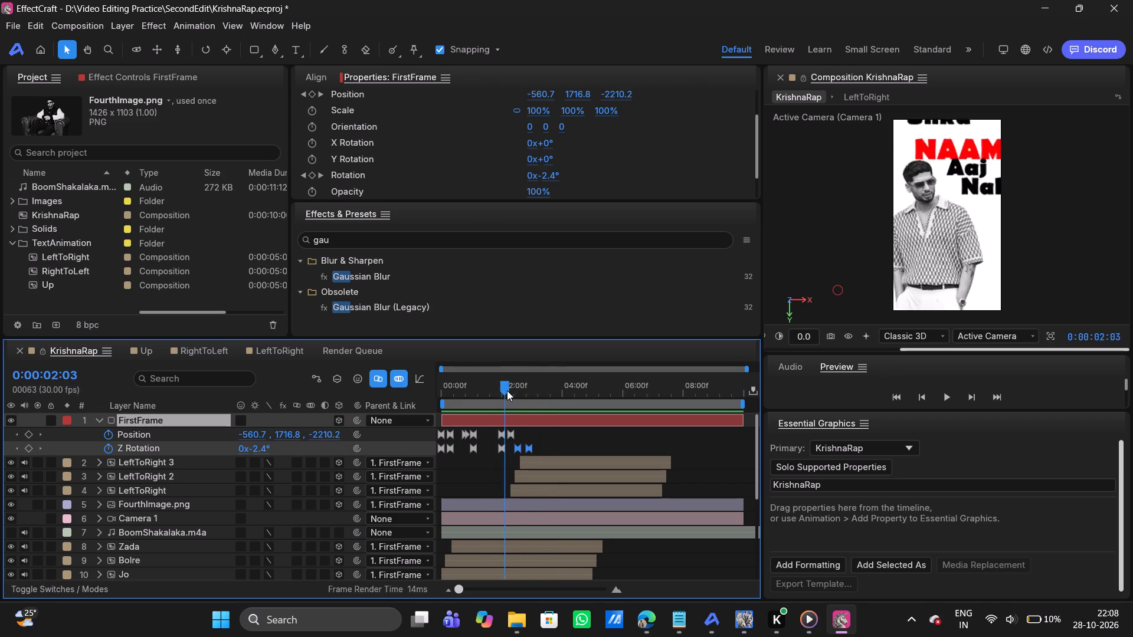
drag(507, 390, 518, 385)
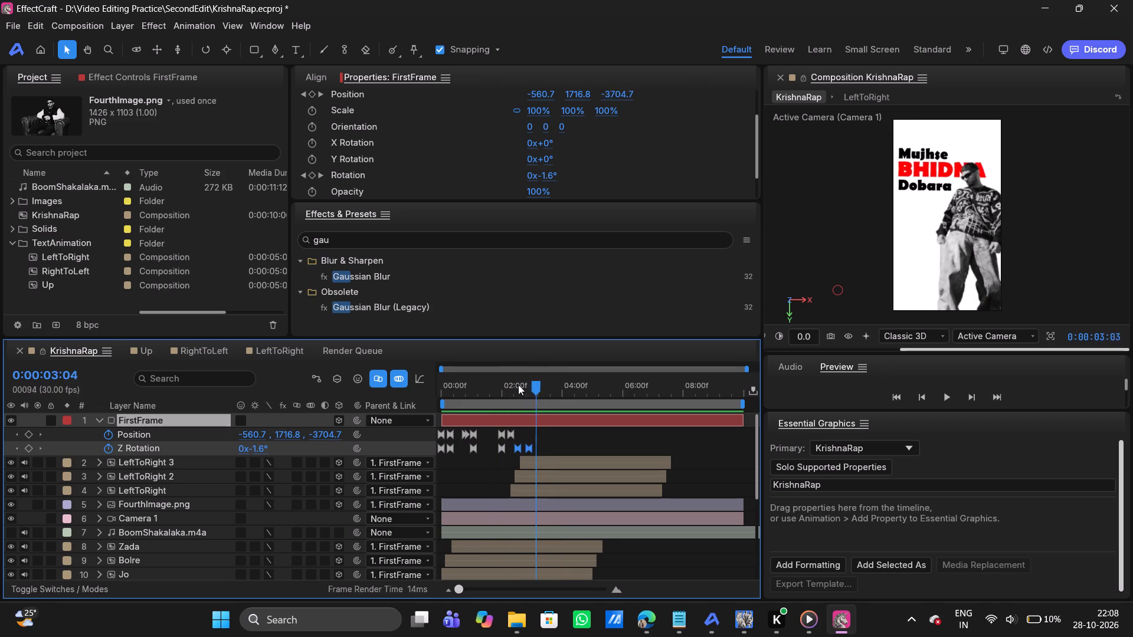
drag(518, 385, 390, 394)
key(space)
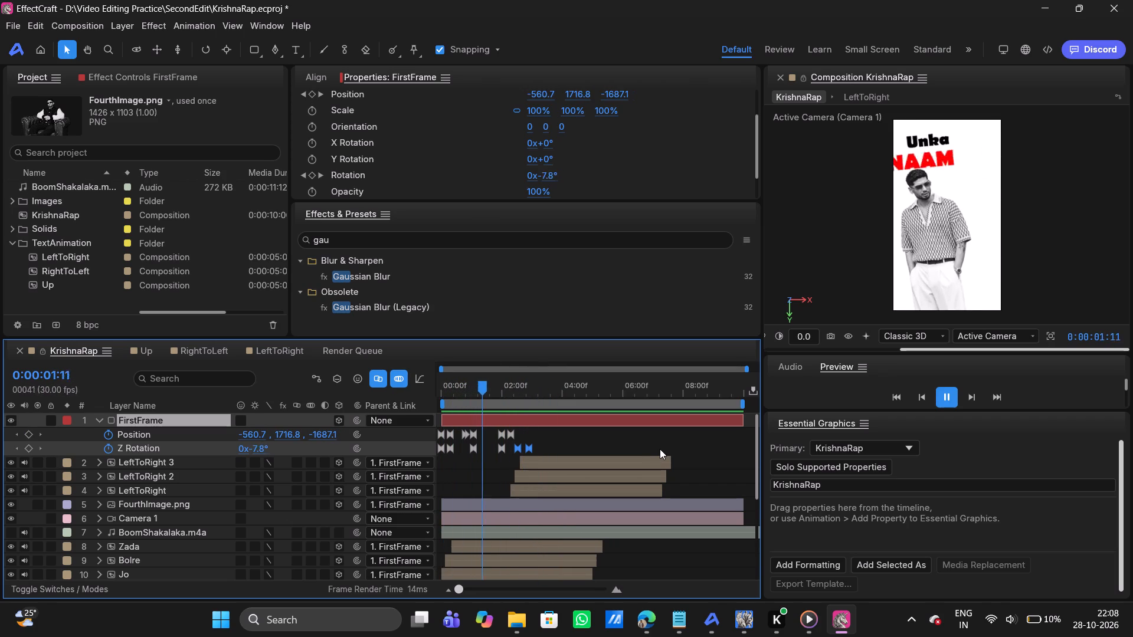
key(space)
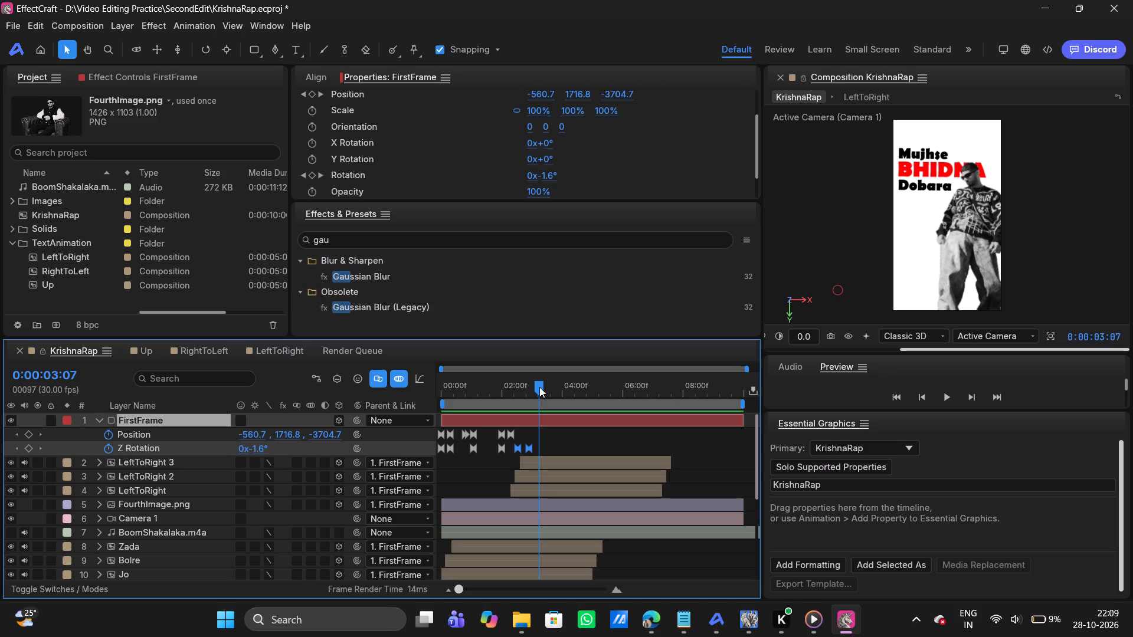
drag(539, 387, 502, 388)
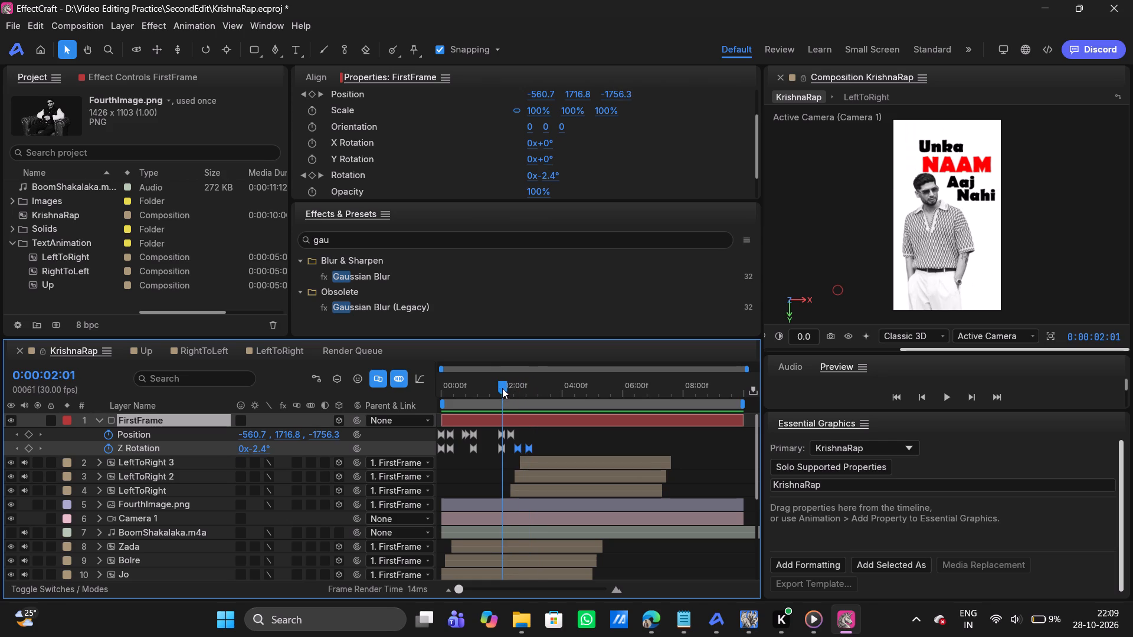
key(space)
key(space)
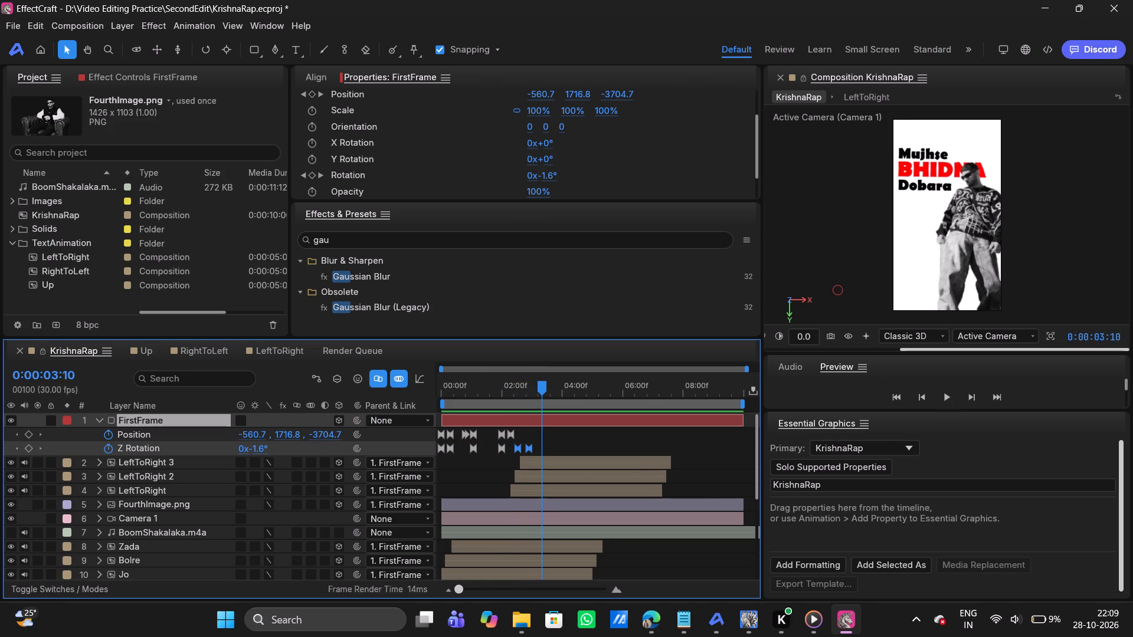
Check the lyric wording in the Notepad lyrics file, and return to the KrishnaRap composition.
click(683, 627)
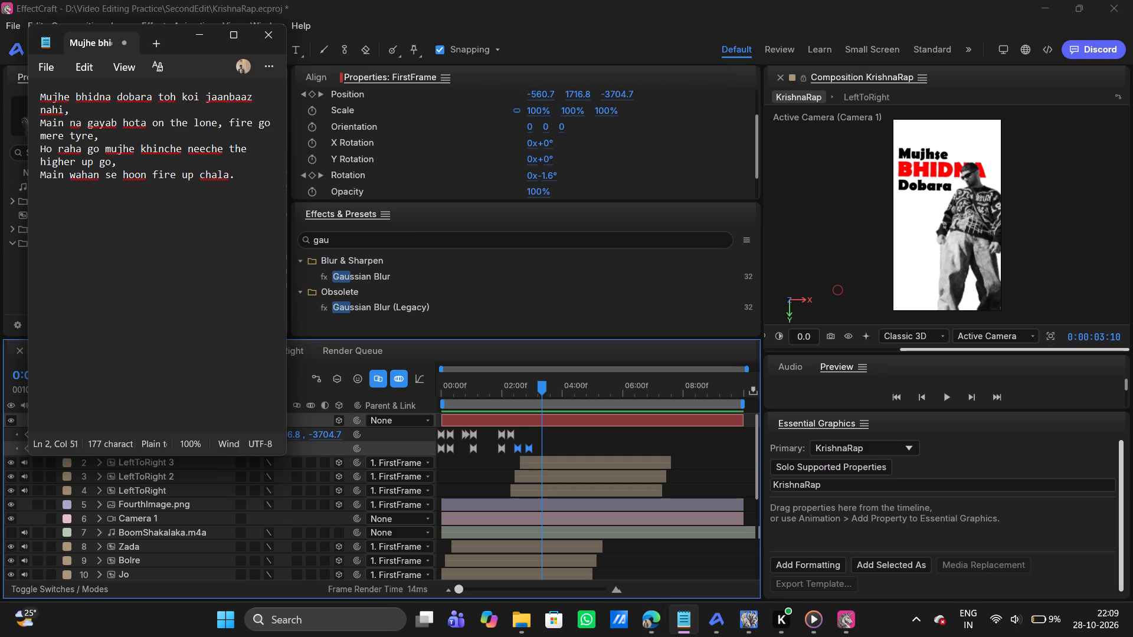
click(199, 35)
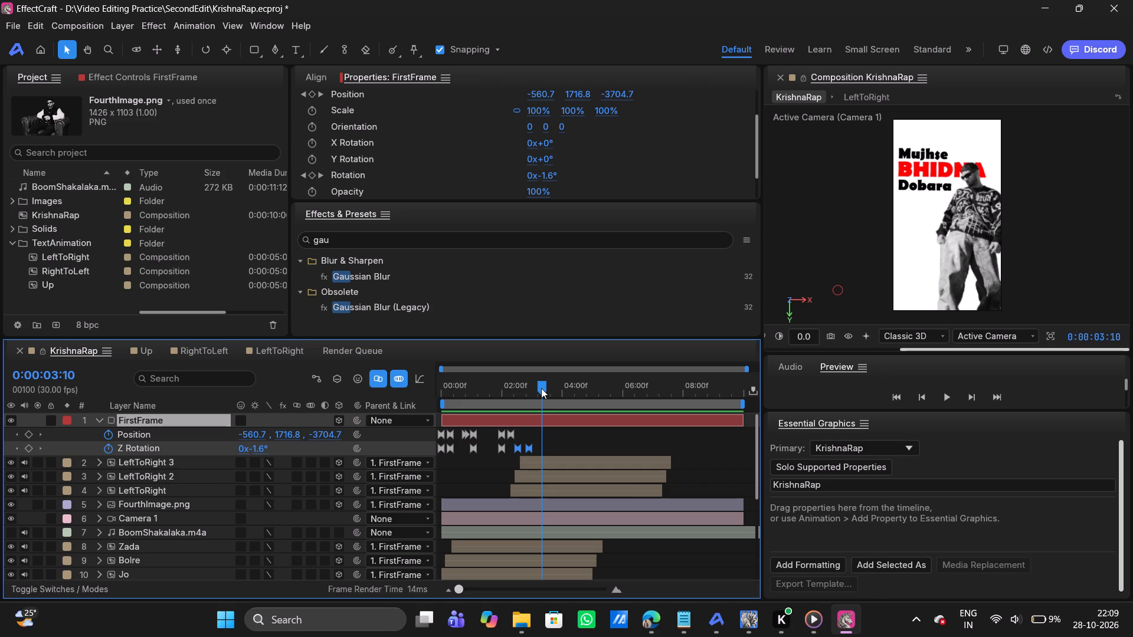
Replay KrishnaRap from 0:00:02:06 to check when the "Mujhse BHIDNA Dobara" text is fully in place.
drag(541, 388, 507, 393)
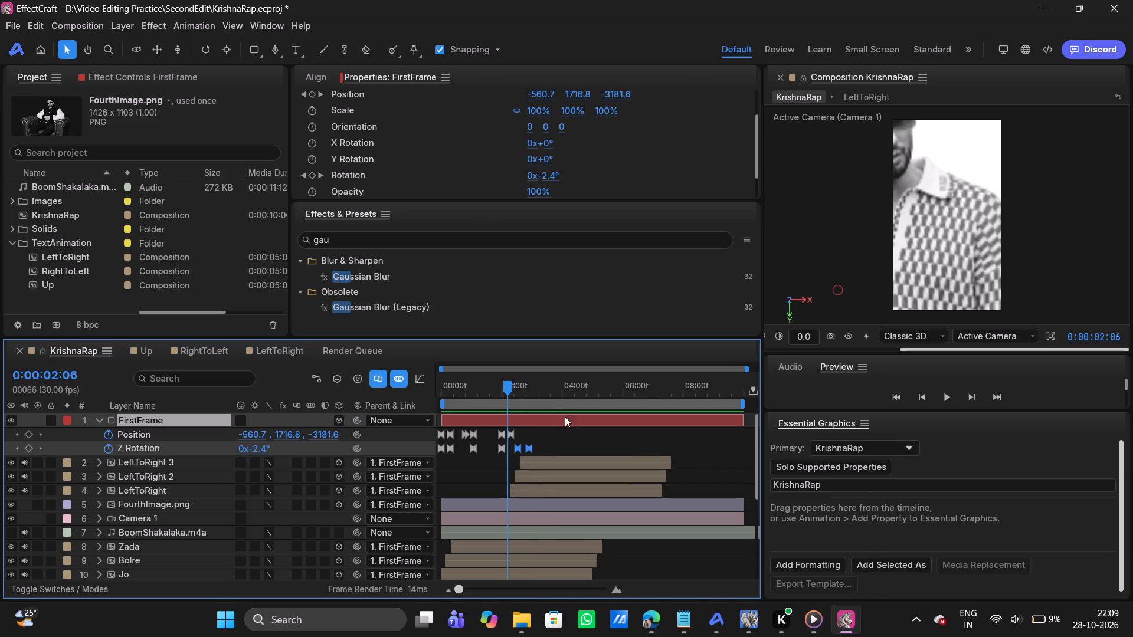
key(space)
key(space)
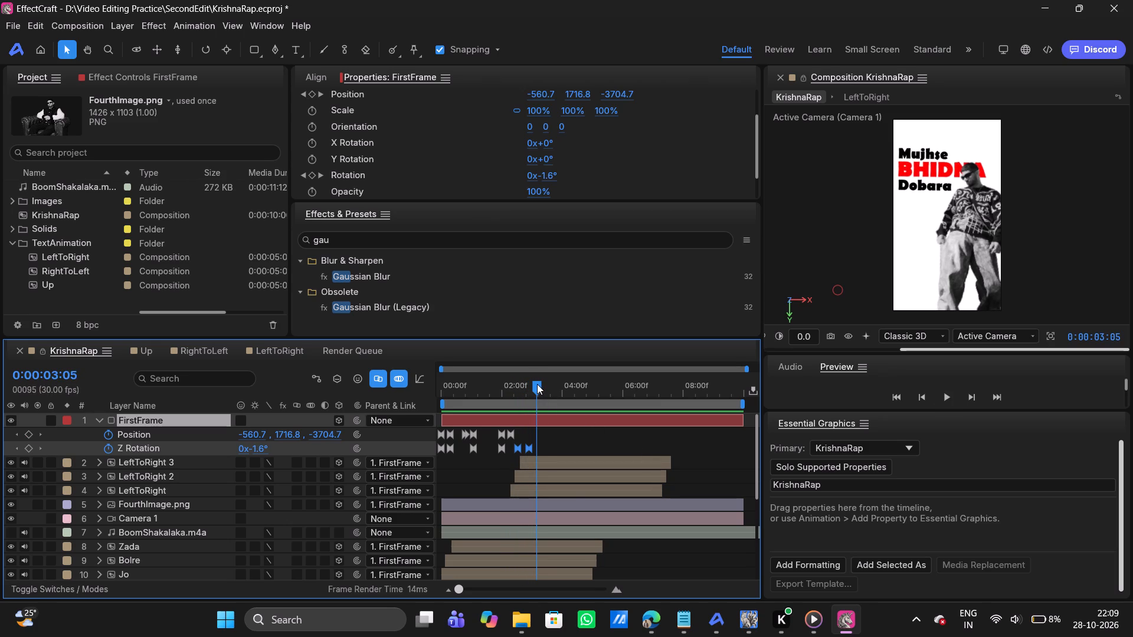
Add a composition marker to KrishnaRap at 0:00:03:05, where the "Mujhse BHIDNA Dobara" text is complete.
click(546, 465)
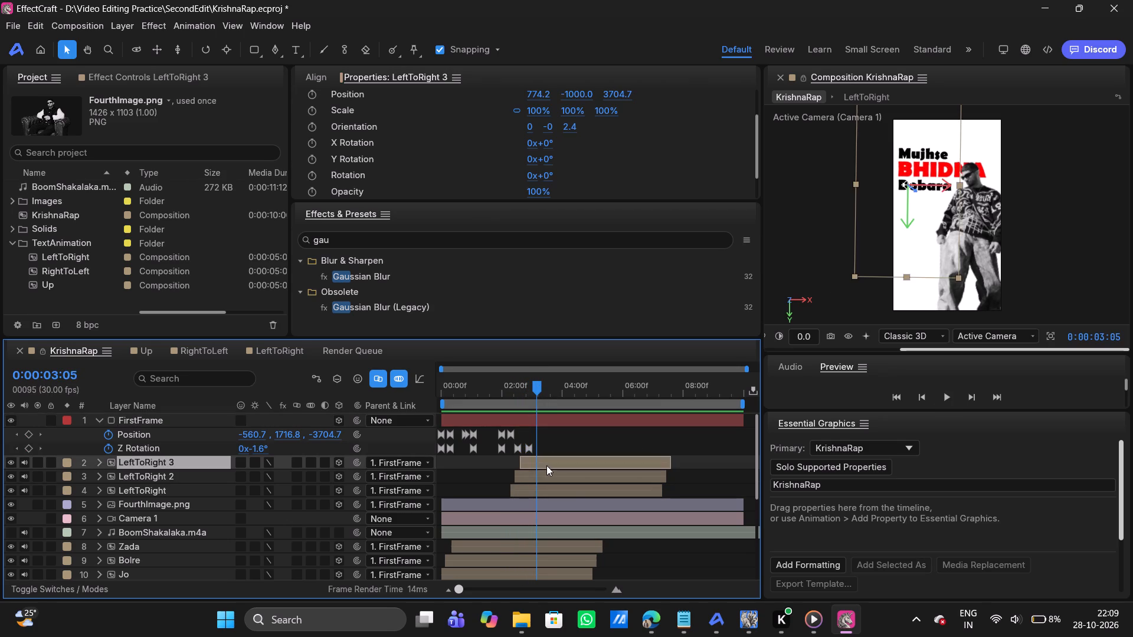
right_click(535, 385)
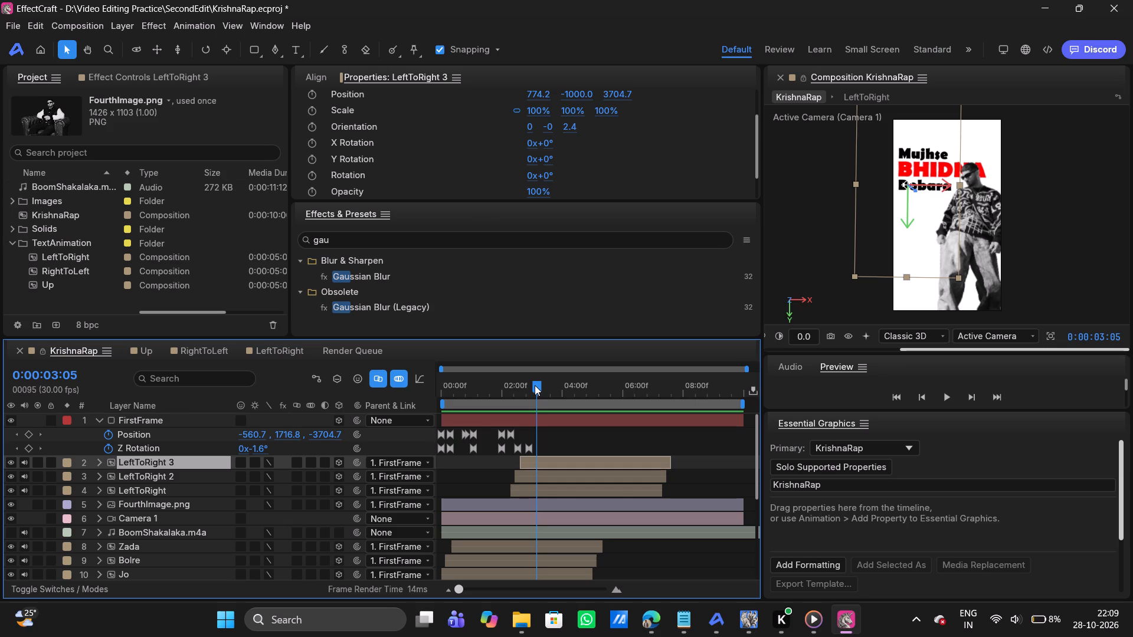
right_click(535, 385)
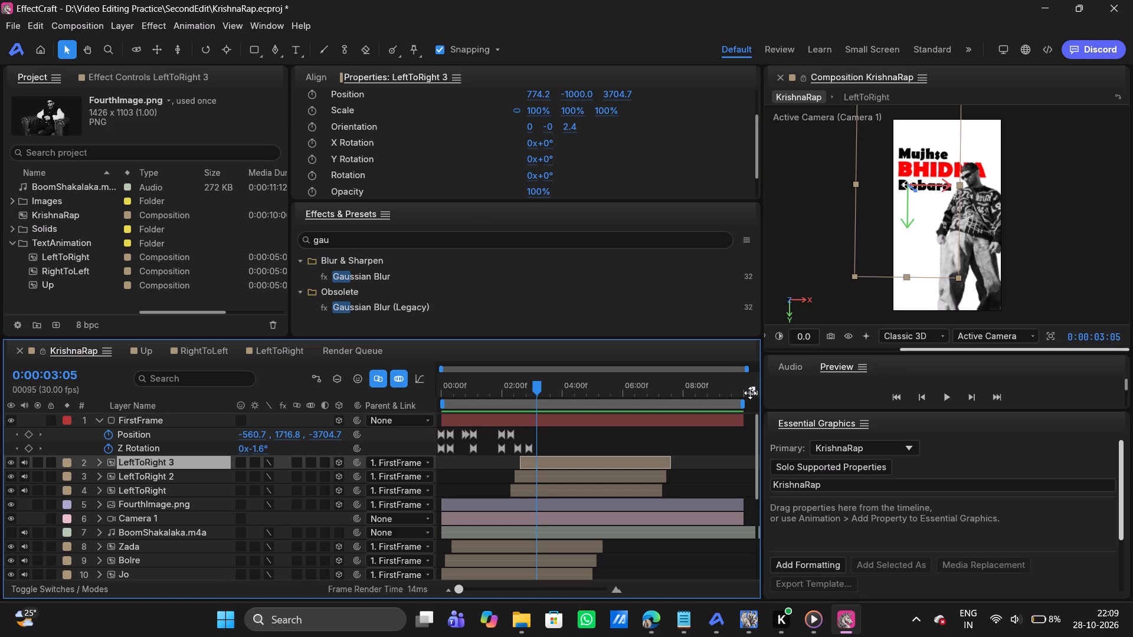
click(754, 392)
drag(754, 392, 741, 392)
drag(741, 392, 541, 405)
drag(541, 405, 558, 403)
drag(558, 403, 539, 404)
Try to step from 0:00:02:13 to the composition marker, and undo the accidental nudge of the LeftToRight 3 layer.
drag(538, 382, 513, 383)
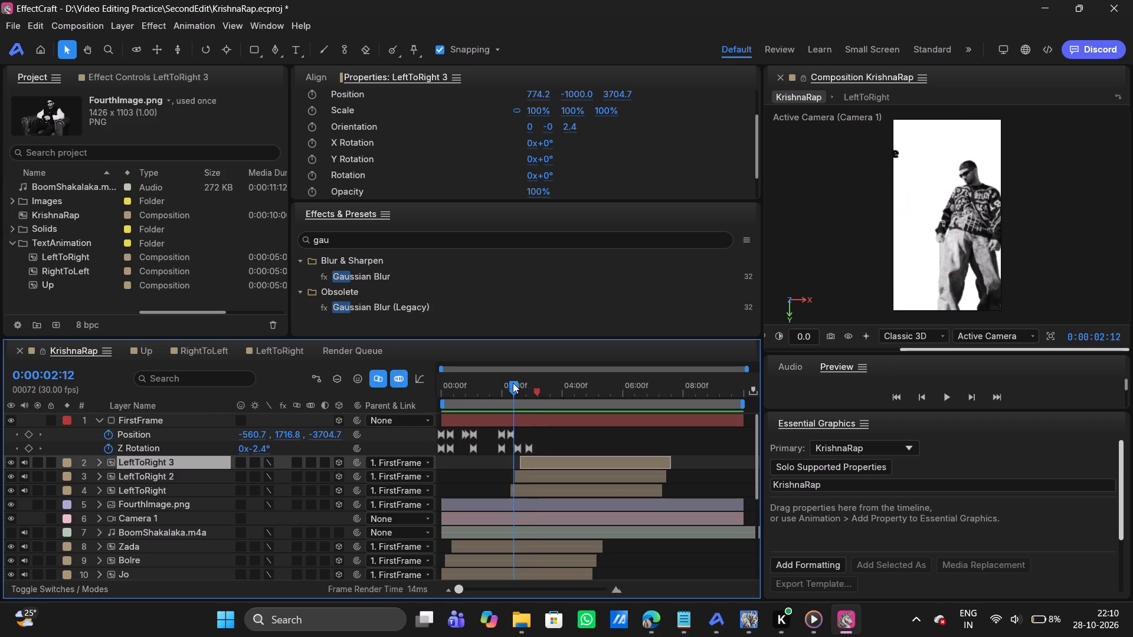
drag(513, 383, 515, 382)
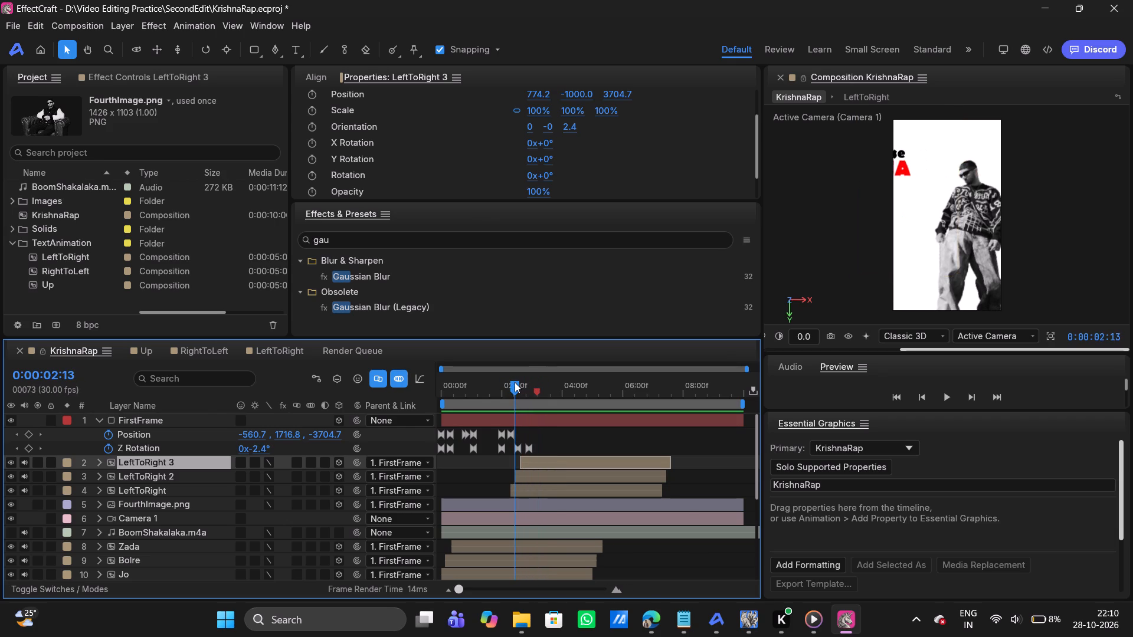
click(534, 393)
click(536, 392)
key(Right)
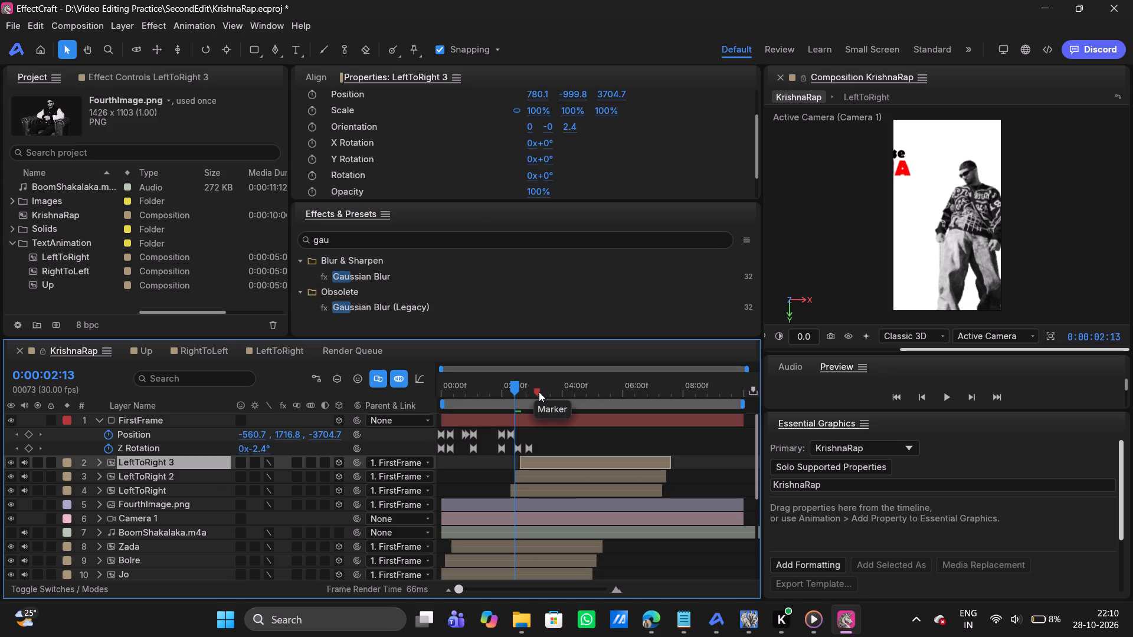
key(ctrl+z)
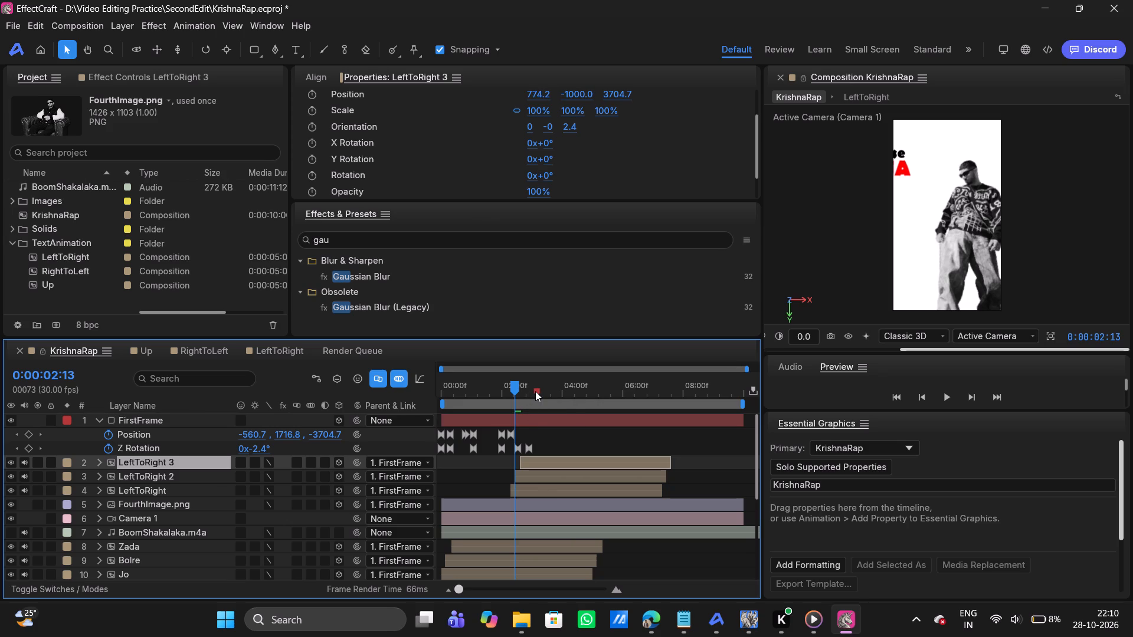
Review the settings of the new composition marker and close them without changing anything.
click(535, 391)
double_click(535, 391)
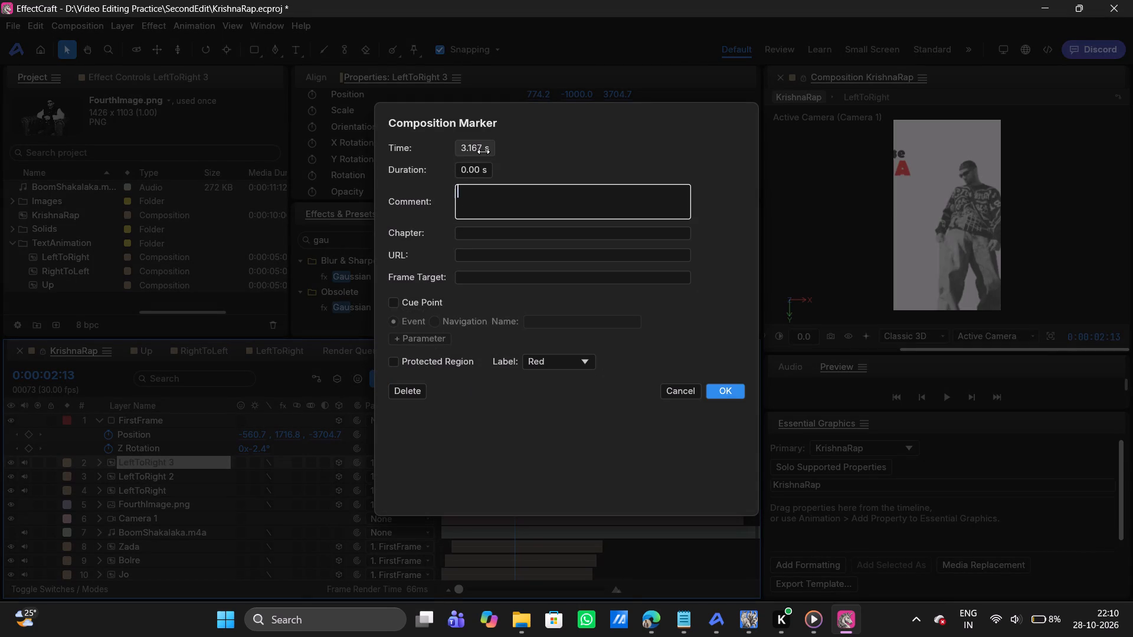
click(671, 389)
double_click(538, 391)
click(728, 395)
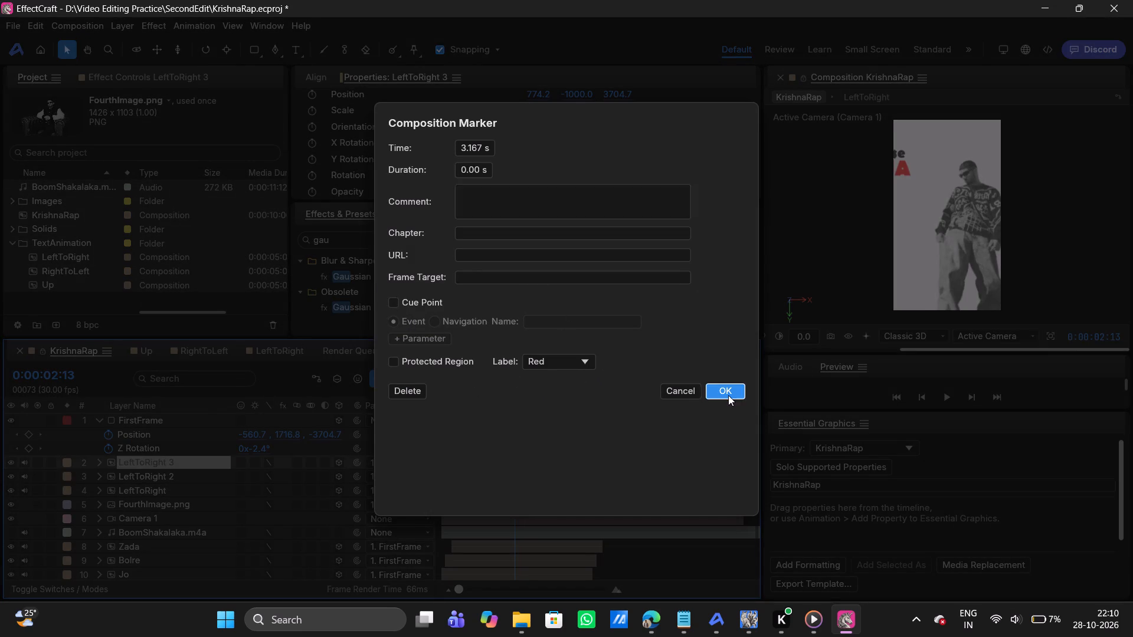
Scrub KrishnaRap around the marker up to 0:00:03:06 and back to 0:00:02:00 to examine the text transition.
drag(513, 388, 535, 393)
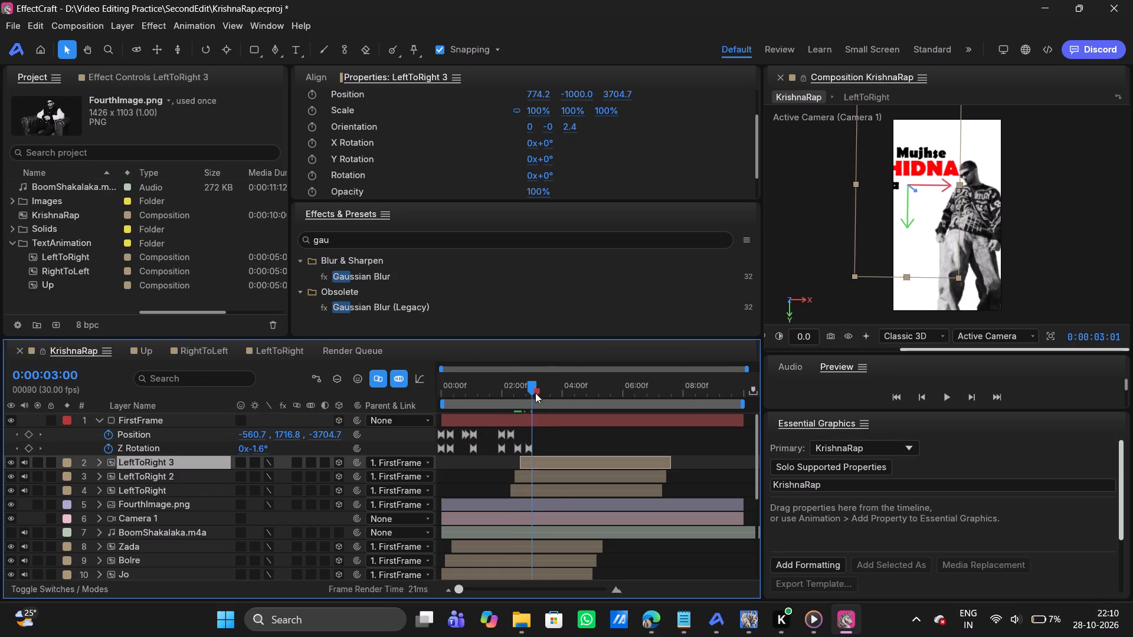
drag(535, 393, 536, 405)
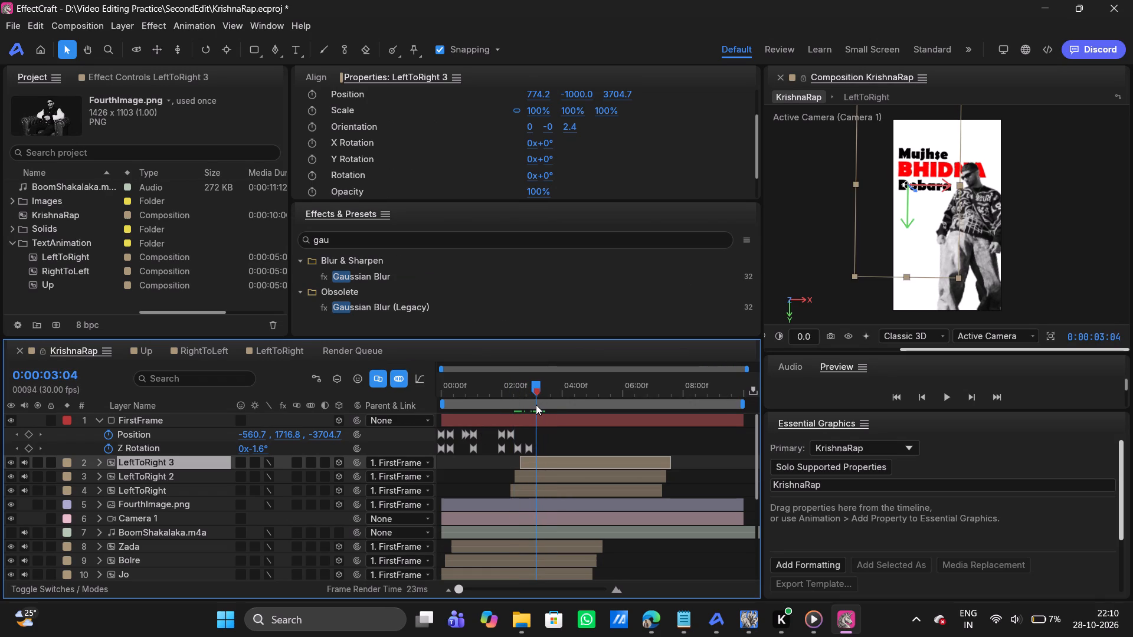
drag(536, 405, 537, 402)
drag(537, 402, 538, 402)
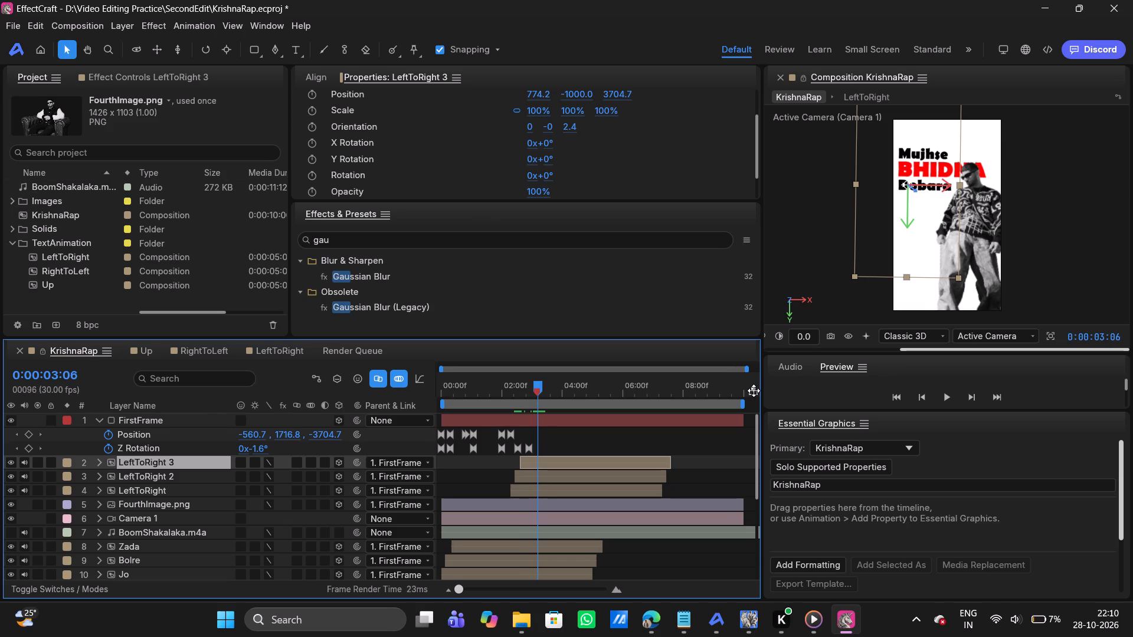
click(754, 390)
drag(542, 385, 502, 386)
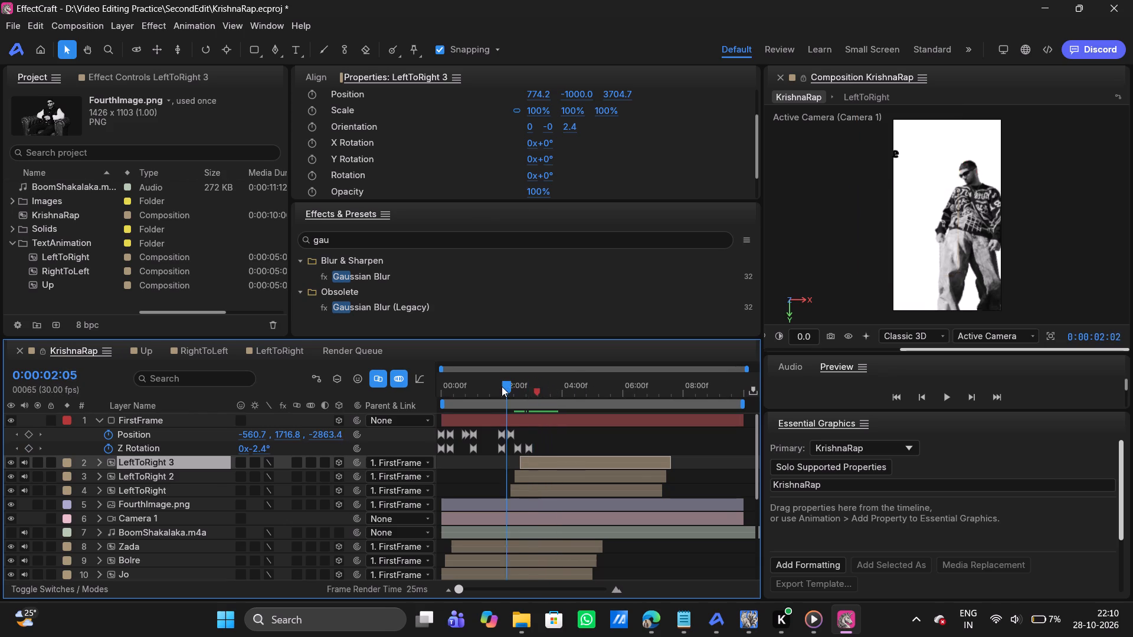
click(536, 389)
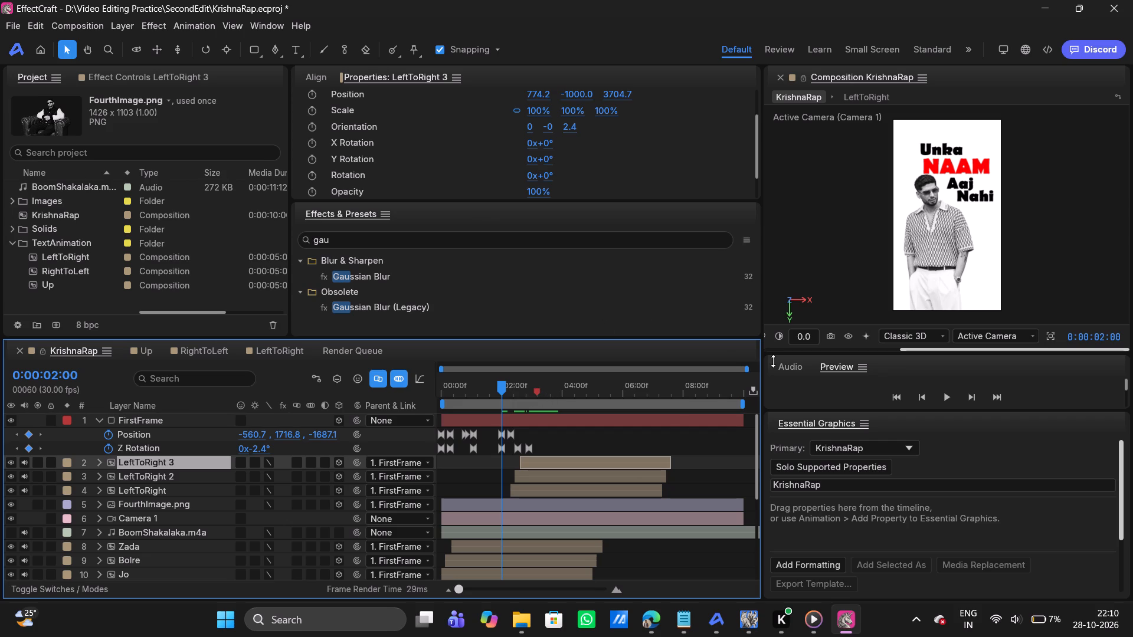
click(962, 430)
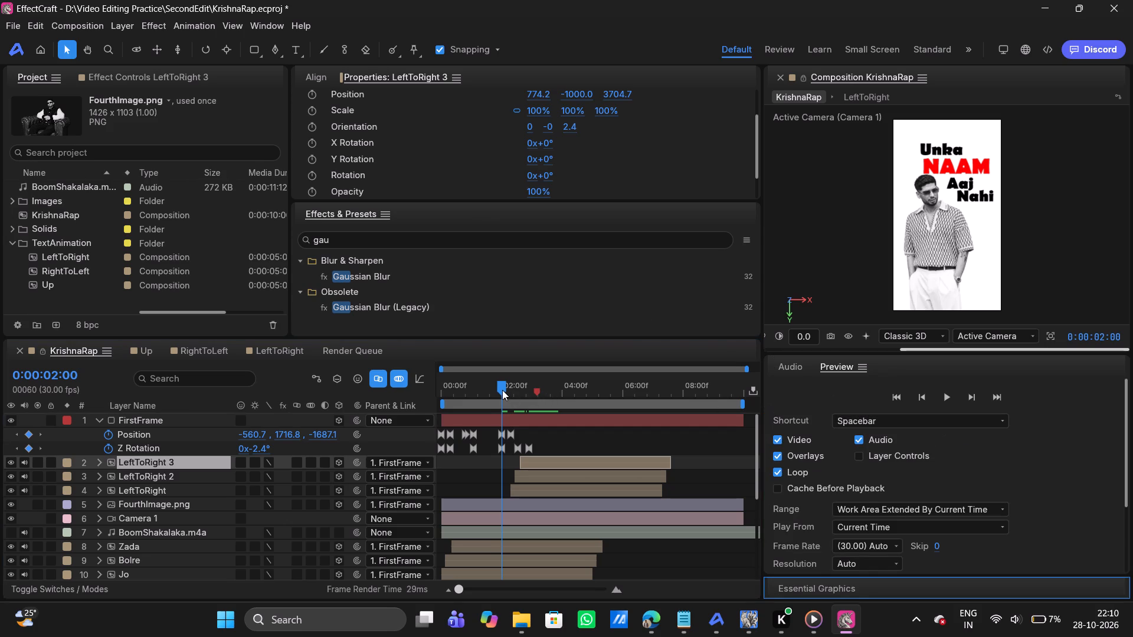
Step KrishnaRap forward from 0:00:02:00 to 0:00:03:09, first by single frames and past the marker in larger jumps.
click(502, 390)
key(ctrl+Right)
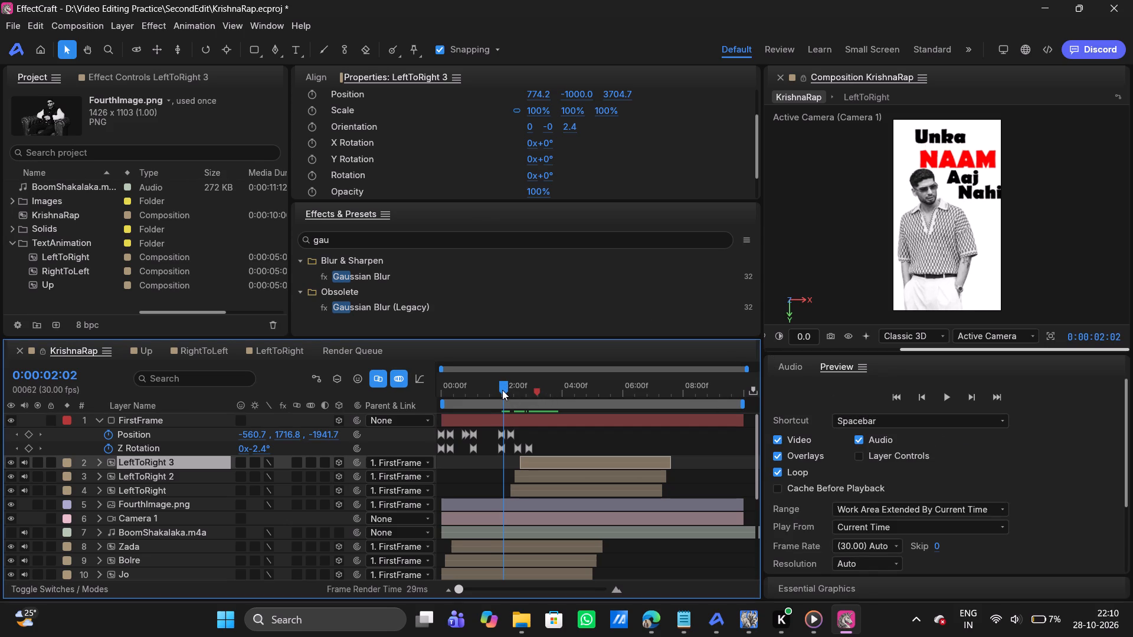
key(ctrl+Right)
key(ctrl+Right)
key(ctrl+Right)
key(ctrl+Right)
key(ctrl+Right)
key(ctrl+Right)
key(ctrl+Right)
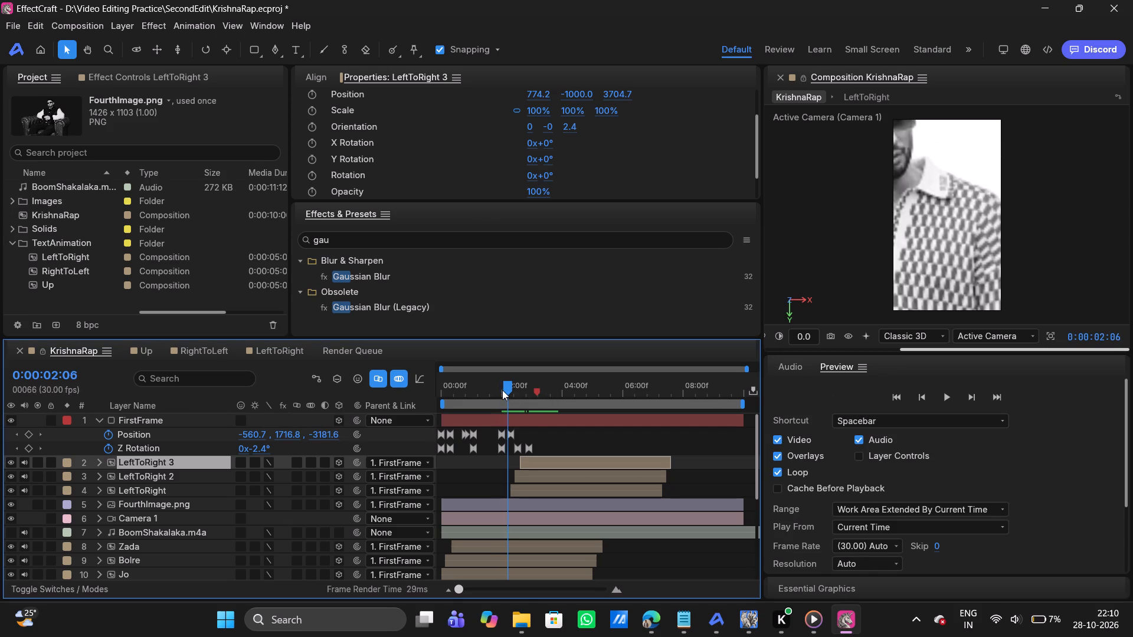
key(ctrl+shift+Right)
key(ctrl+shift+Right)
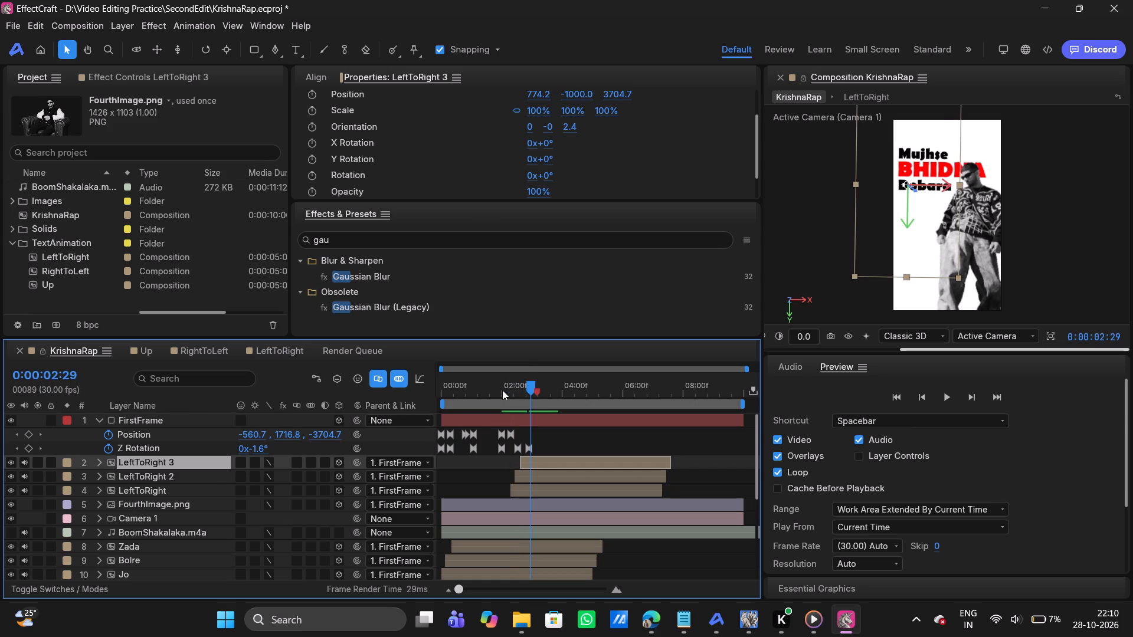
key(ctrl+shift+Right)
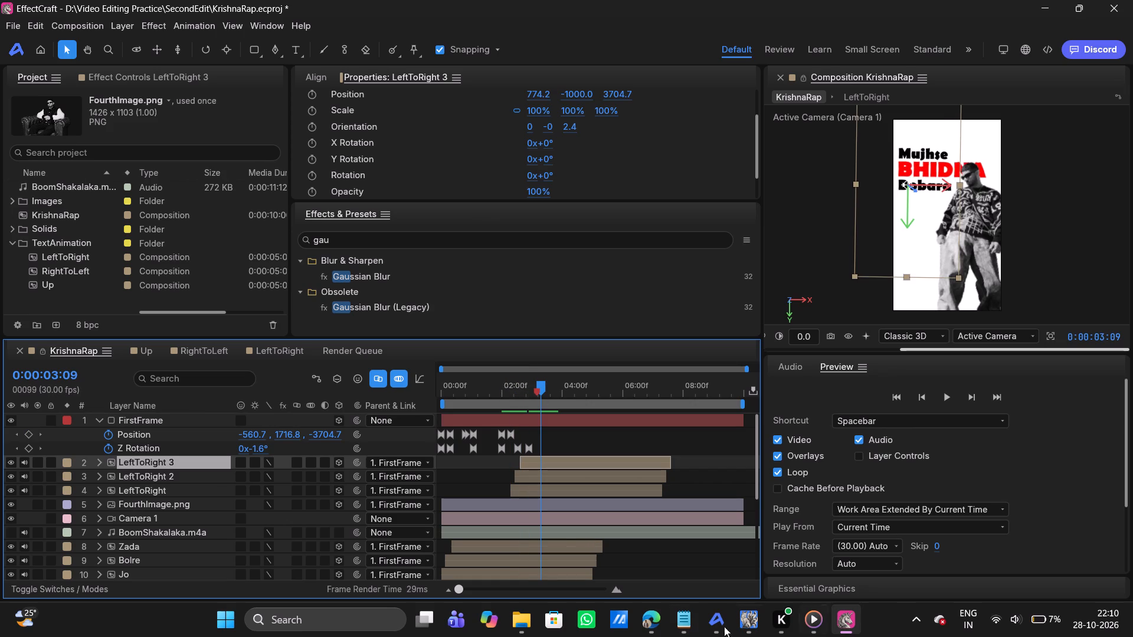
Switch to Microsoft Edge and search the web for "how can i get to the marker directly in adobe after effect".
click(660, 629)
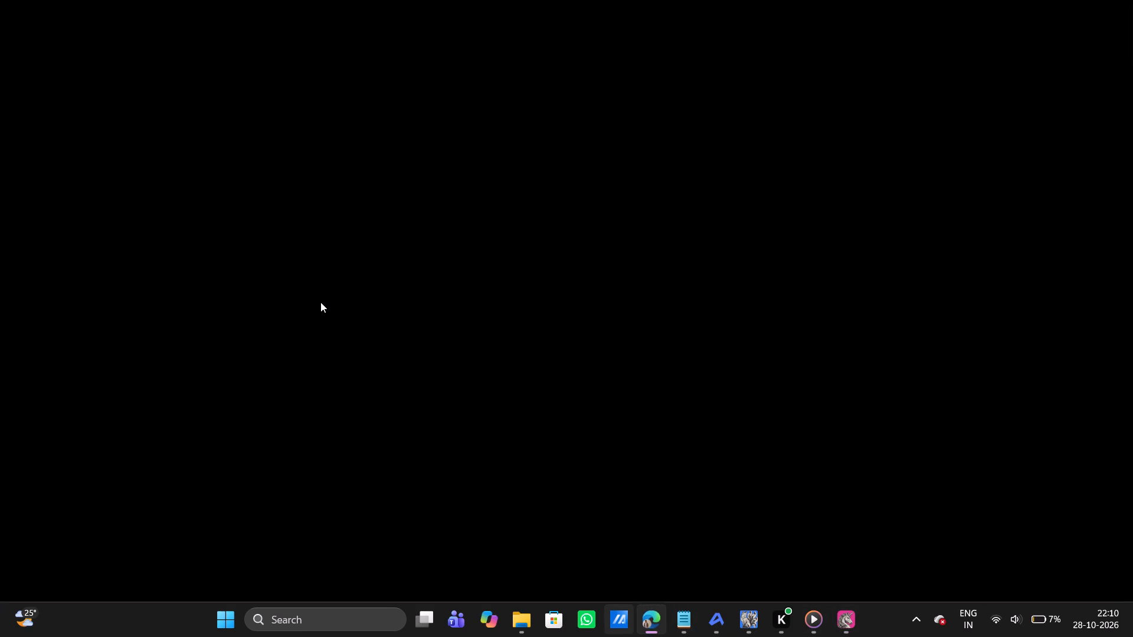
key(f)
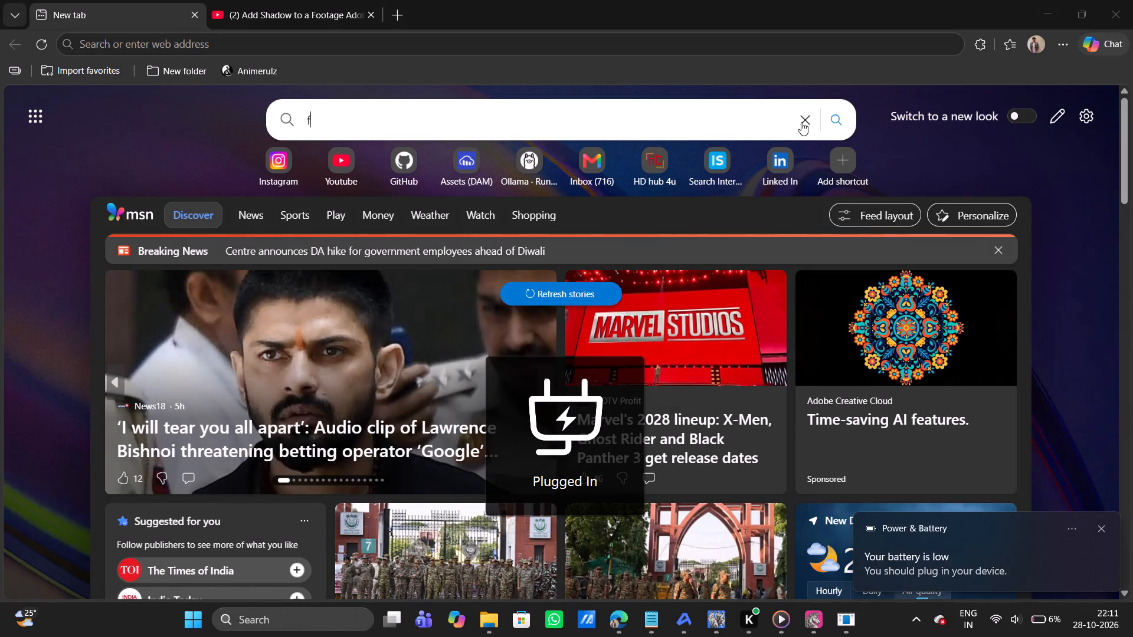
click(801, 122)
click(230, 139)
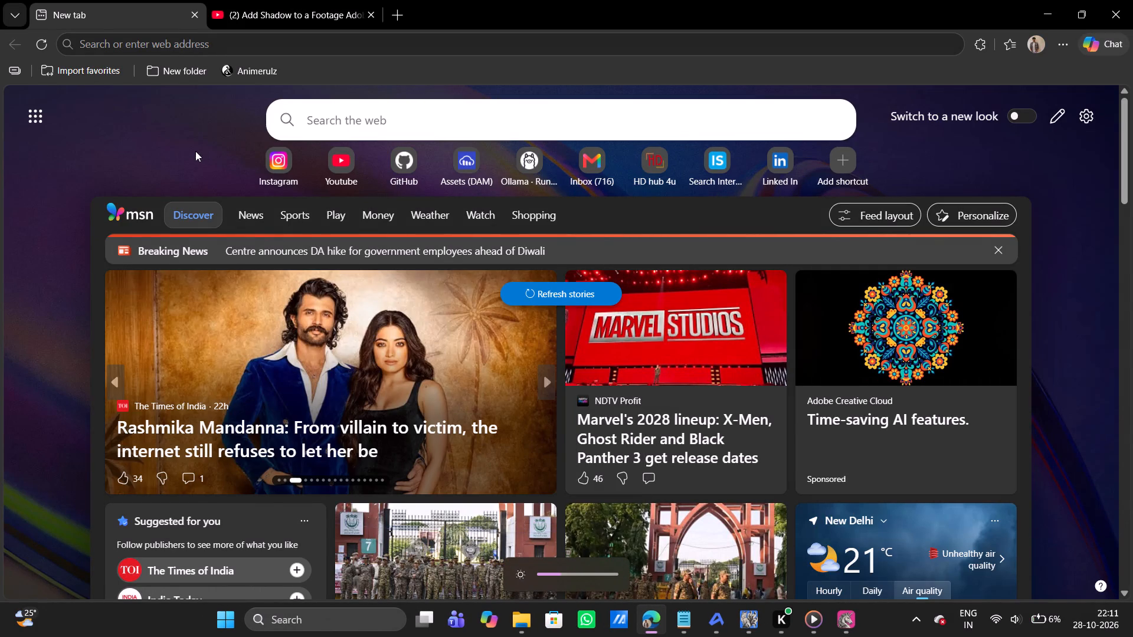
click(194, 152)
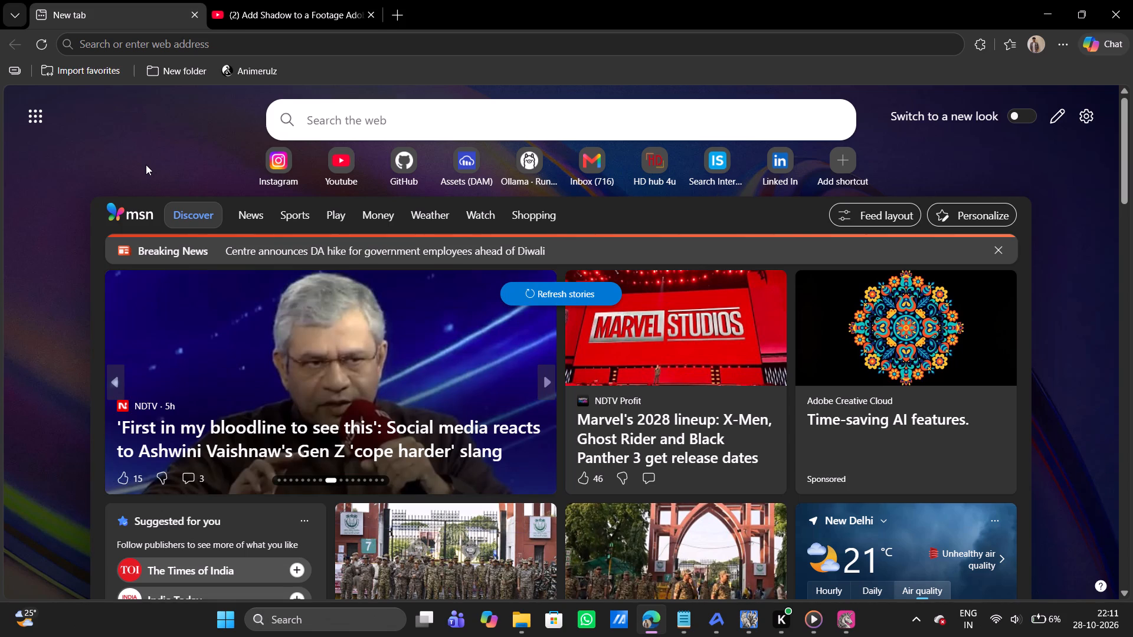
click(228, 45)
text(how can)
key(space)
text(i get to the marker)
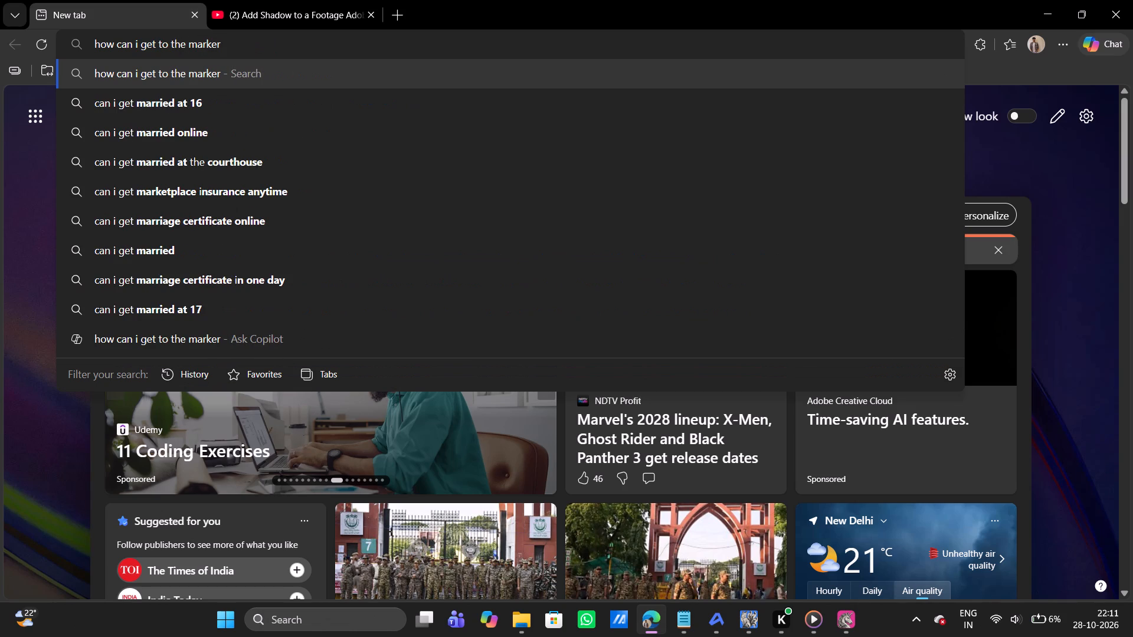
key(space)
text(direc)
text(tly in)
key(space)
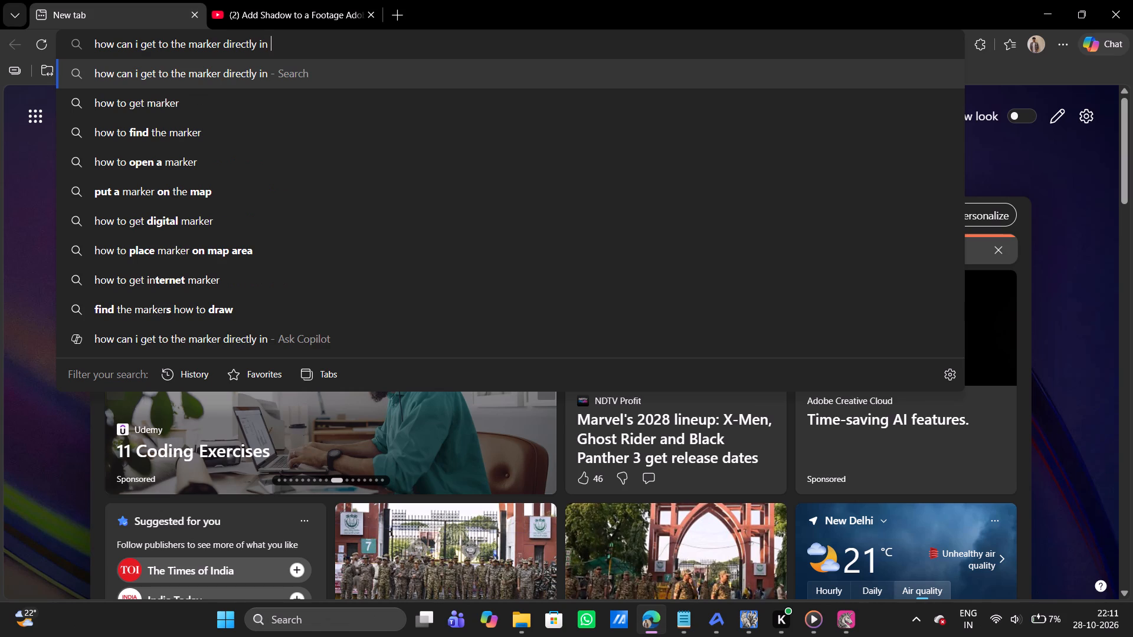
text(adobe after e)
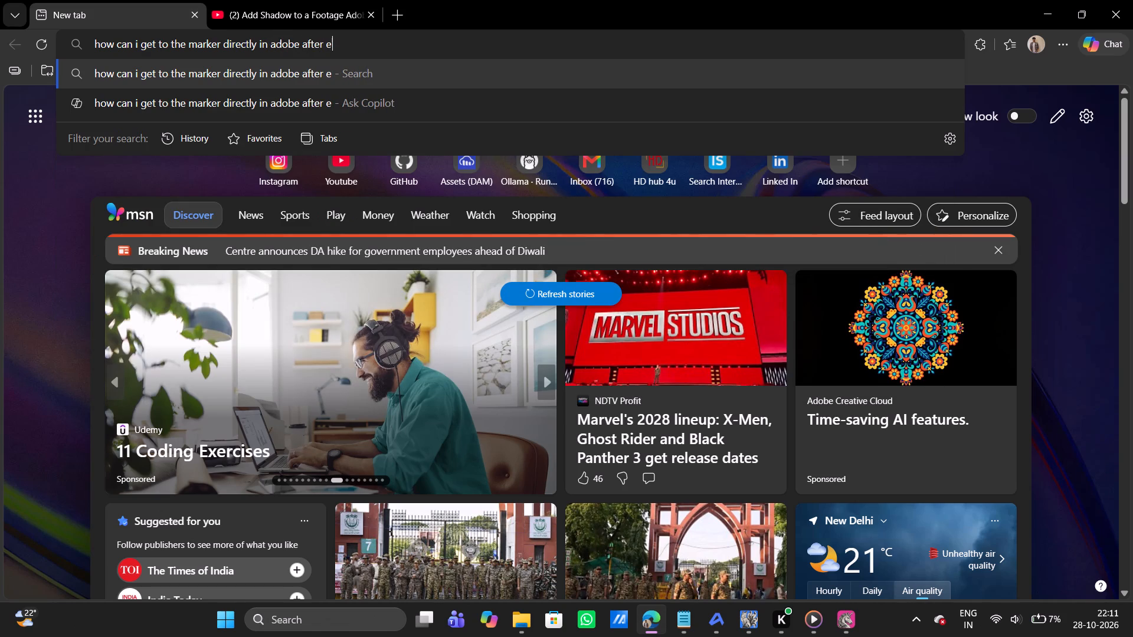
text(ffect)
key(Return)
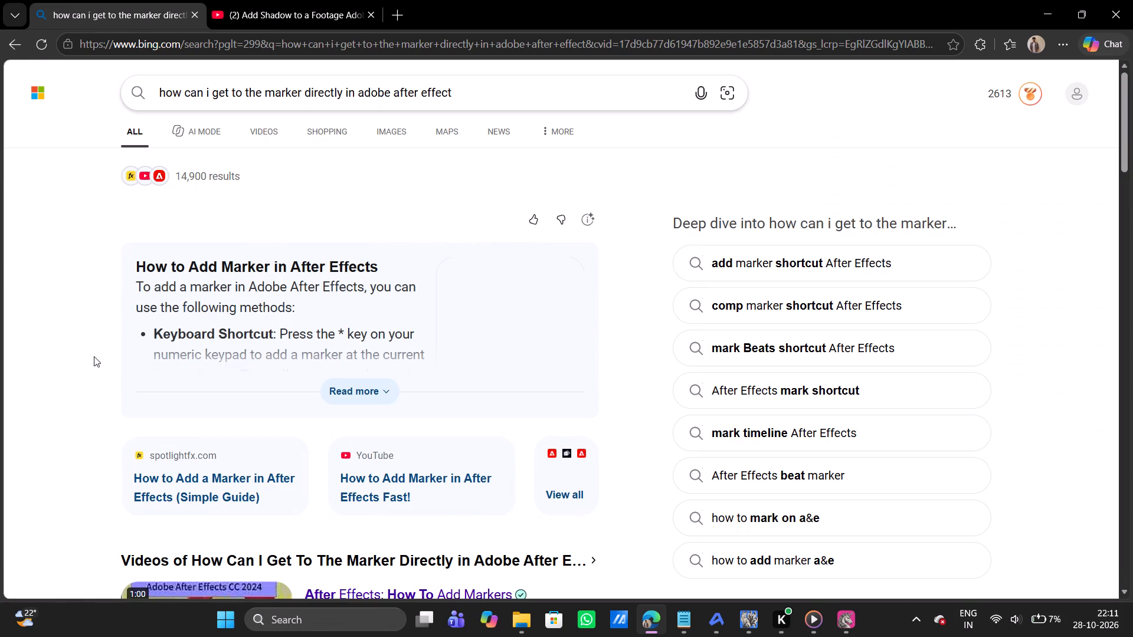
Expand the search answer on After Effects markers, read its methods, and return to EffectCraft.
click(358, 389)
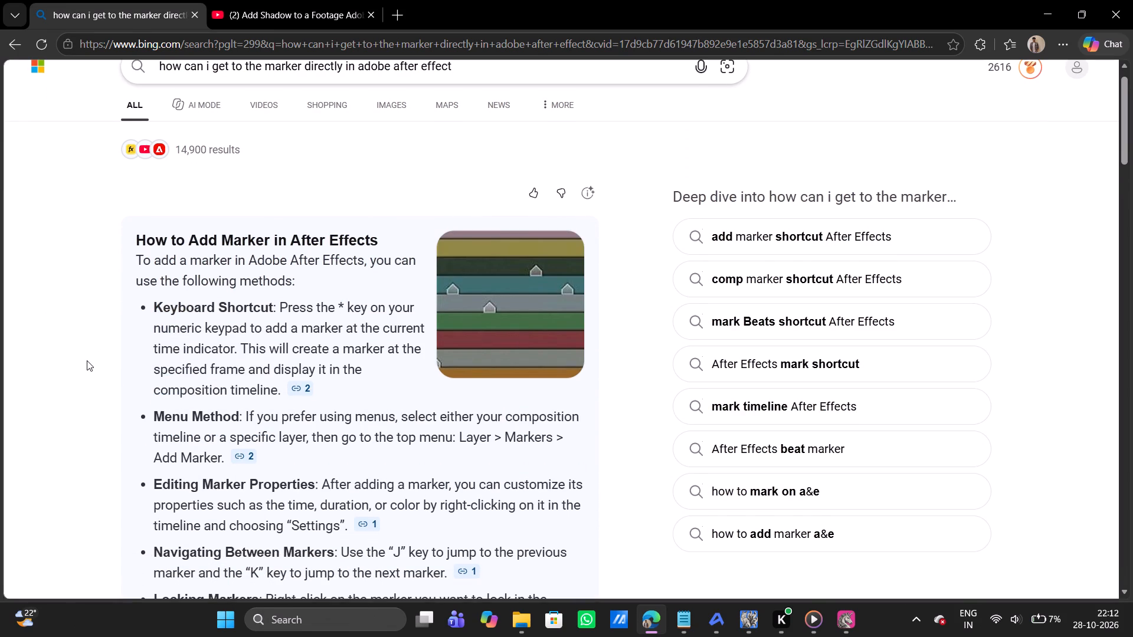
scroll(116, 353, down, 1)
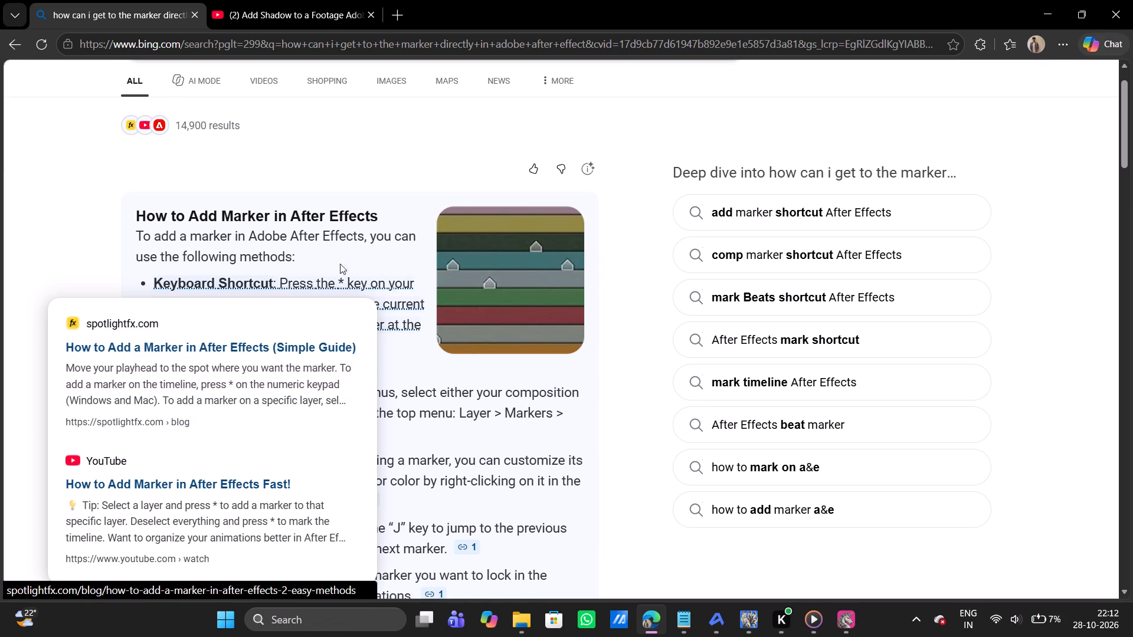
click(1042, 5)
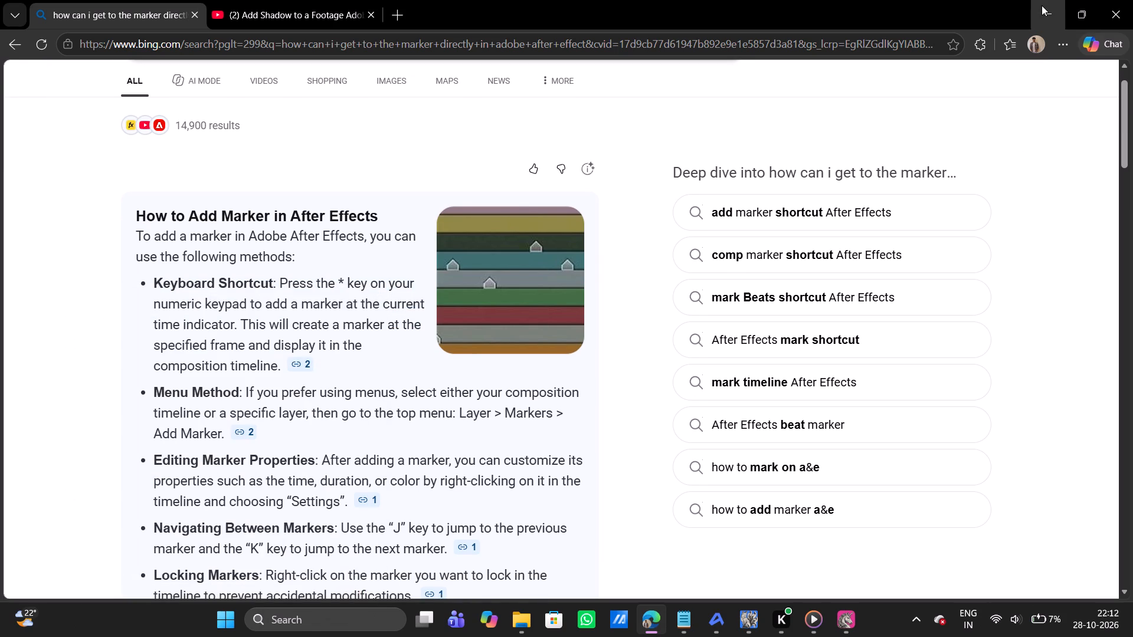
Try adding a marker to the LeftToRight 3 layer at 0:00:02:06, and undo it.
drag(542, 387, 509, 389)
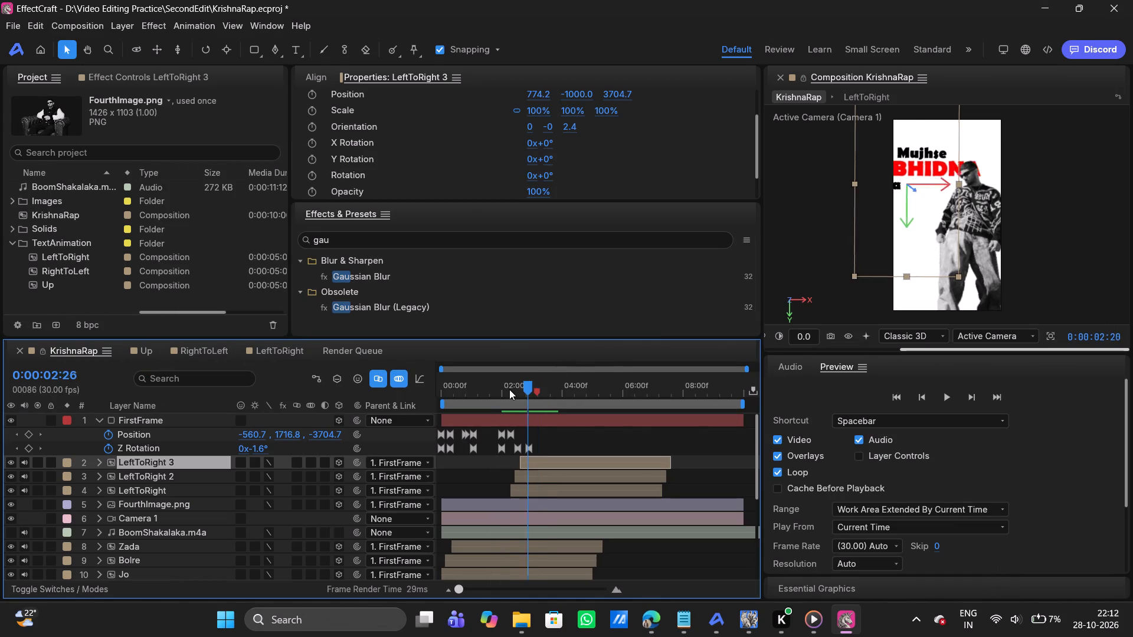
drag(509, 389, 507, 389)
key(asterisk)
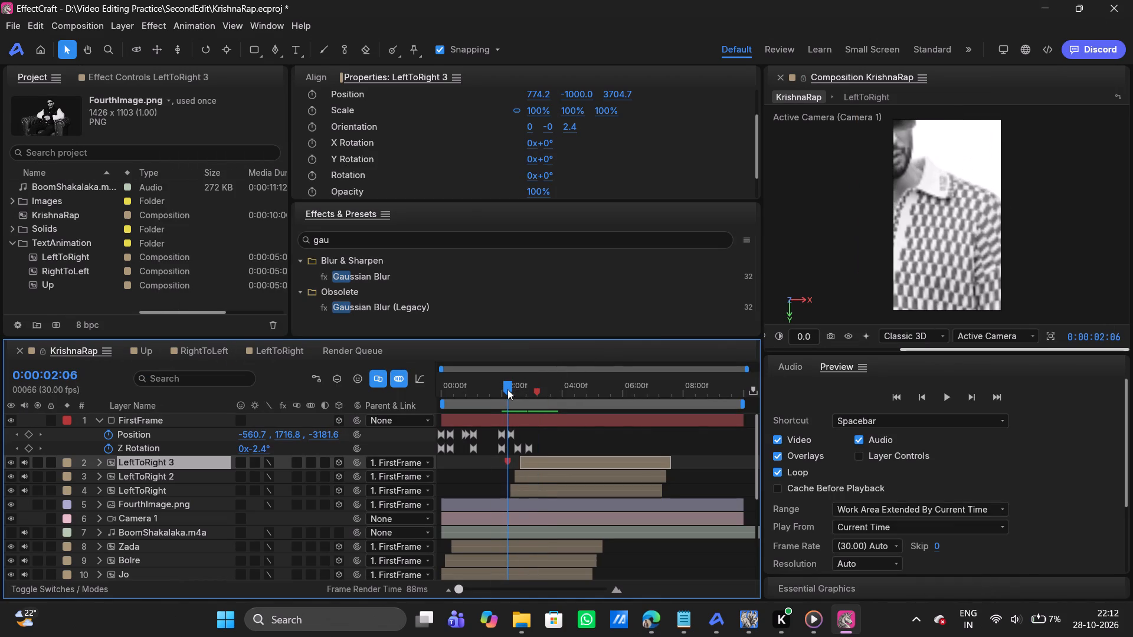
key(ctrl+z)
Delete the composition marker at 3.167 s from the KrishnaRap timeline.
click(538, 392)
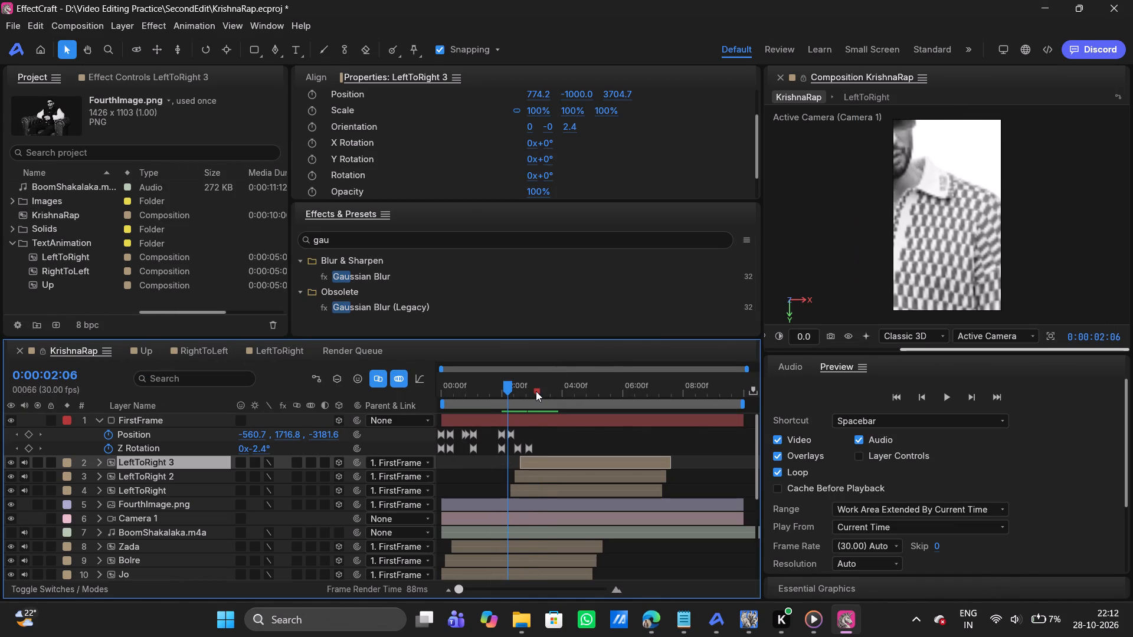
click(536, 391)
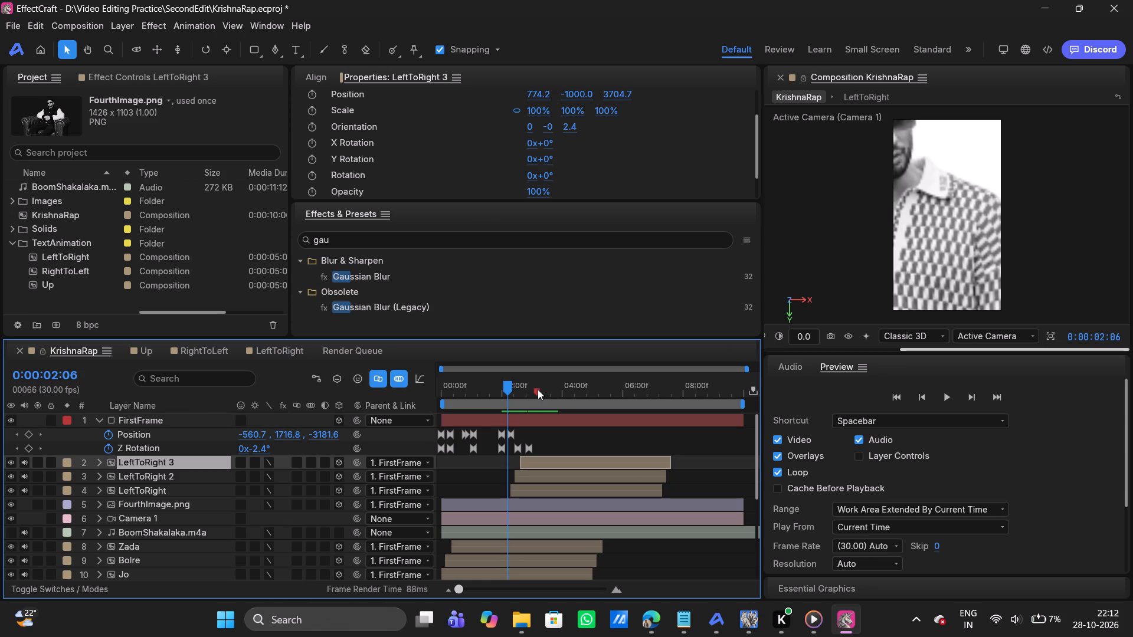
click(538, 390)
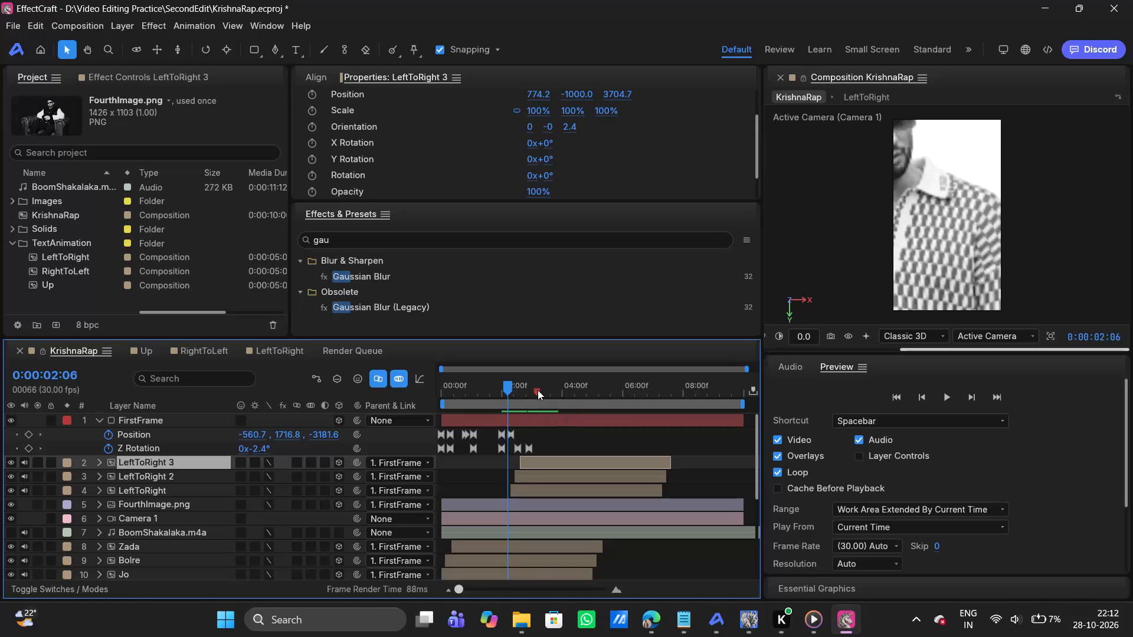
click(538, 390)
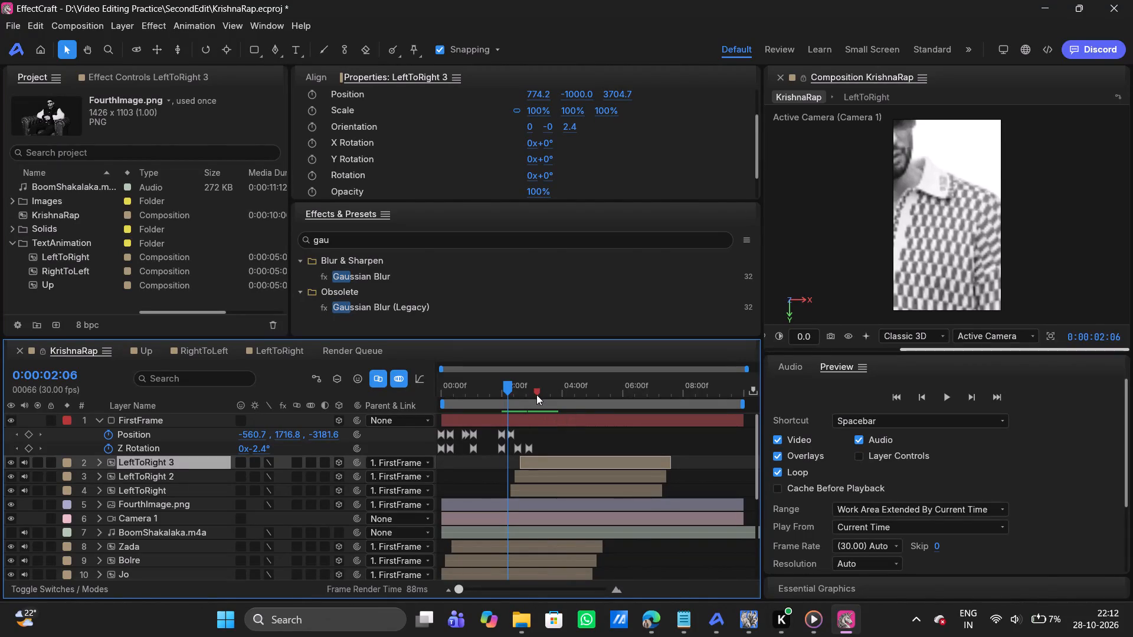
click(536, 393)
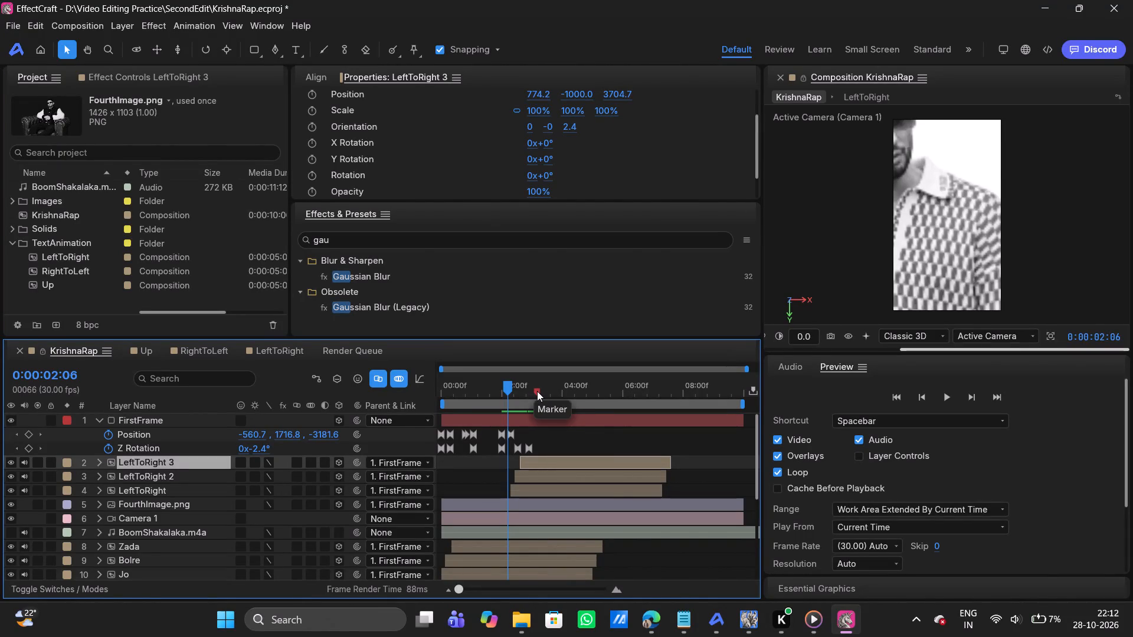
double_click(537, 391)
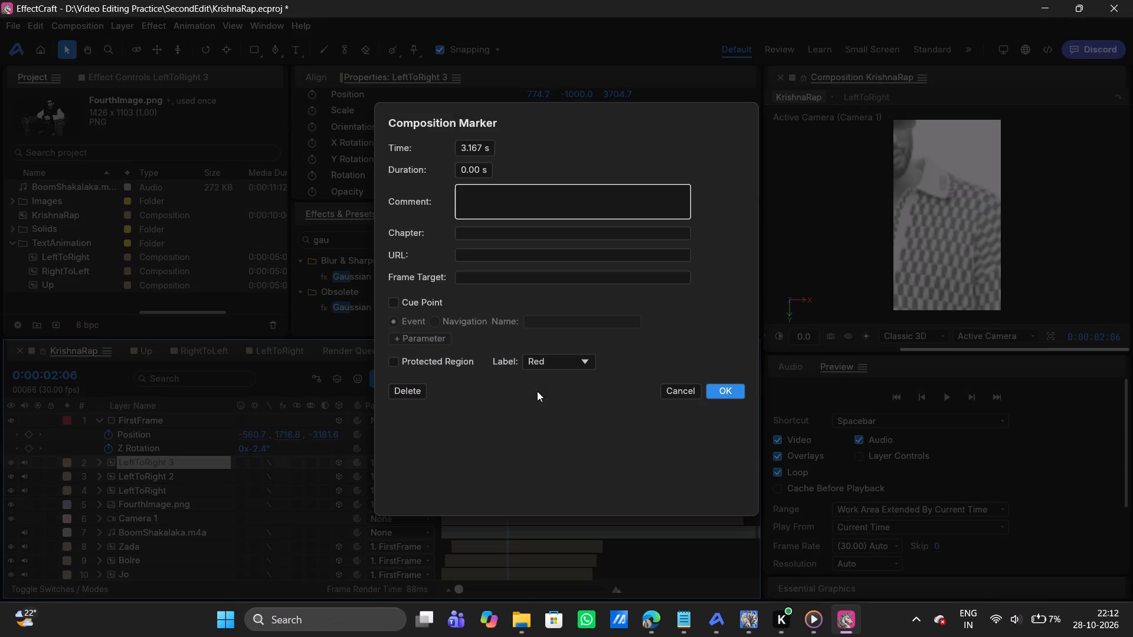
click(537, 391)
click(407, 392)
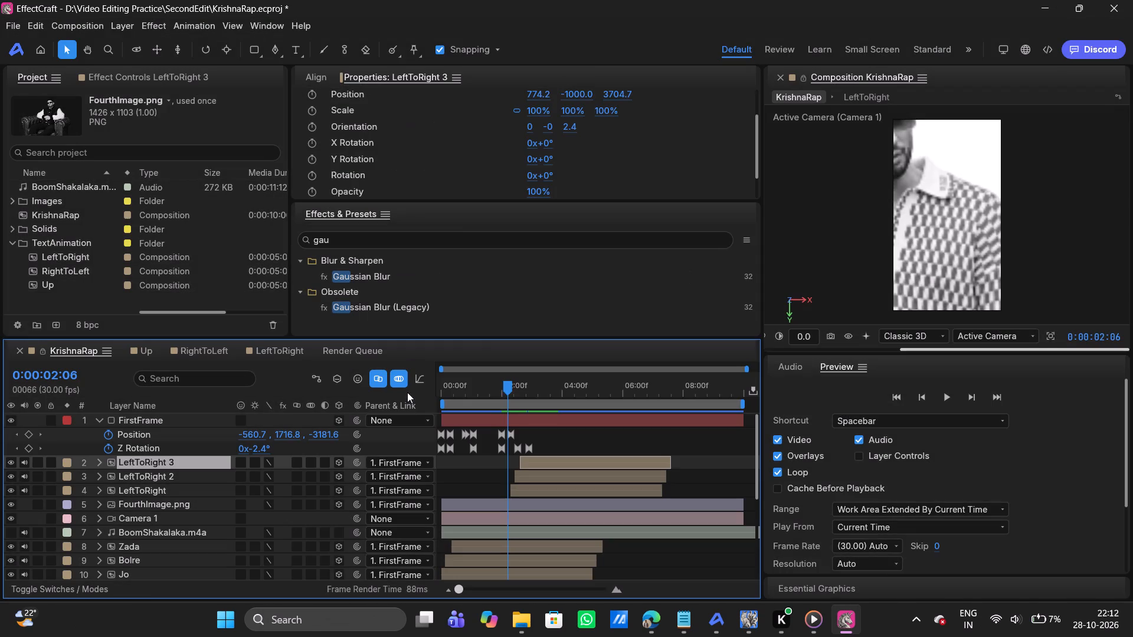
Add a layer marker to the FirstFrame layer at 0:00:03:05.
drag(509, 386, 513, 385)
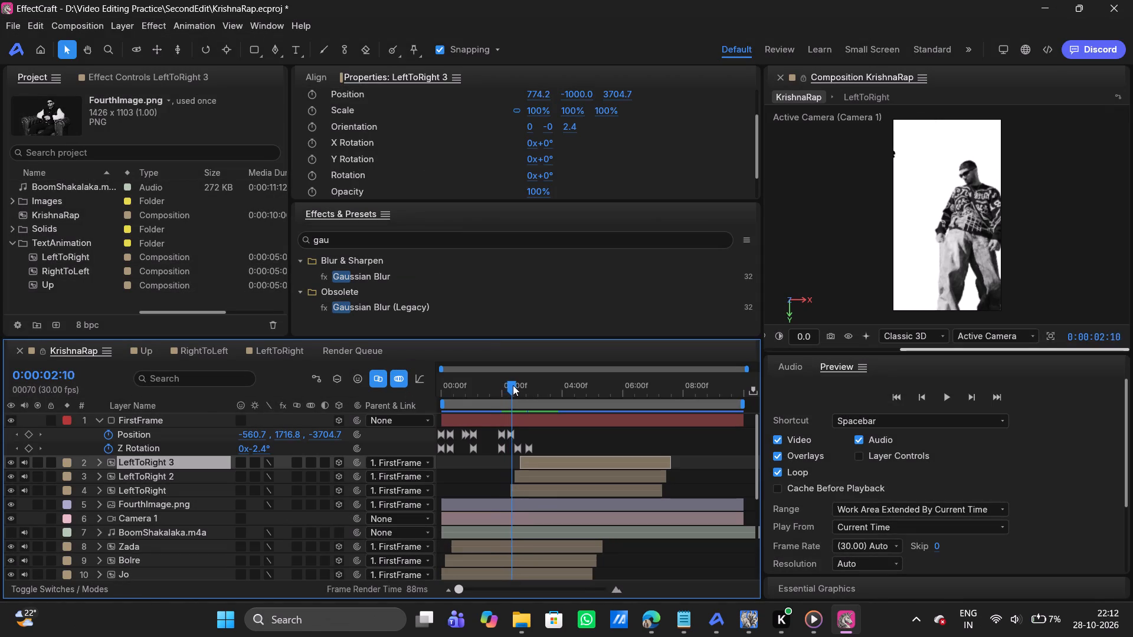
drag(513, 385, 523, 383)
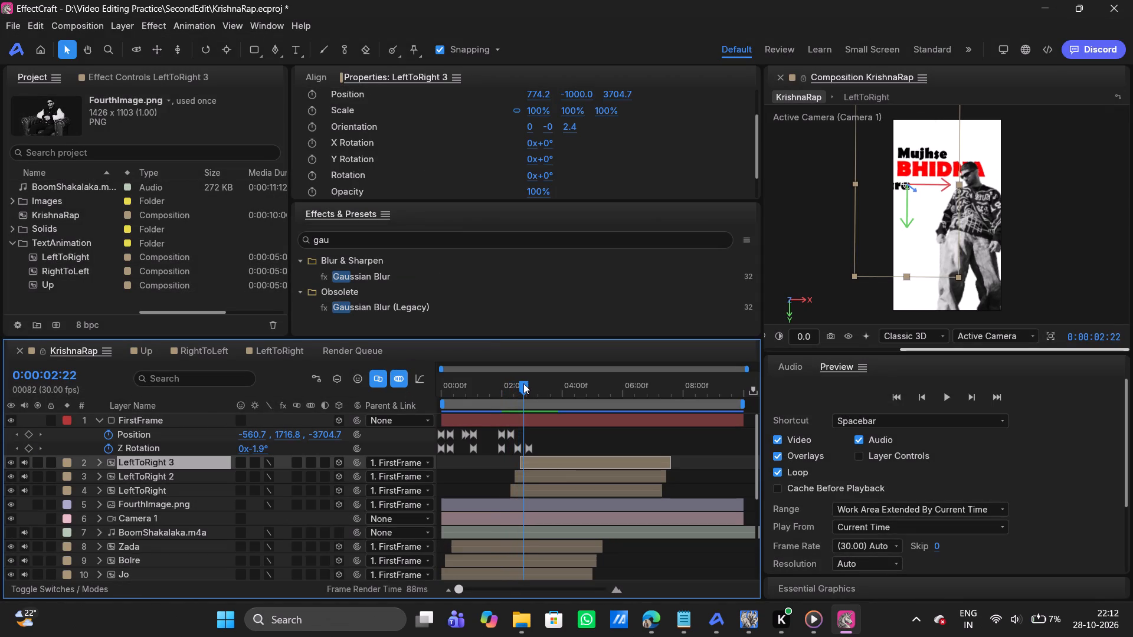
drag(523, 383, 533, 385)
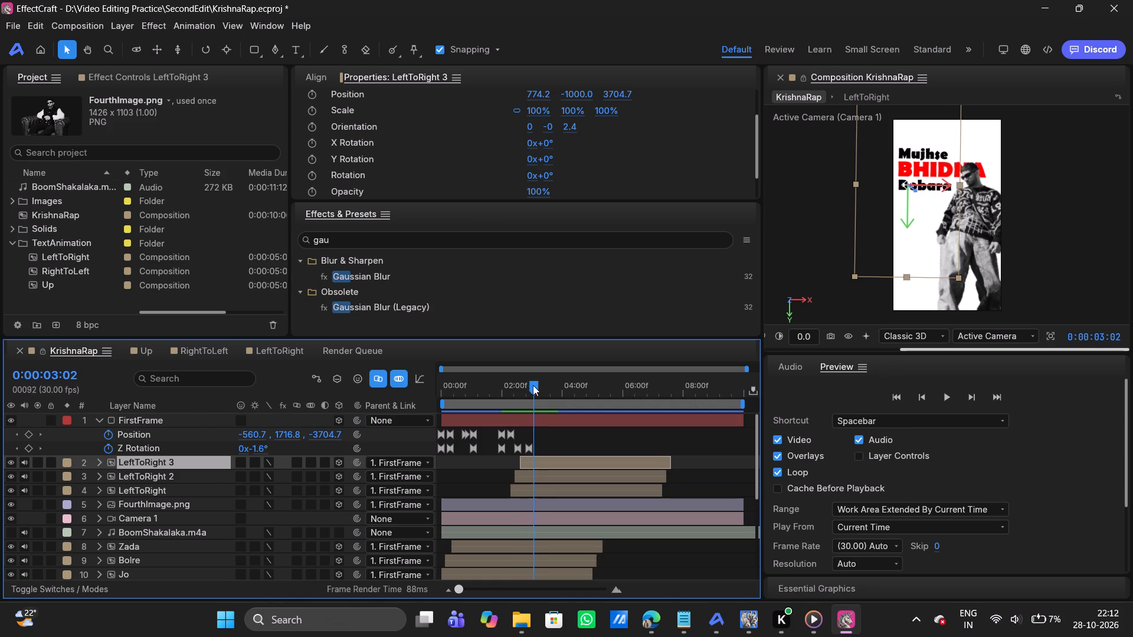
drag(533, 385, 535, 385)
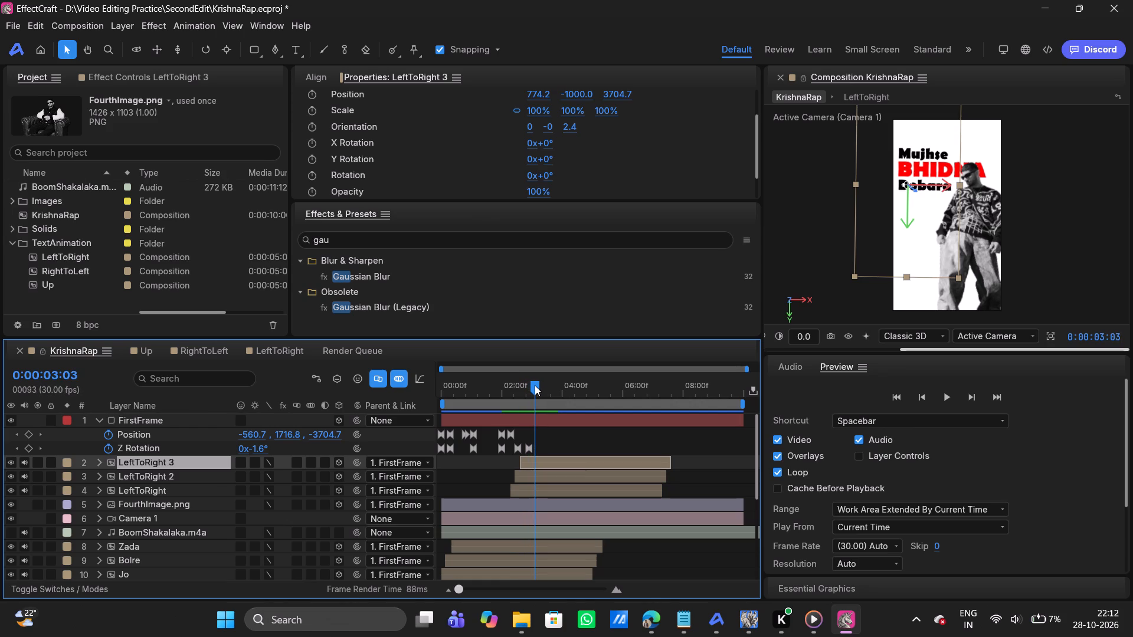
drag(535, 385, 536, 385)
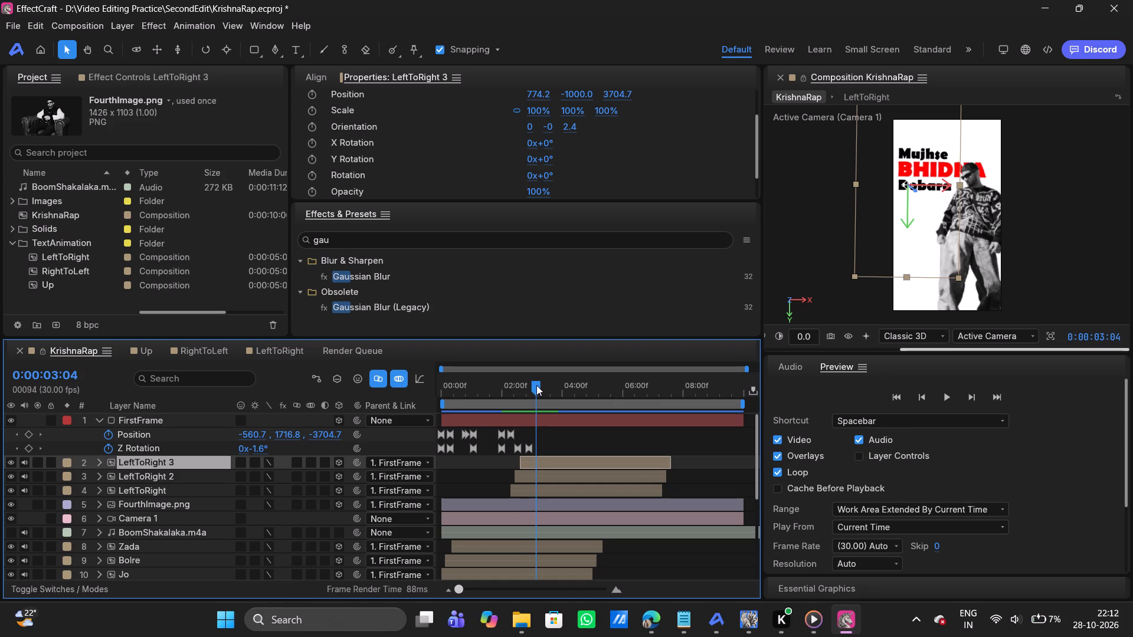
drag(536, 385, 537, 385)
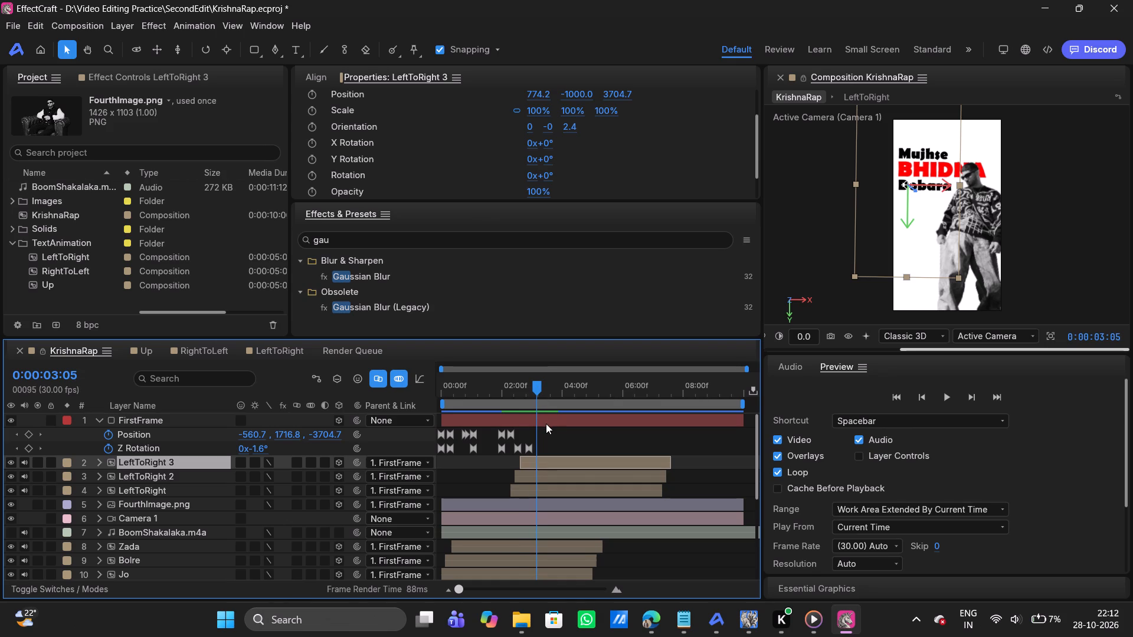
click(546, 423)
key(asterisk)
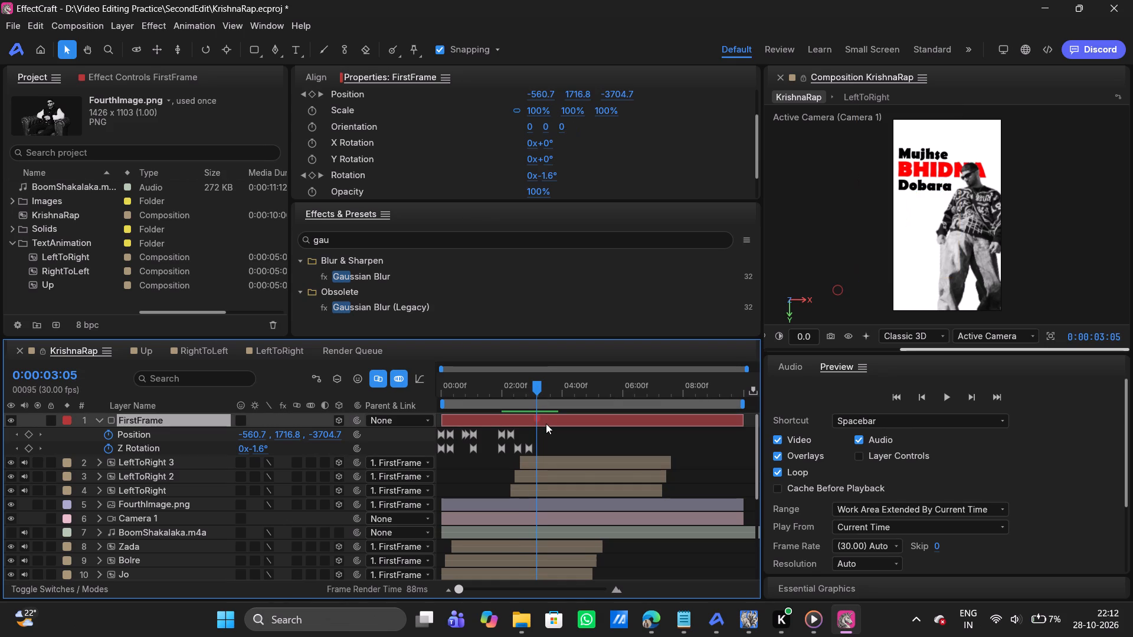
Set the current time to 0:00:02:19 and reread the marker navigation advice in Microsoft Edge, returning to EffectCraft.
drag(536, 386, 520, 386)
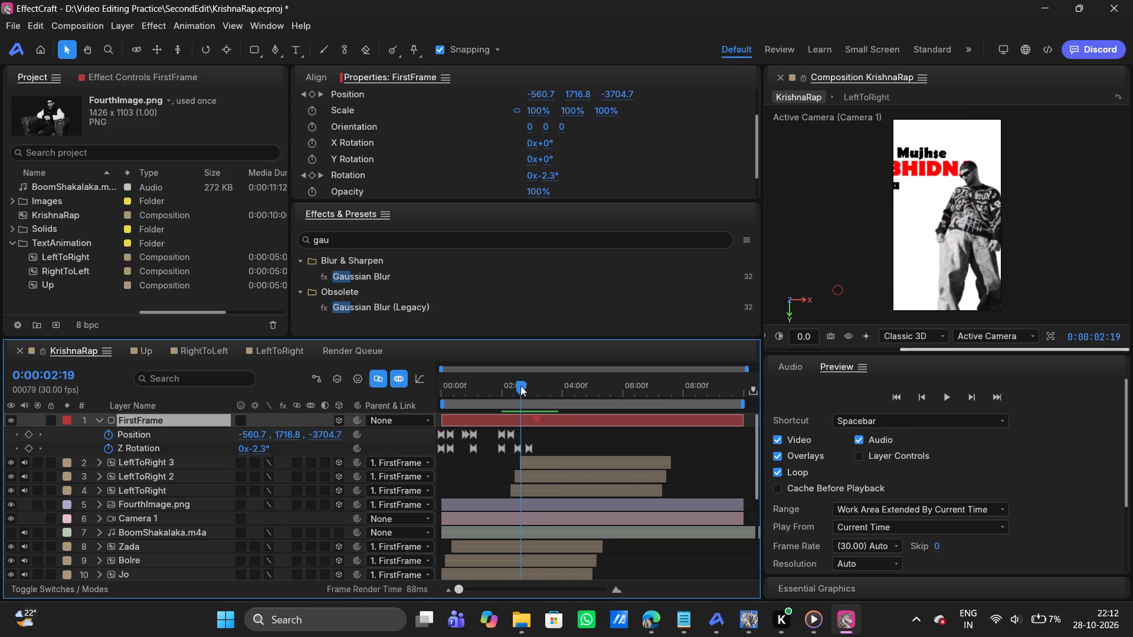
drag(520, 386, 521, 386)
key(alt+Tab)
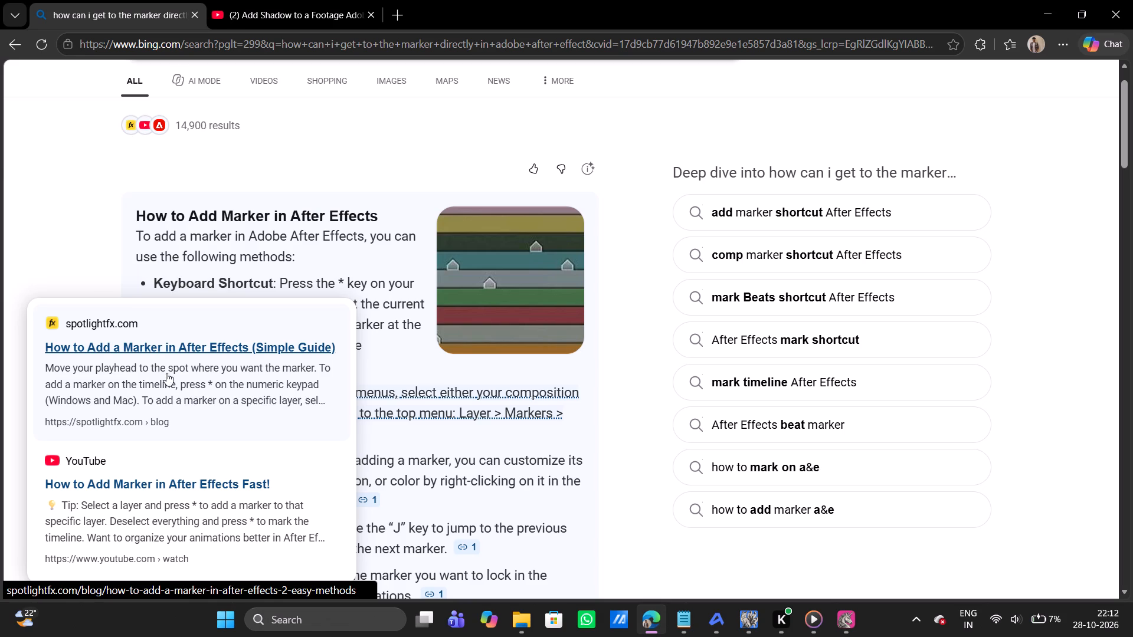
scroll(96, 393, down, 1)
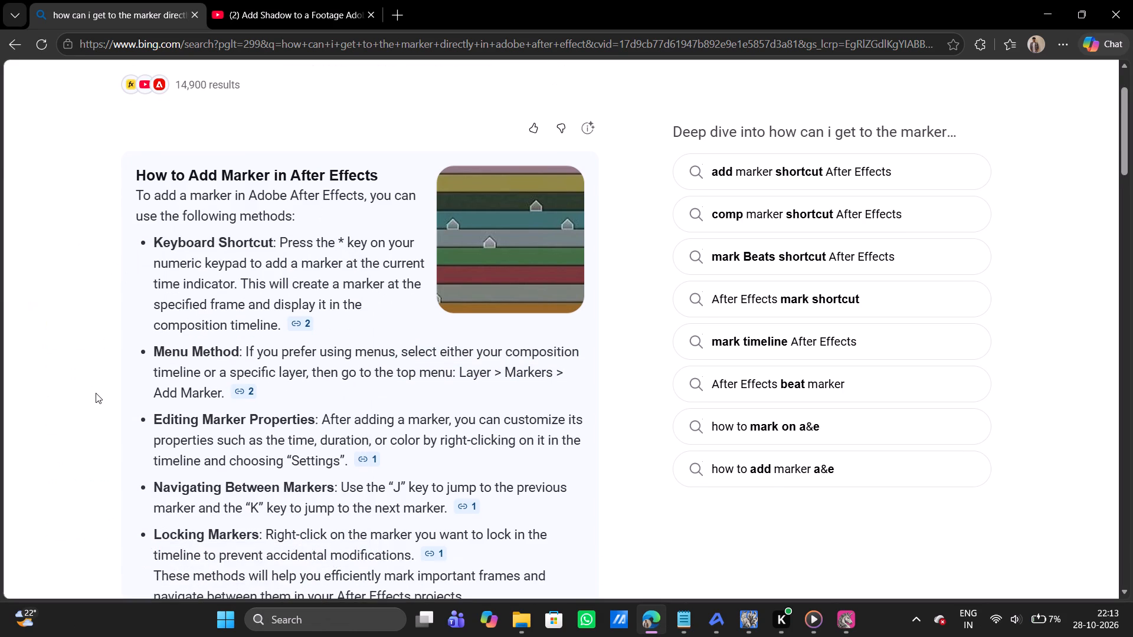
scroll(96, 393, down, 1)
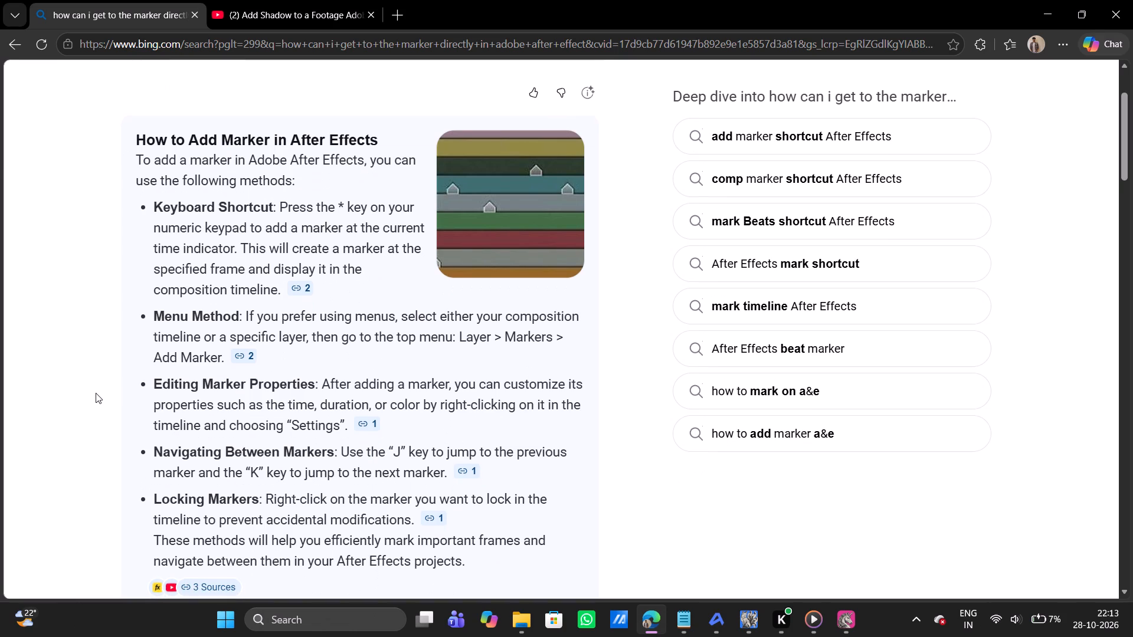
scroll(96, 393, down, 1)
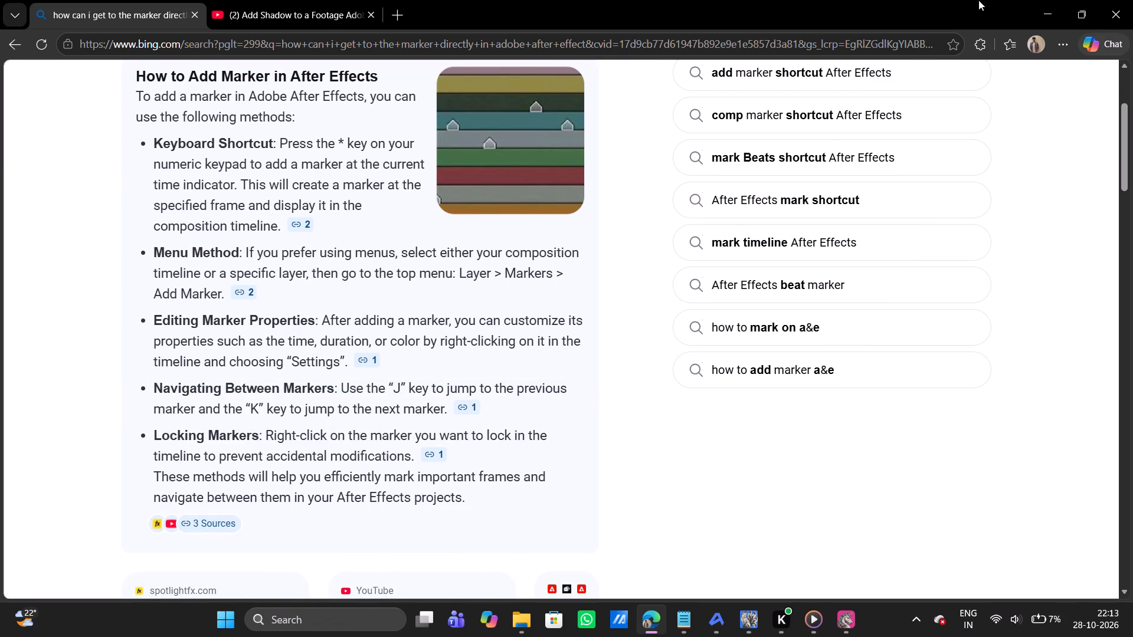
click(1043, 3)
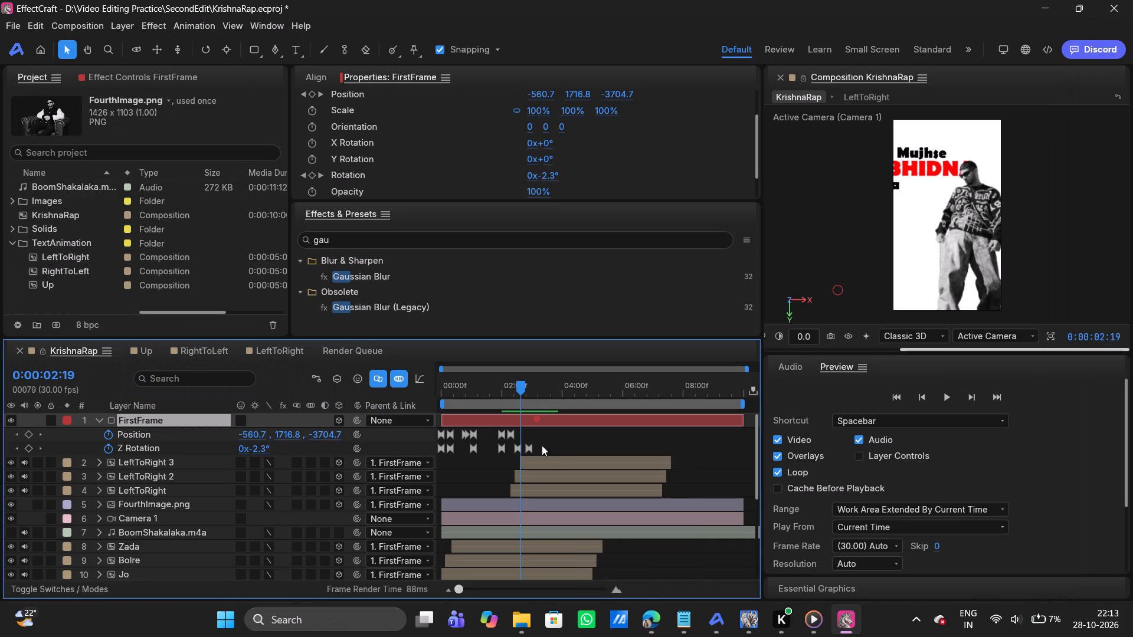
Jump forward from 0:00:02:19 to the FirstFrame marker at 0:00:03:05 and test jumping backward and forward between keyframes and the marker.
key(k)
key(k)
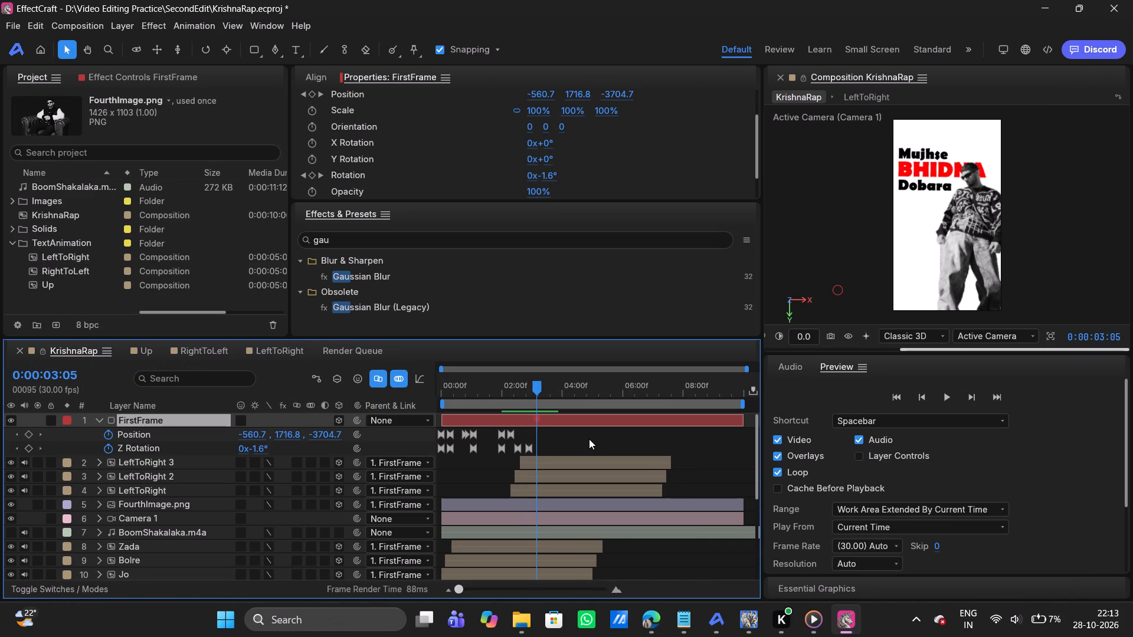
text(jjjkkk)
Move the current time ahead of the FirstFrame marker and test jumping between the 0:00:03:05 marker and the Z Rotation keyframe at 0:00:02:27.
click(537, 386)
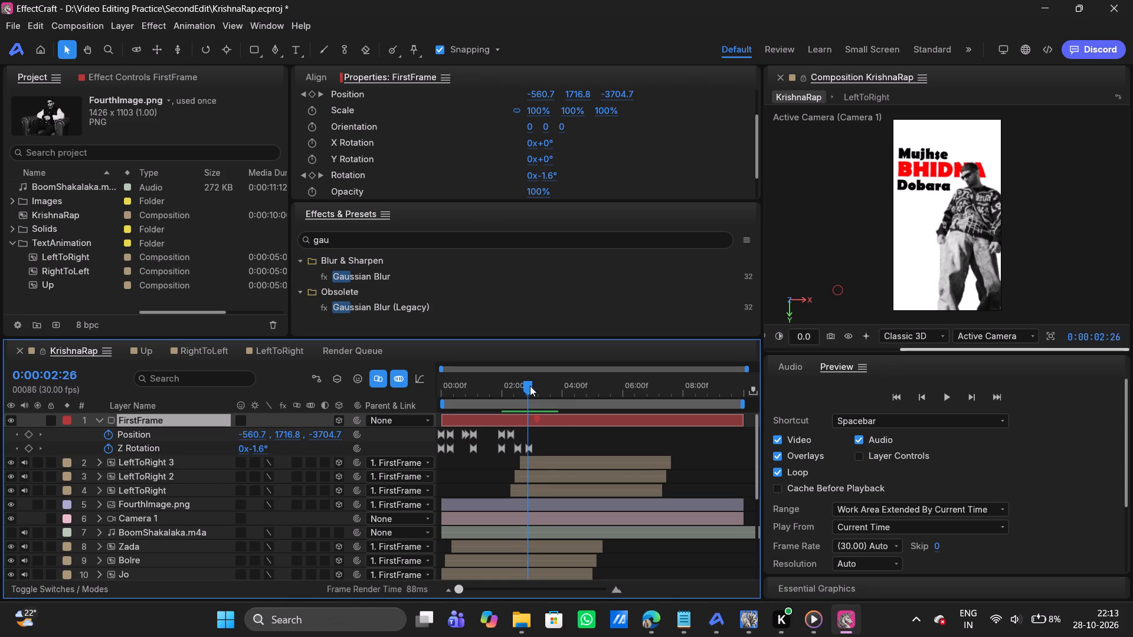
key(k)
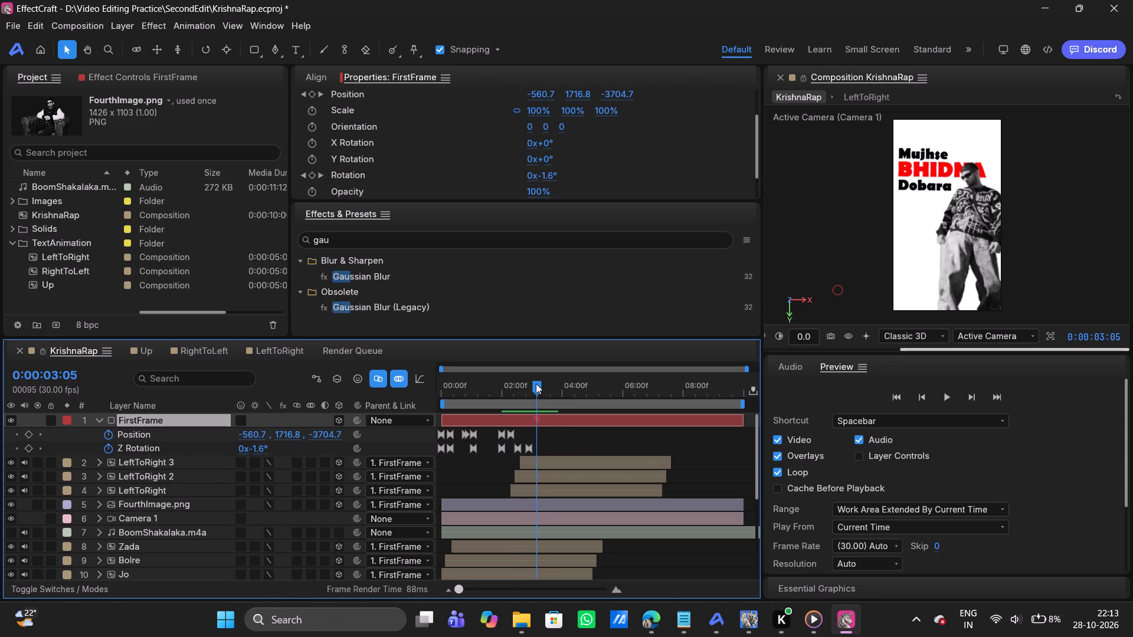
text(jk)
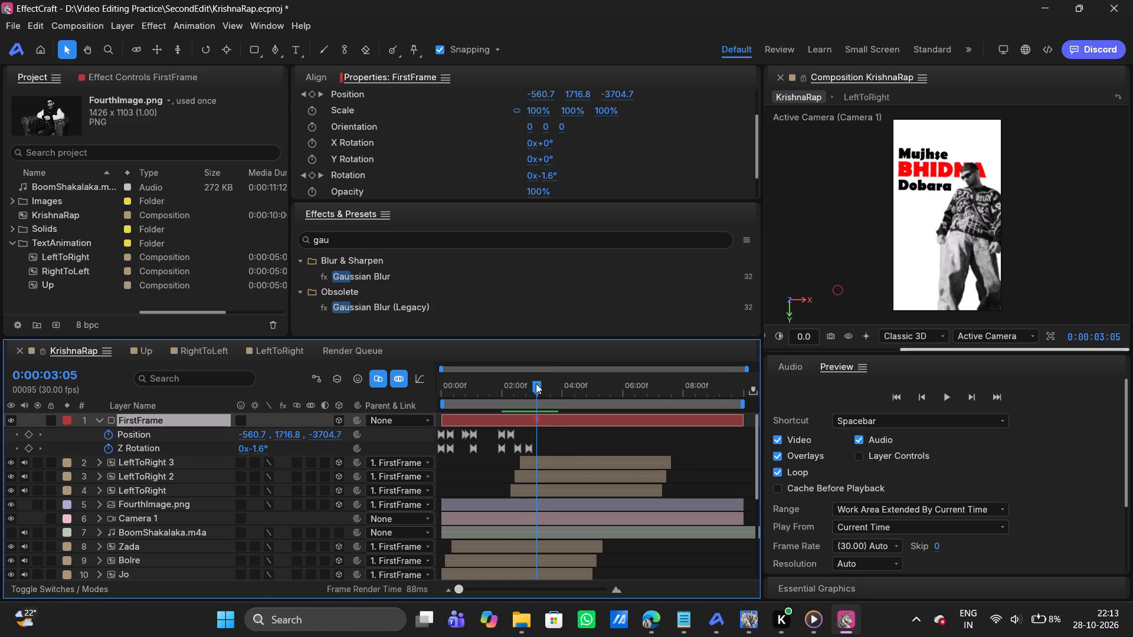
click(536, 383)
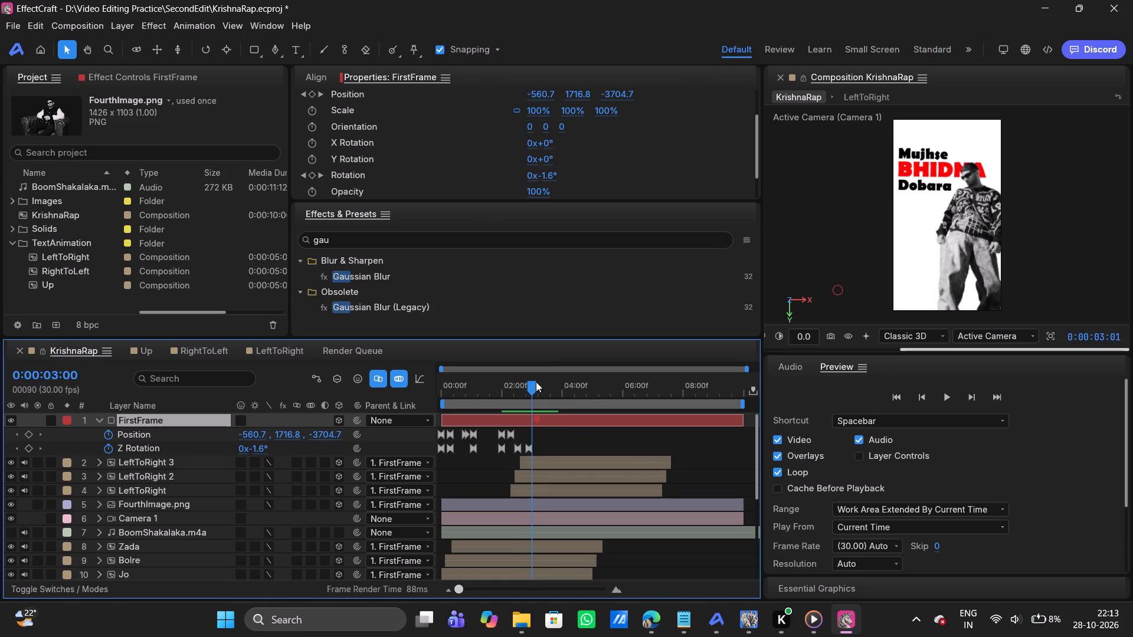
text(jkjkjkj)
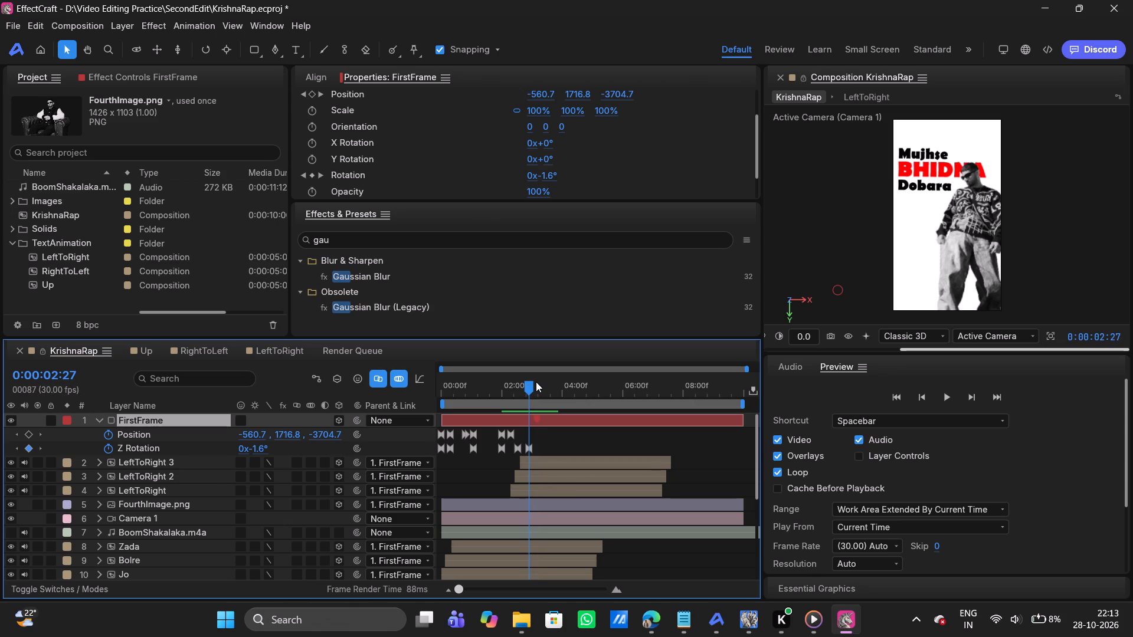
Deselect the FirstFrame layer and save the KrishnaRap project.
click(726, 462)
key(ctrl+s)
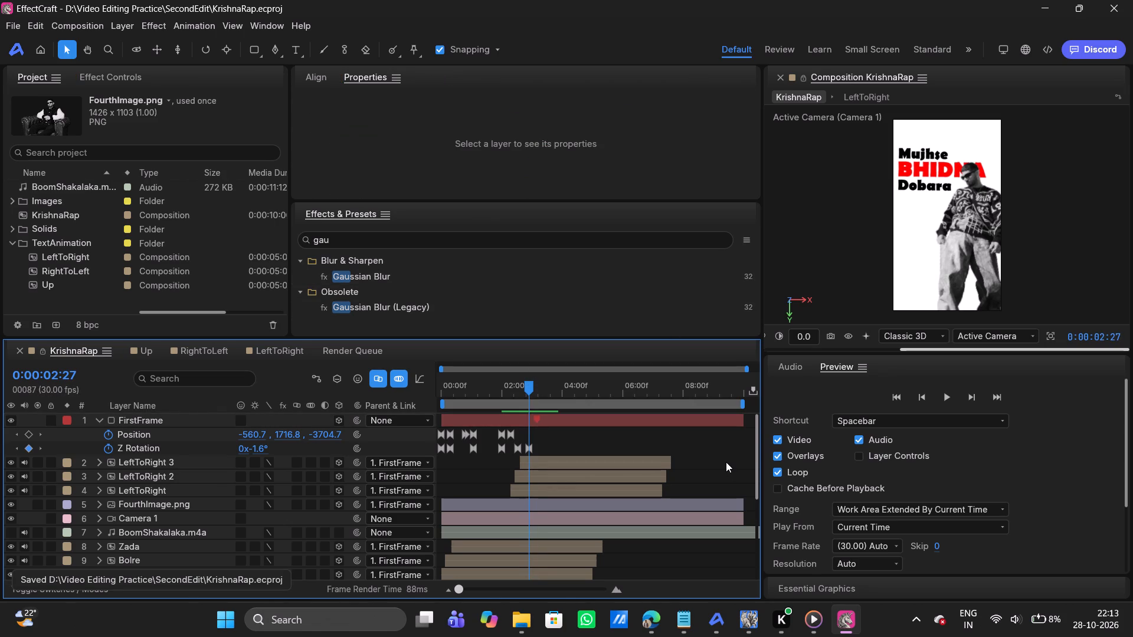